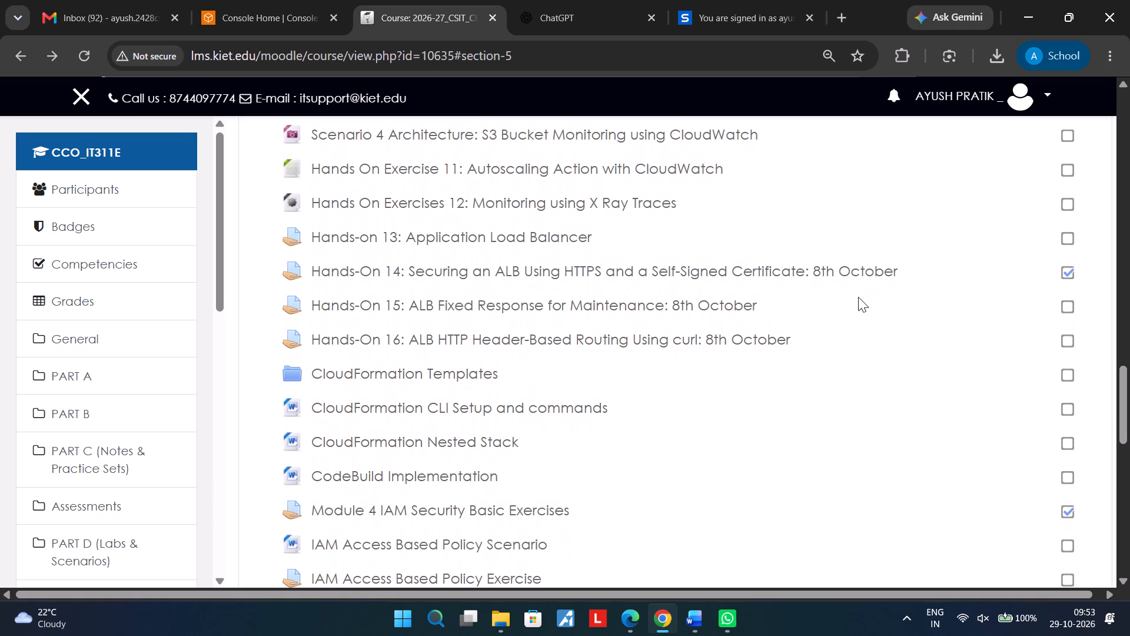
scroll(870, 251, down, 2)
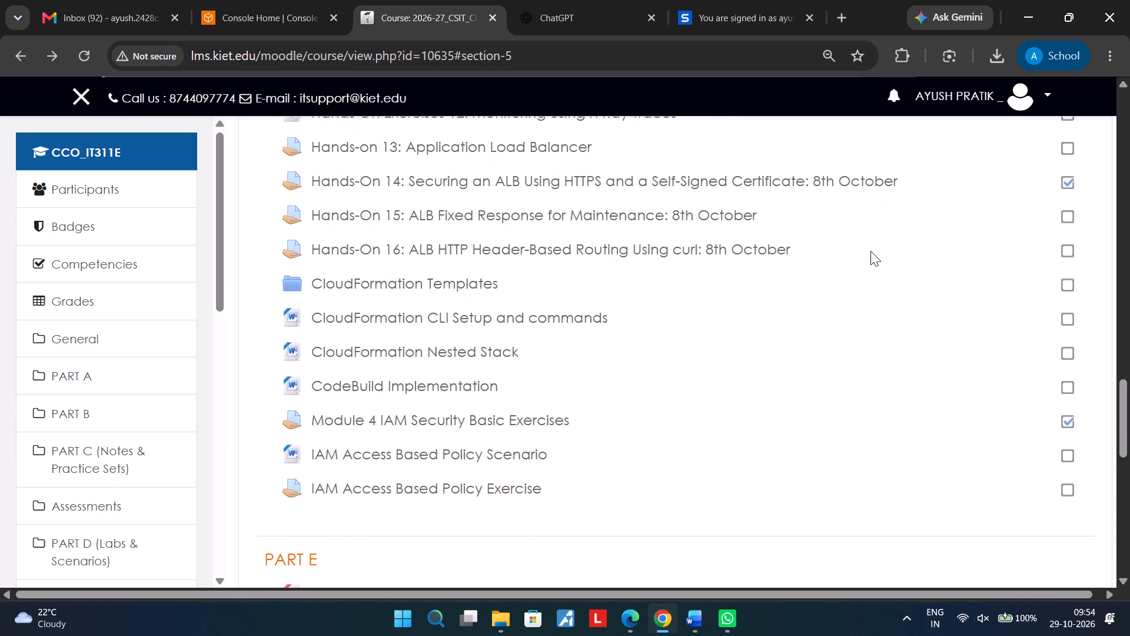
scroll(870, 251, down, 1)
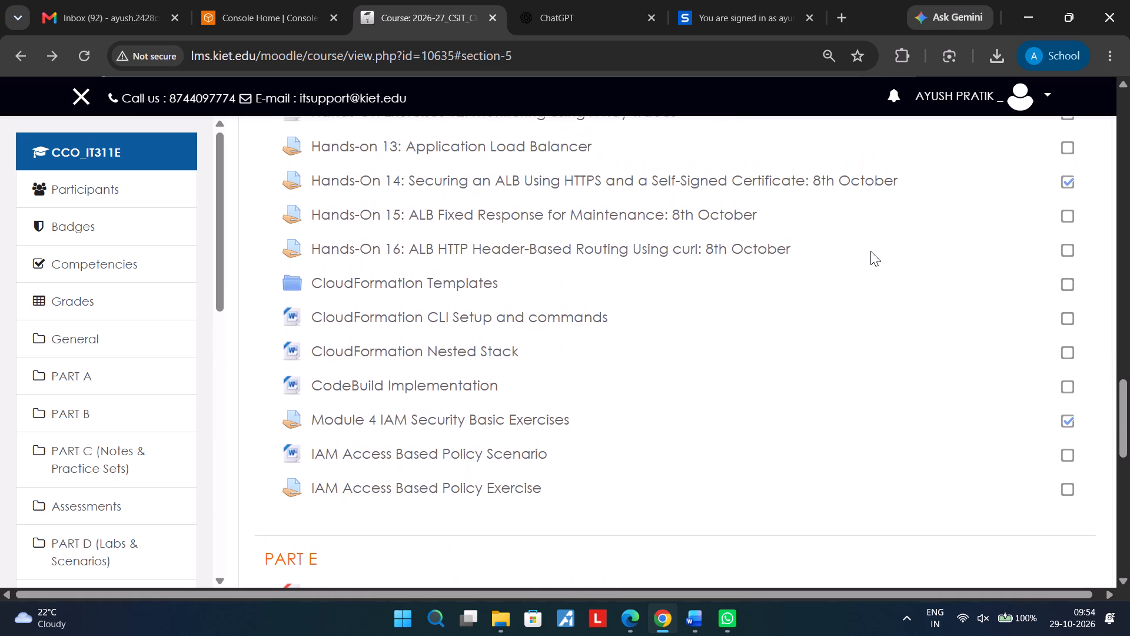
scroll(870, 251, up, 1)
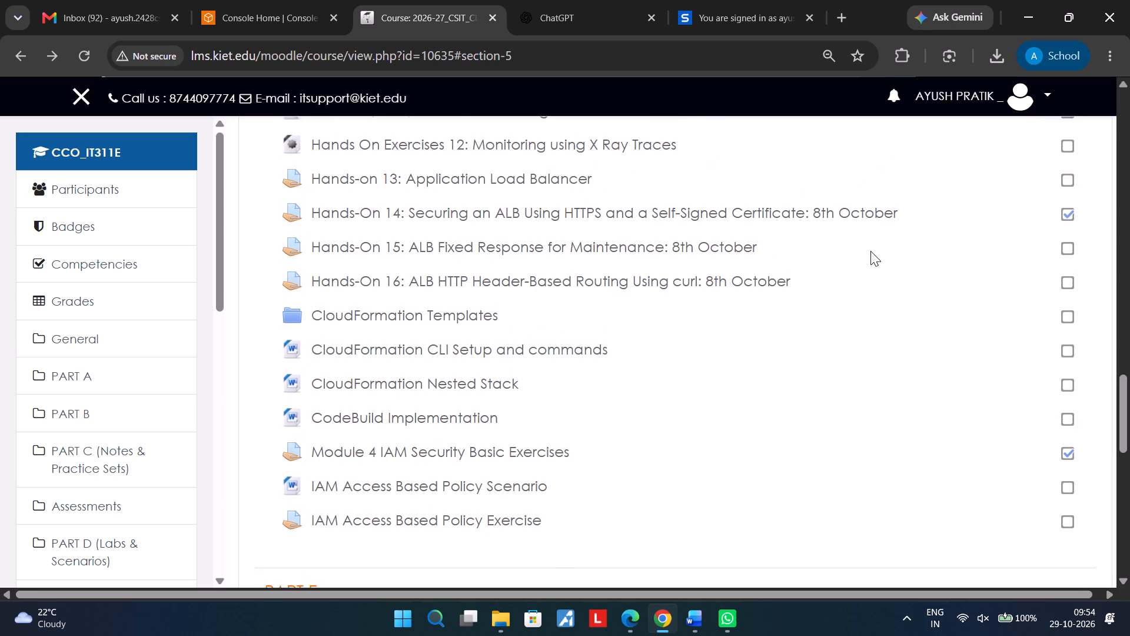
scroll(870, 251, up, 1)
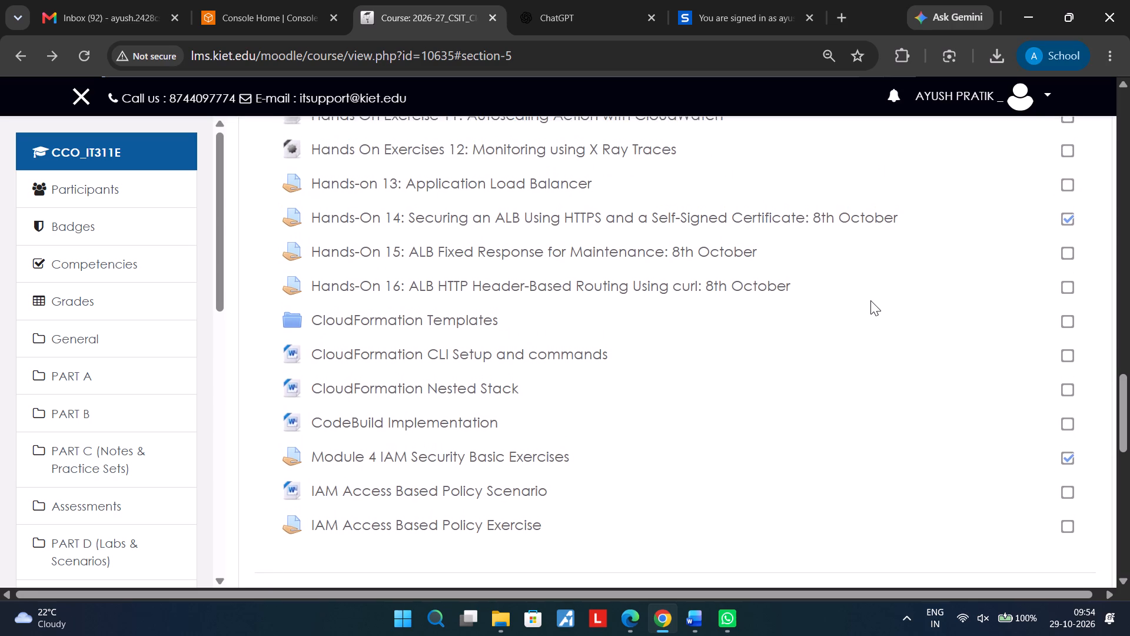
scroll(870, 300, up, 1)
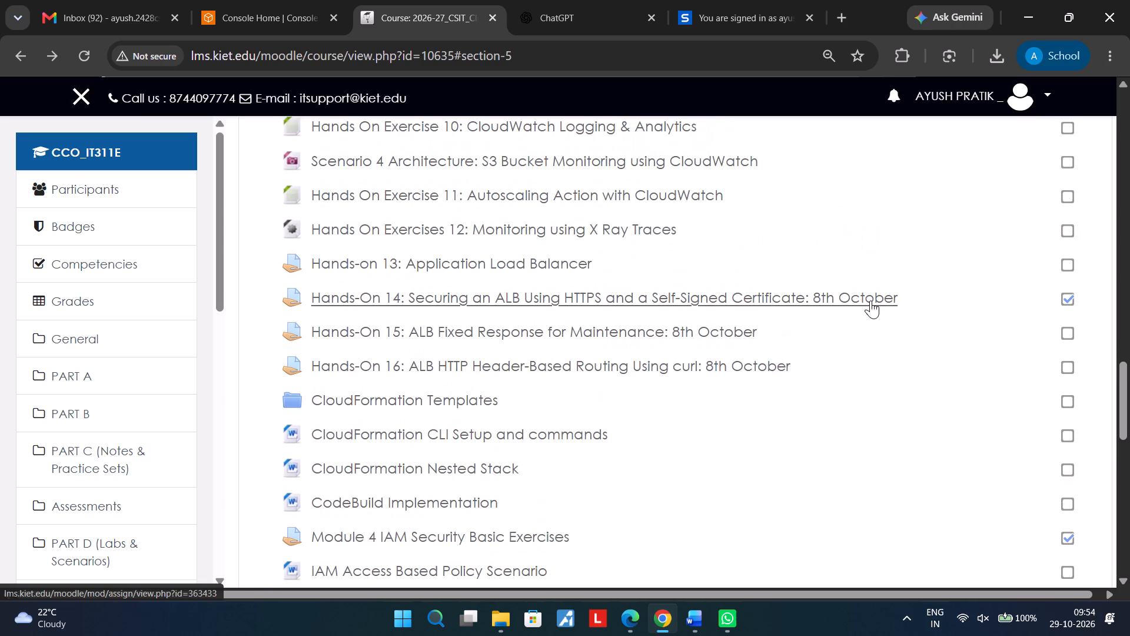
scroll(870, 300, down, 1)
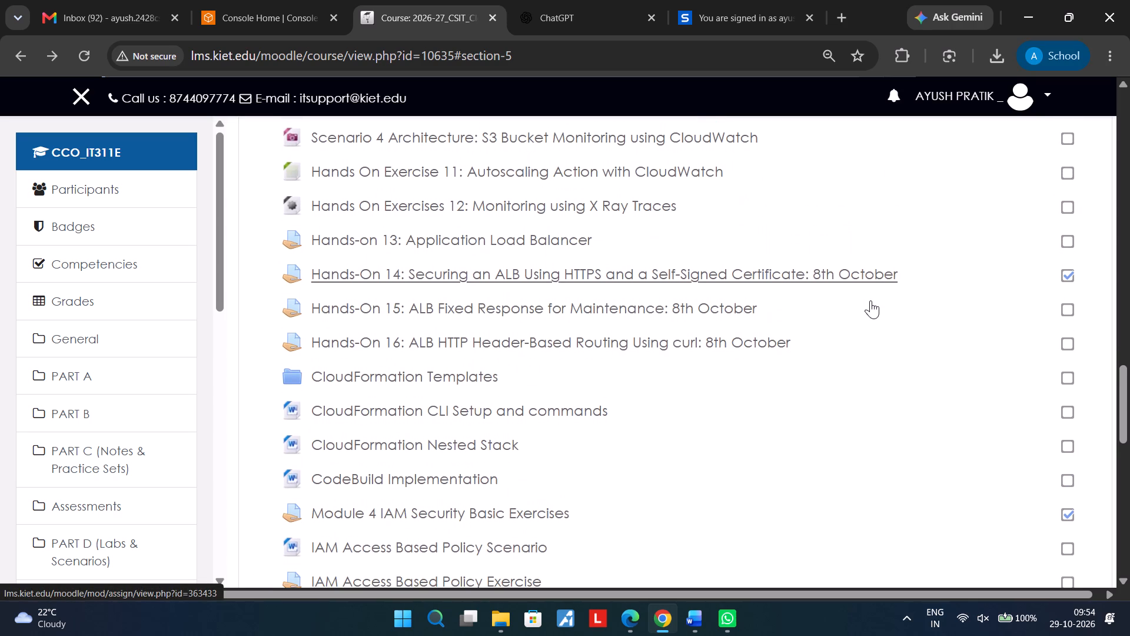
scroll(870, 300, down, 1)
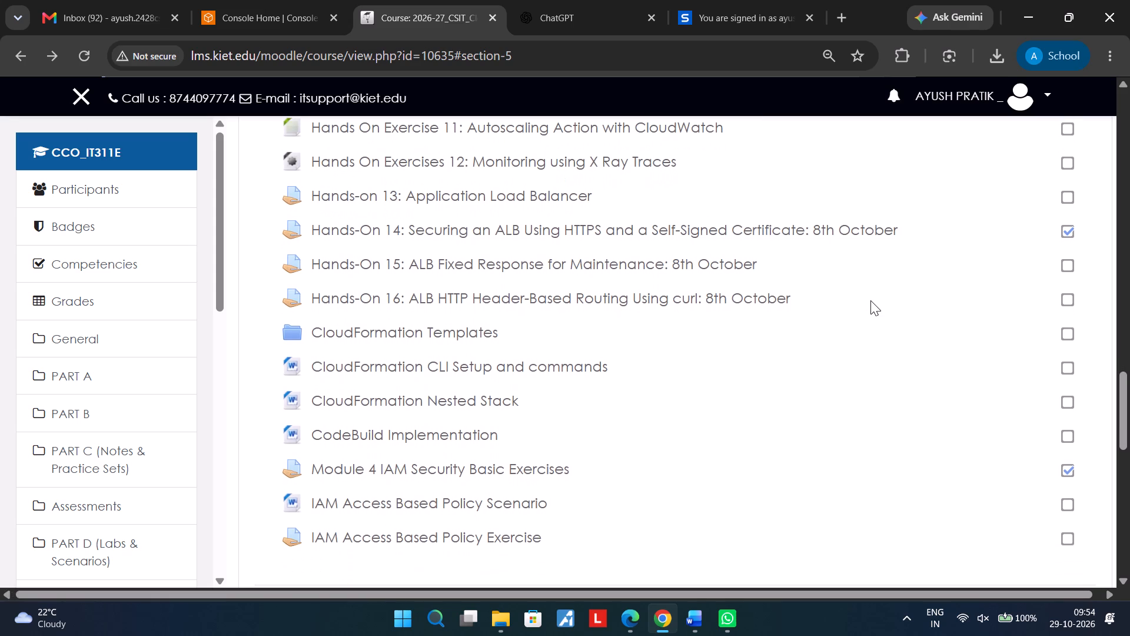
Switch to File Explorer and open the IAM_EXERCISES Word document from the Downloads folder.
click(502, 621)
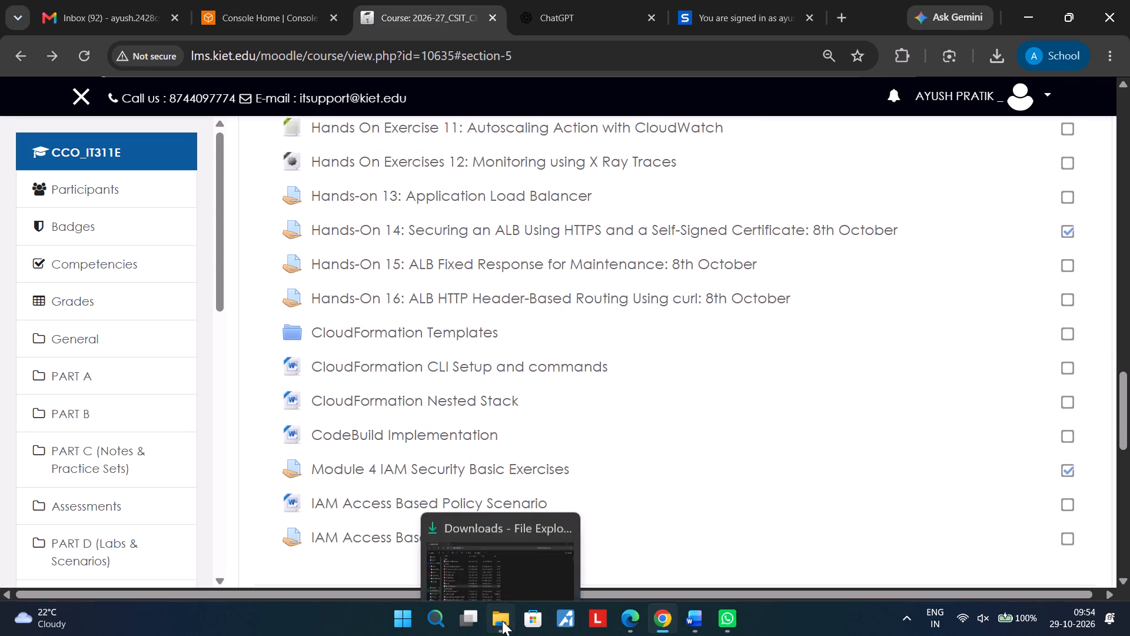
scroll(401, 384, down, 1)
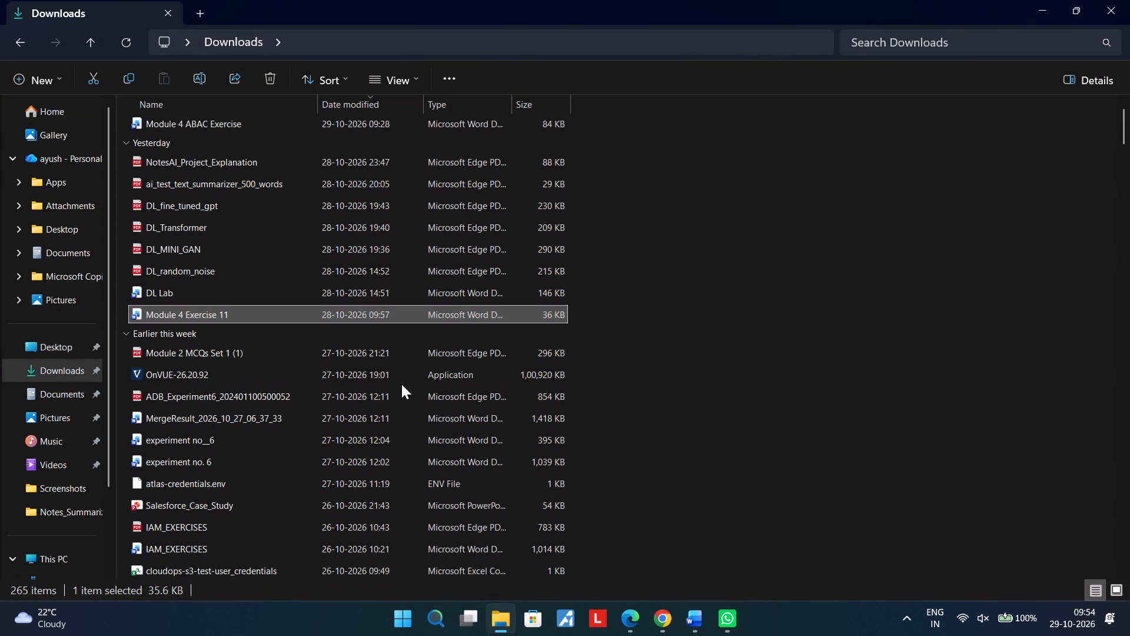
scroll(401, 384, down, 1)
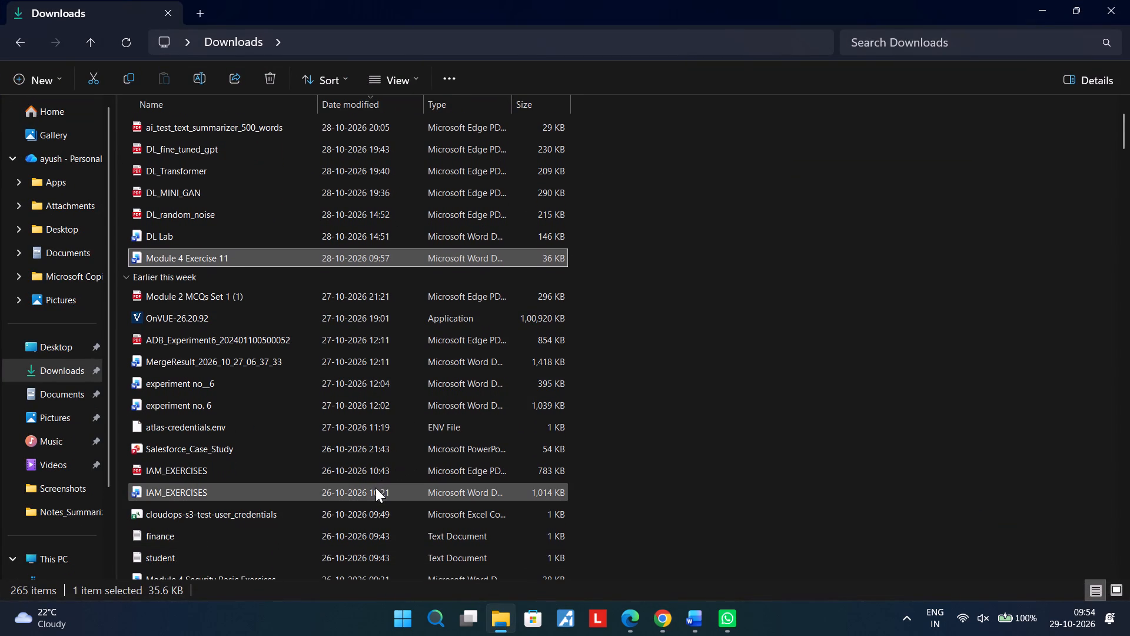
scroll(374, 489, down, 1)
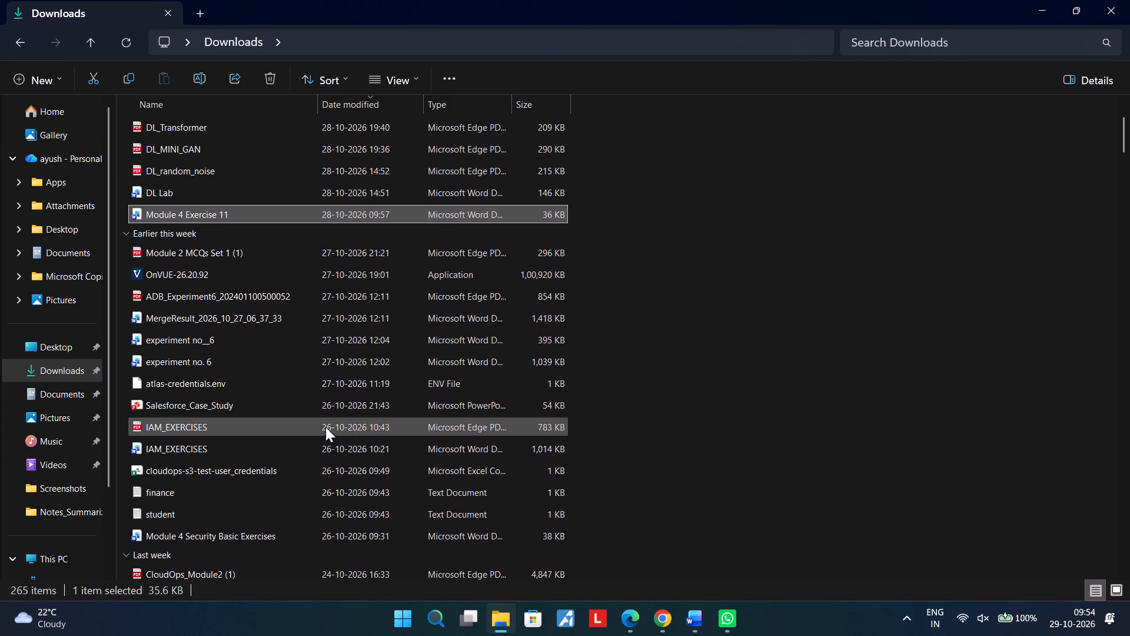
click(323, 427)
double_click(302, 452)
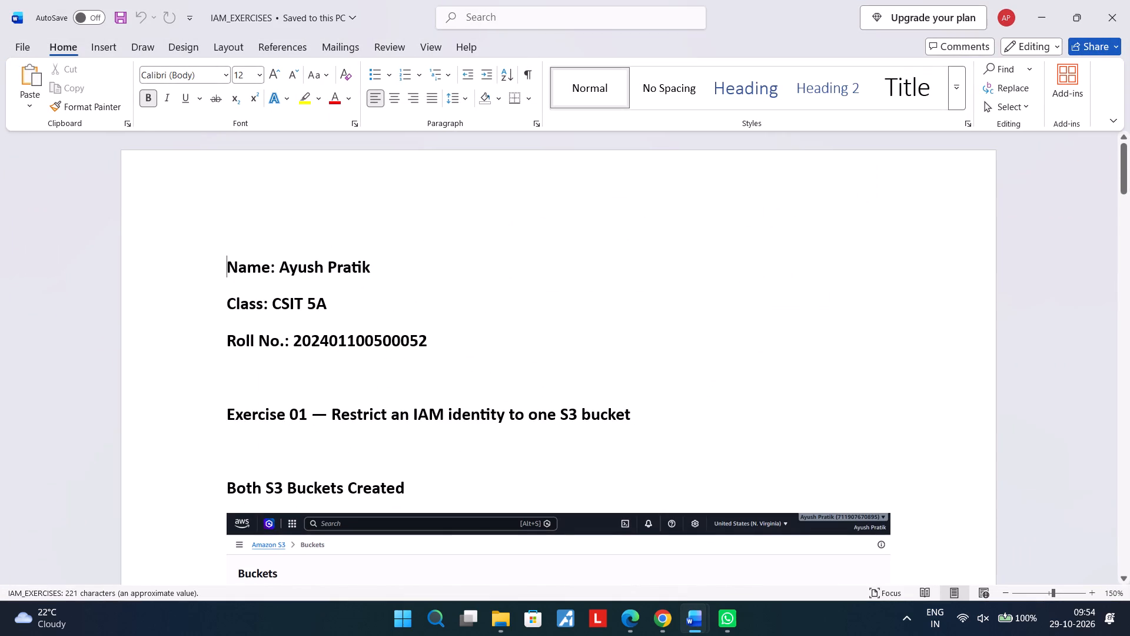
Review the IAM_EXERCISES report's S3 bucket, IAM user, attached policy and policy simulator screenshots, and close the document.
scroll(470, 423, down, 2)
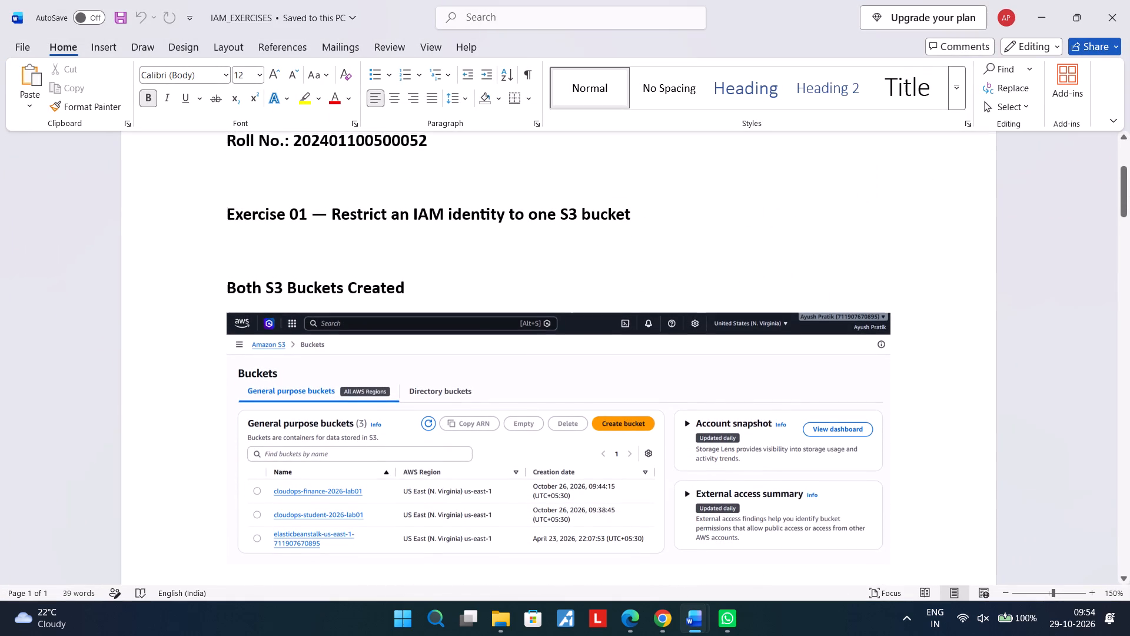
scroll(470, 423, down, 4)
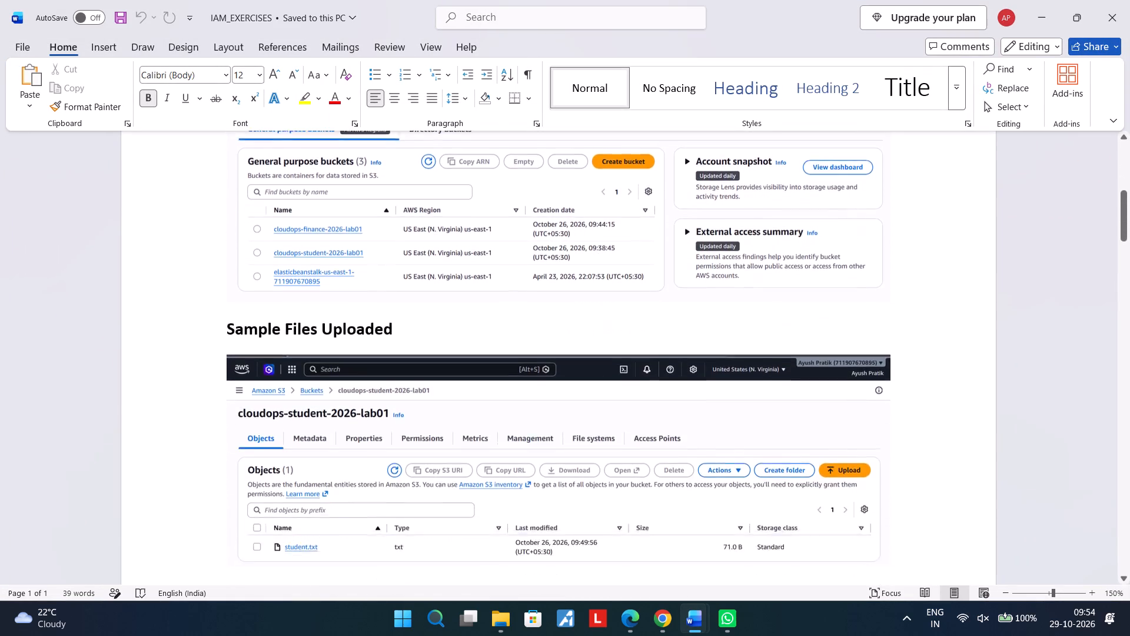
scroll(470, 423, down, 6)
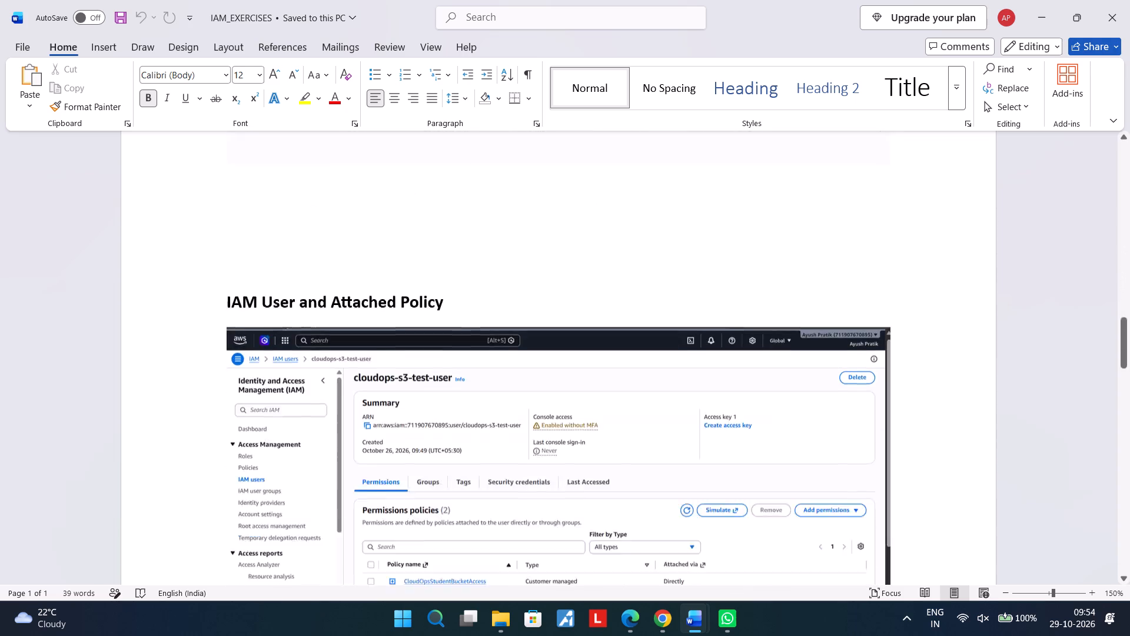
scroll(470, 423, down, 2)
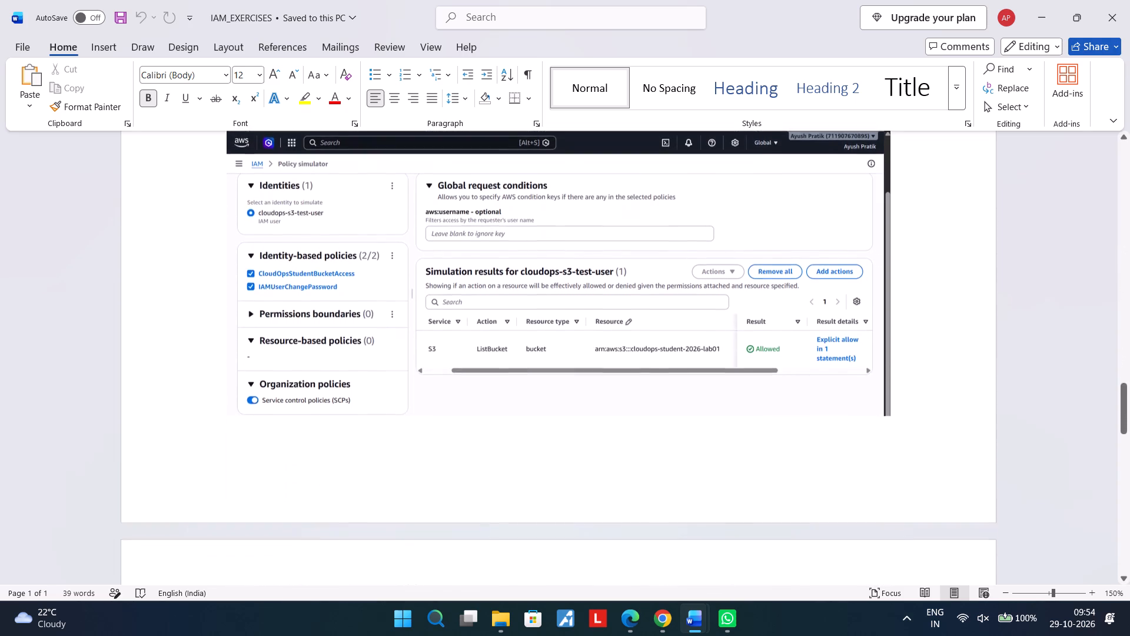
scroll(470, 423, down, 7)
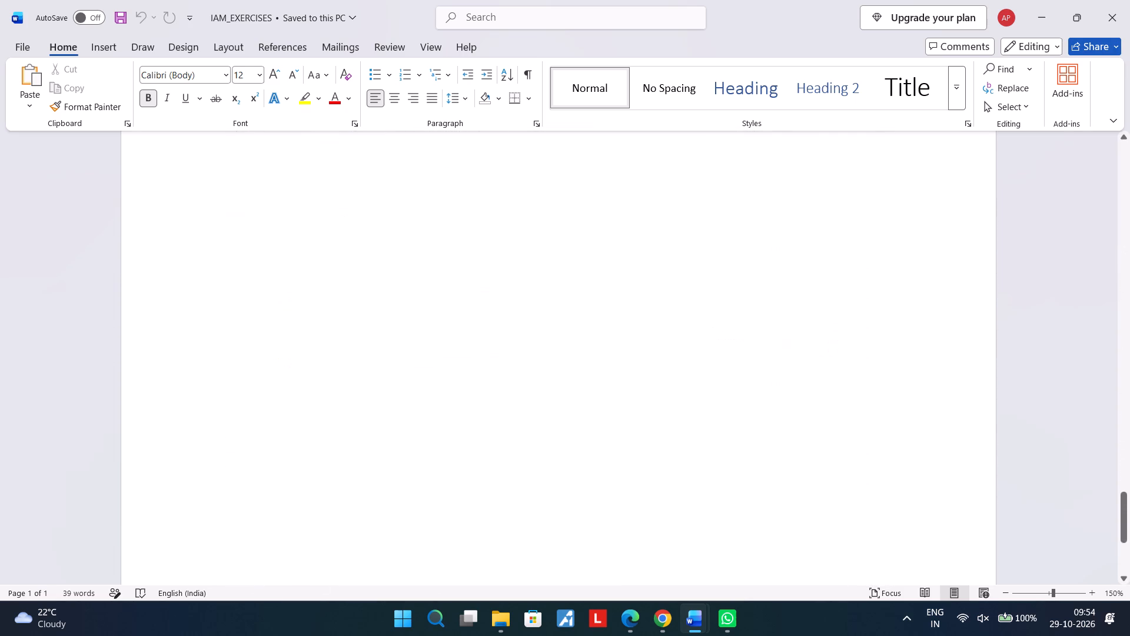
scroll(470, 423, down, 2)
scroll(470, 423, up, 7)
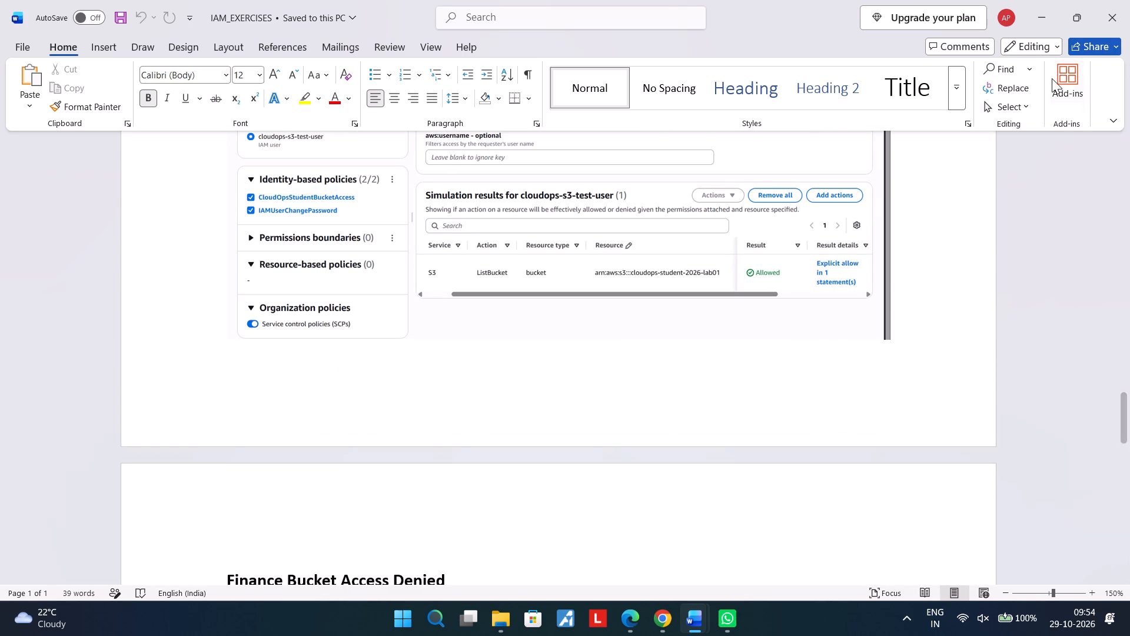
click(1106, 9)
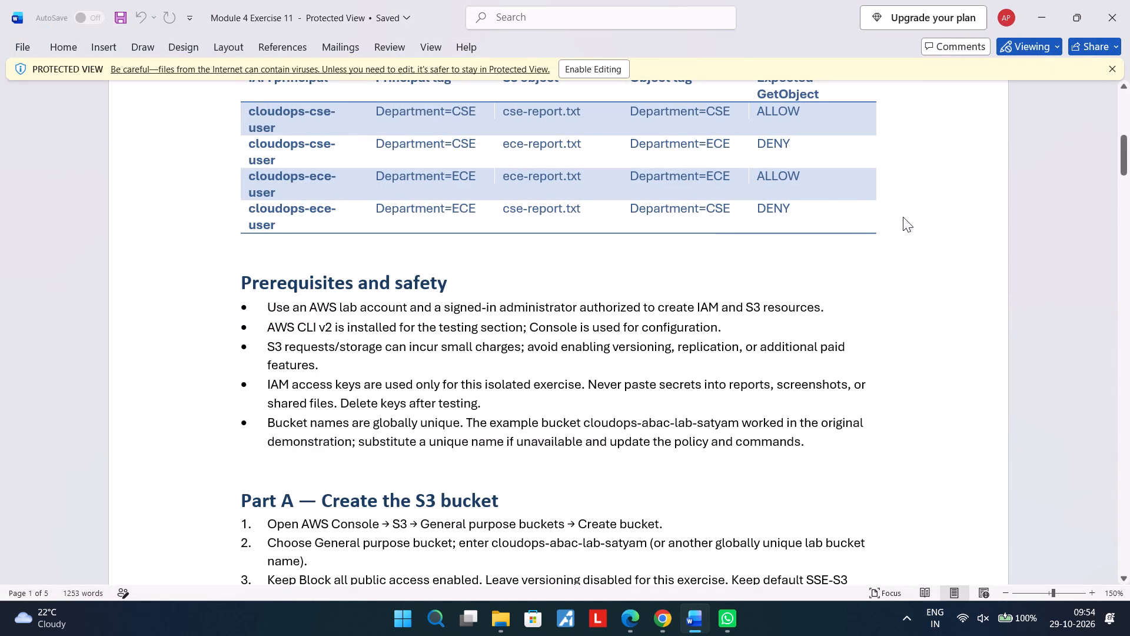
Return to the course page in Chrome and open the Module 4 IAM Security Basic Exercises assignment.
click(655, 622)
scroll(581, 481, down, 2)
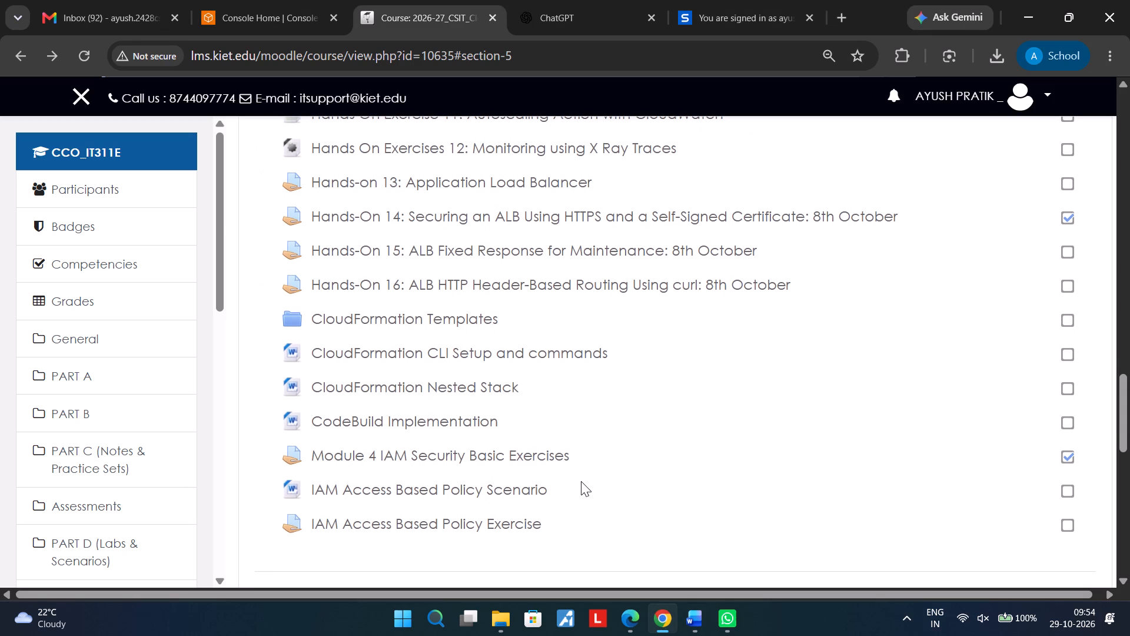
scroll(581, 481, down, 2)
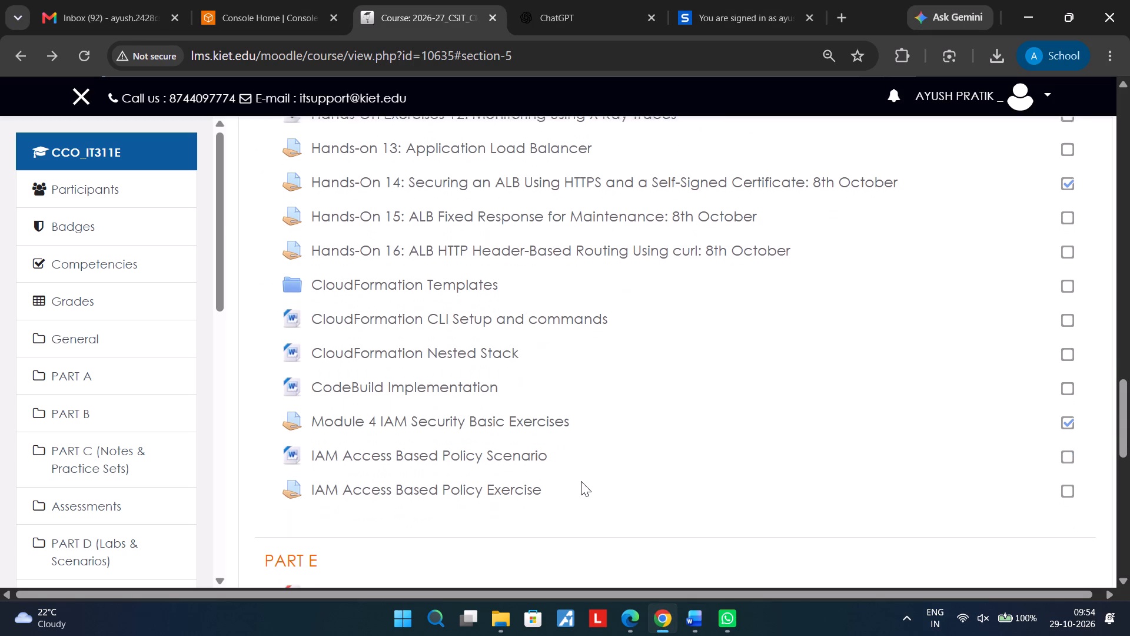
scroll(581, 481, down, 1)
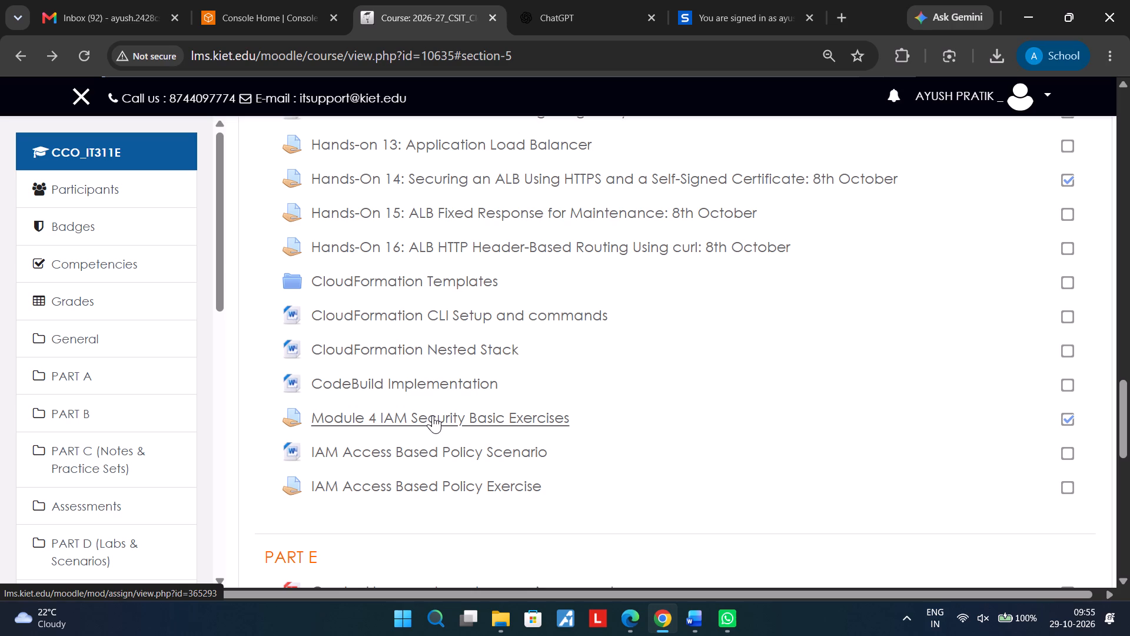
click(433, 415)
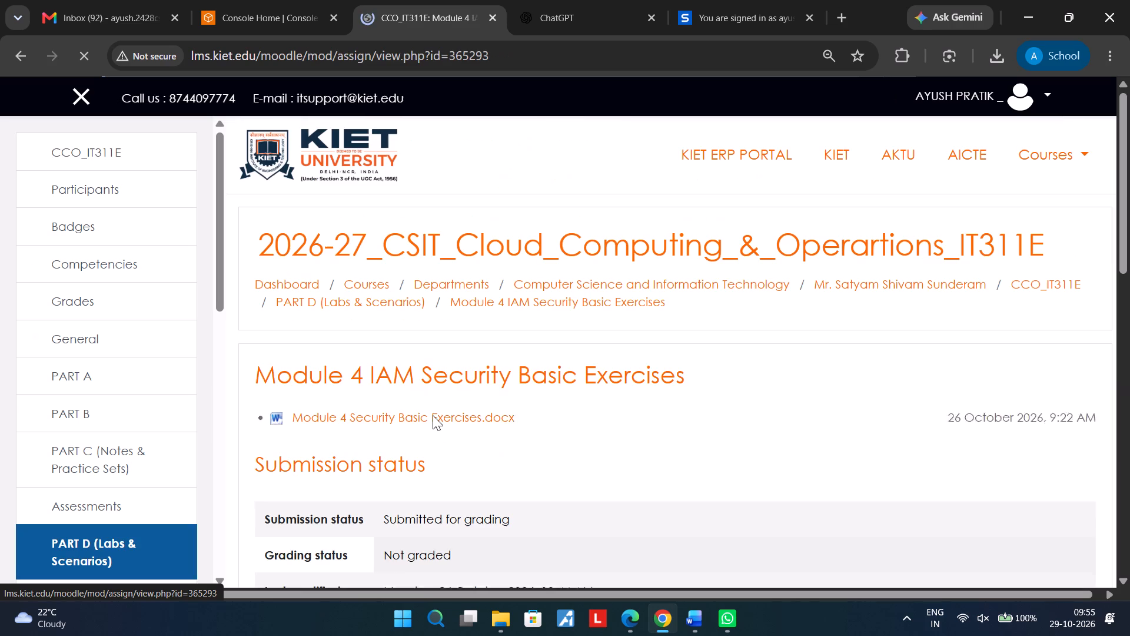
Check the submission status, grading status and submitted file on the Module 4 IAM Security Basic Exercises assignment page.
scroll(433, 415, down, 1)
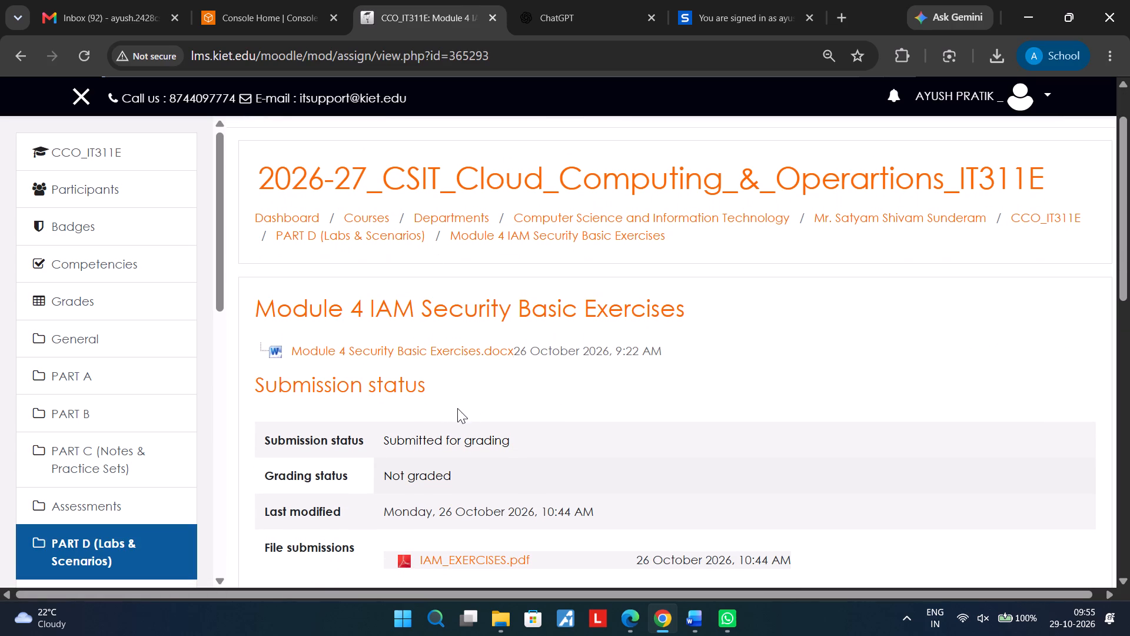
scroll(457, 408, down, 3)
scroll(457, 408, up, 1)
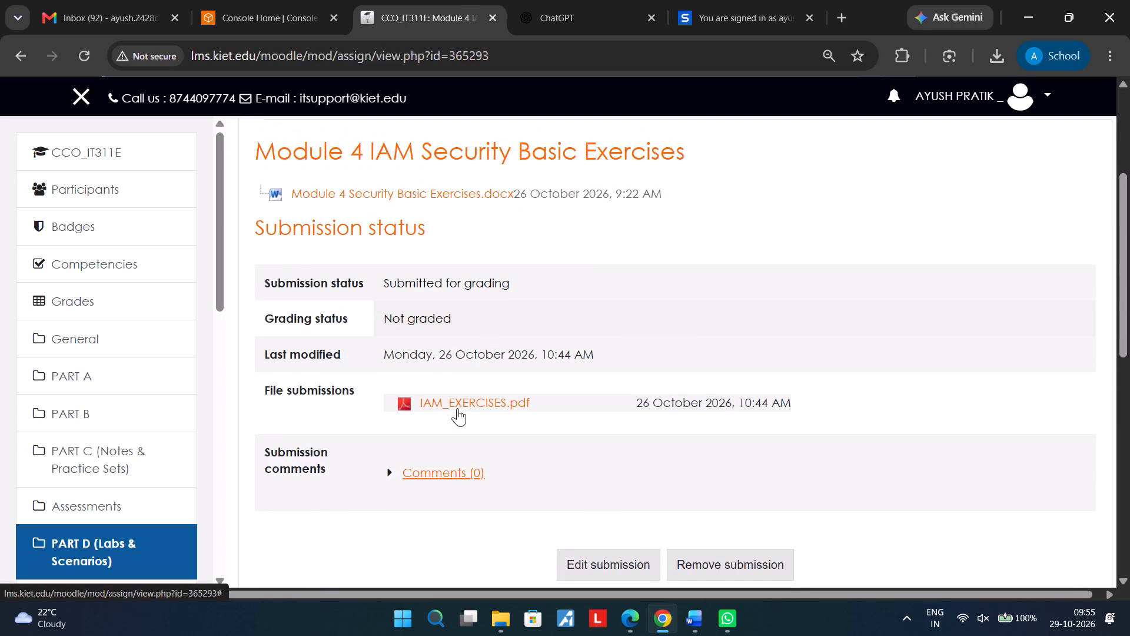
scroll(457, 408, up, 2)
scroll(431, 314, down, 1)
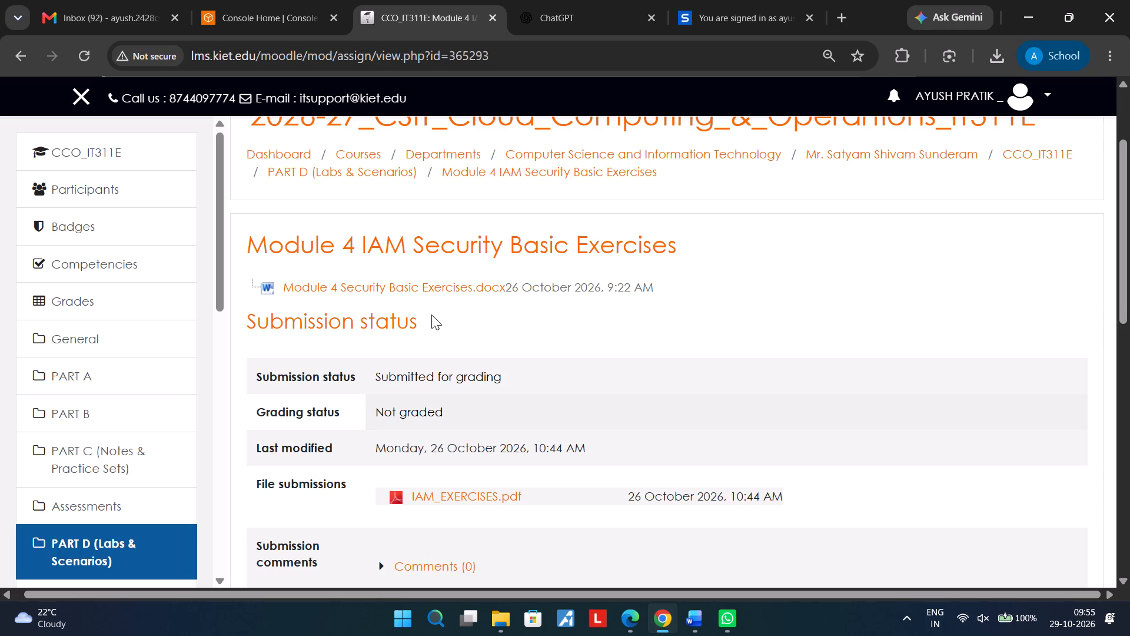
scroll(431, 314, down, 1)
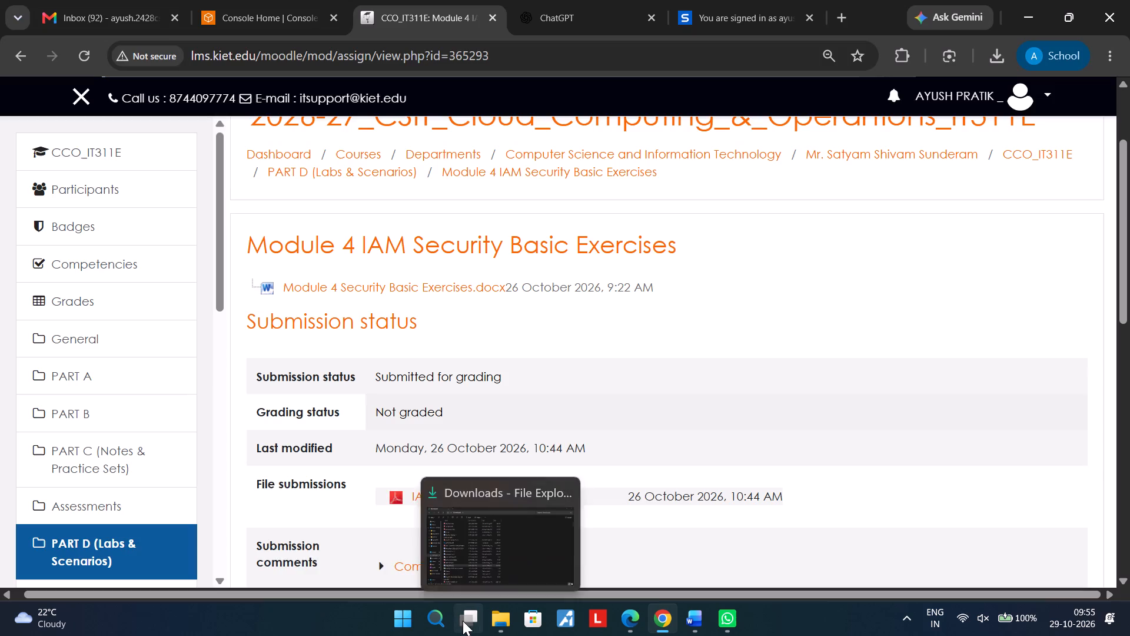
Switch to File Explorer and open the Module 4 Security Basic Exercises Word document from the Downloads folder.
click(504, 634)
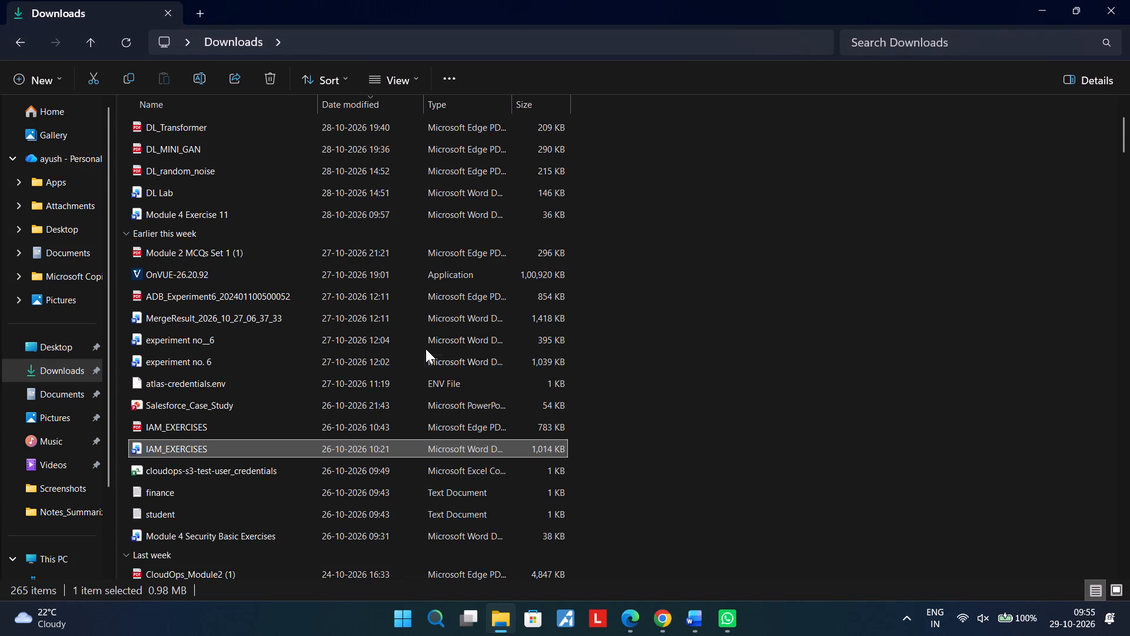
scroll(426, 349, down, 3)
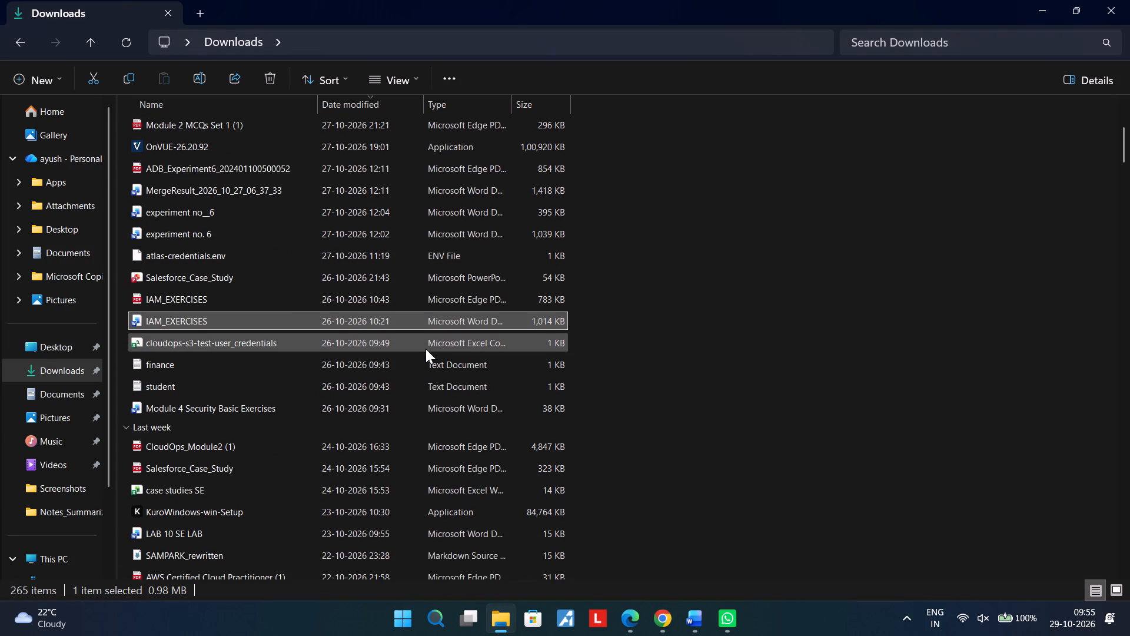
scroll(426, 349, down, 1)
double_click(267, 397)
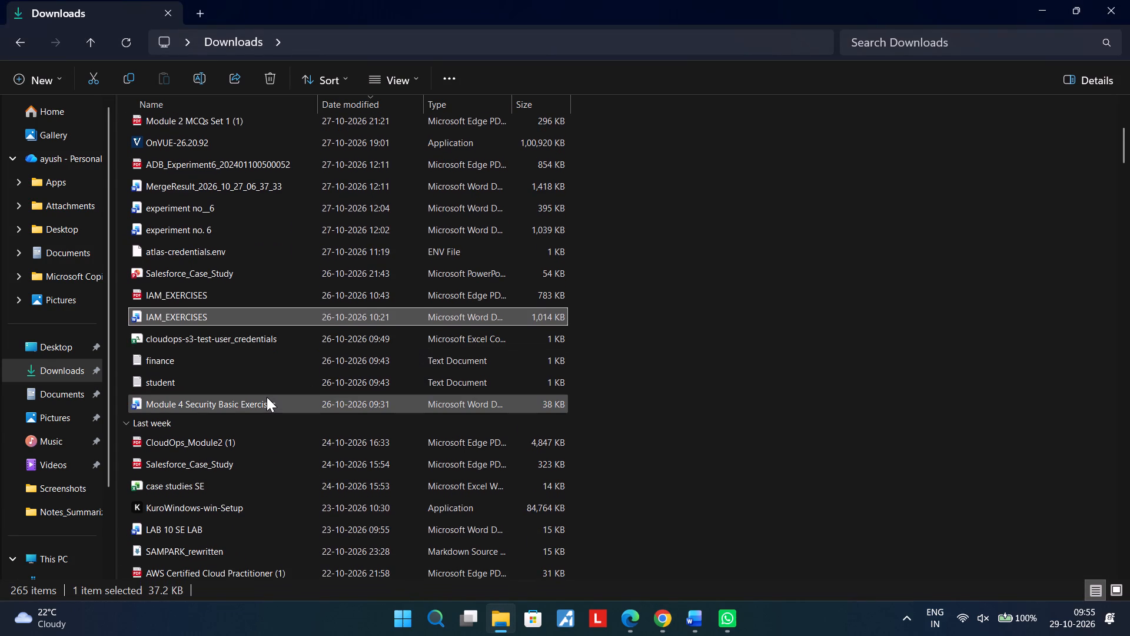
Read the lab index on the first page of the Module 4 Security Basic Exercises document.
scroll(363, 396, down, 3)
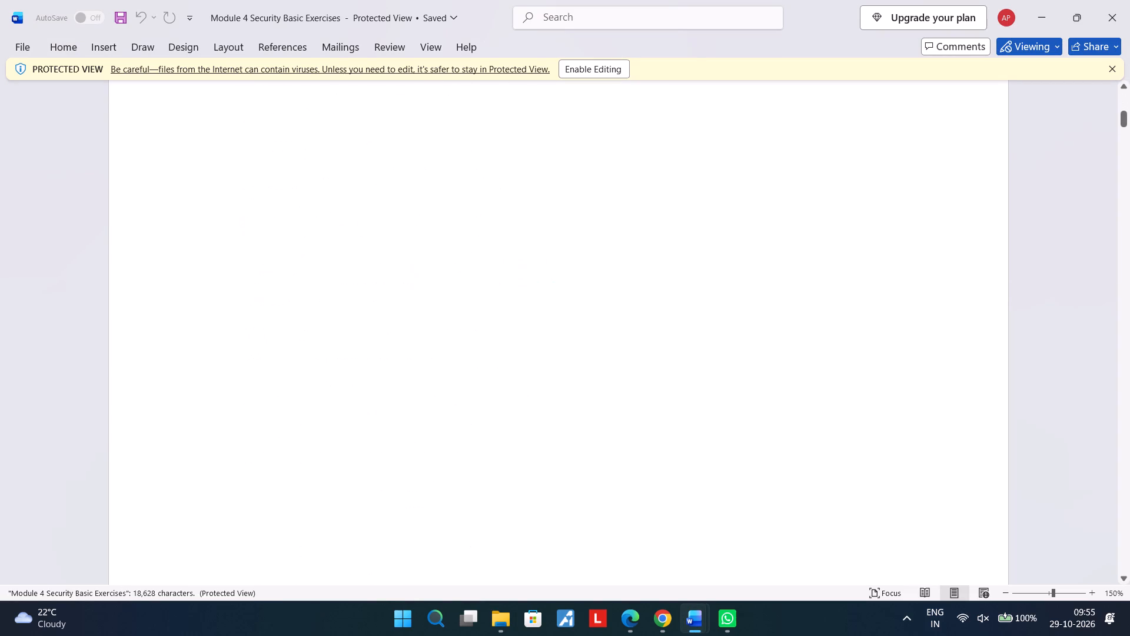
scroll(363, 396, up, 3)
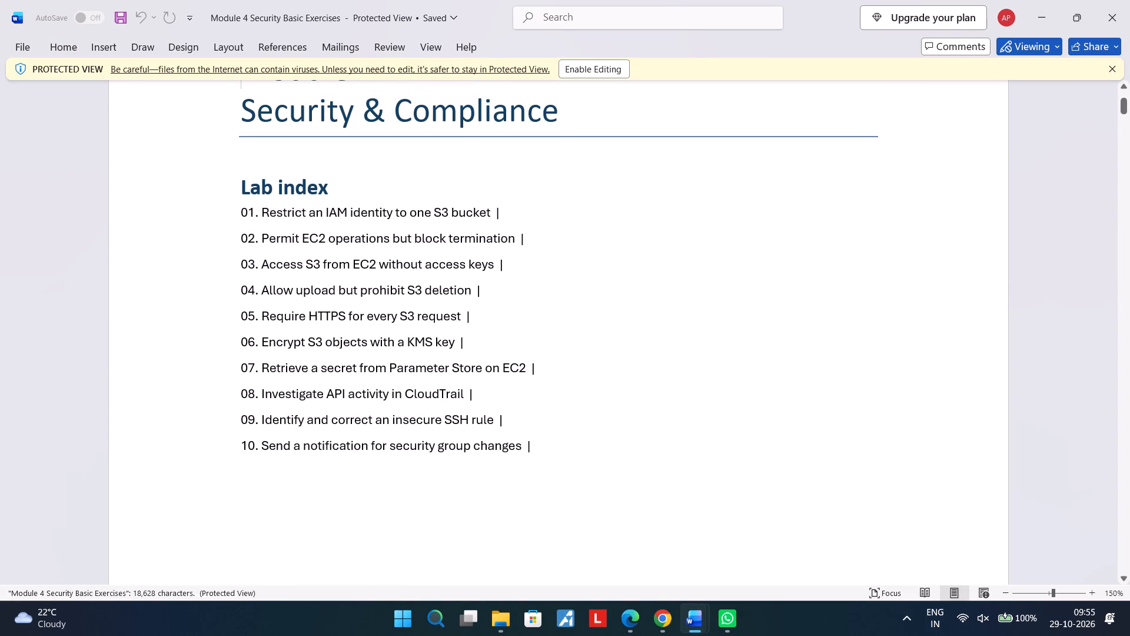
scroll(363, 396, down, 1)
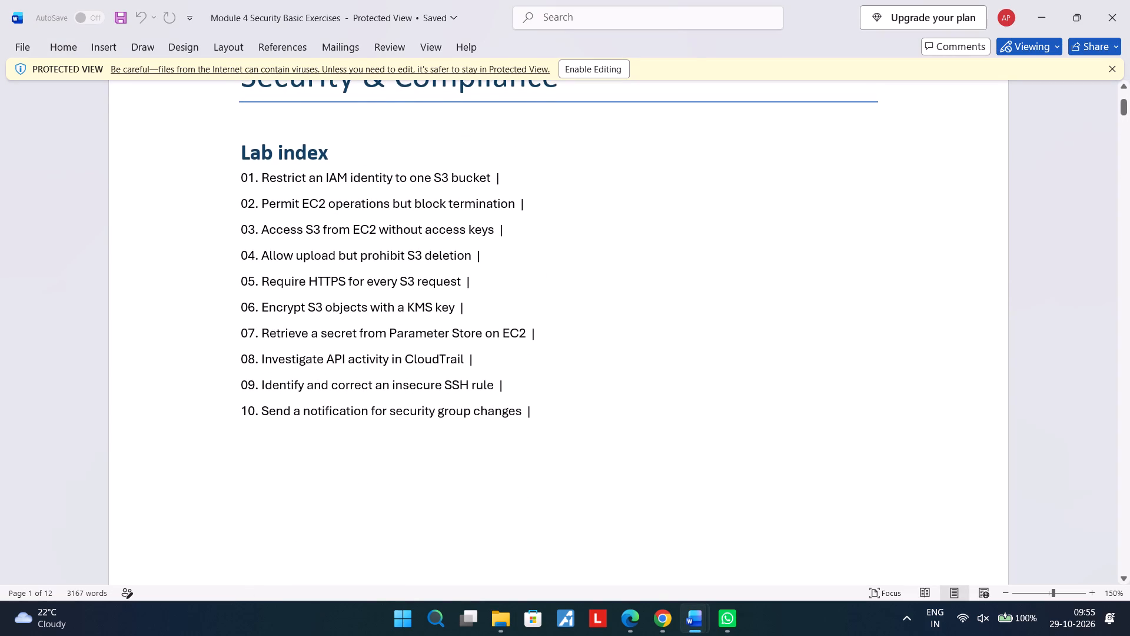
scroll(363, 396, down, 3)
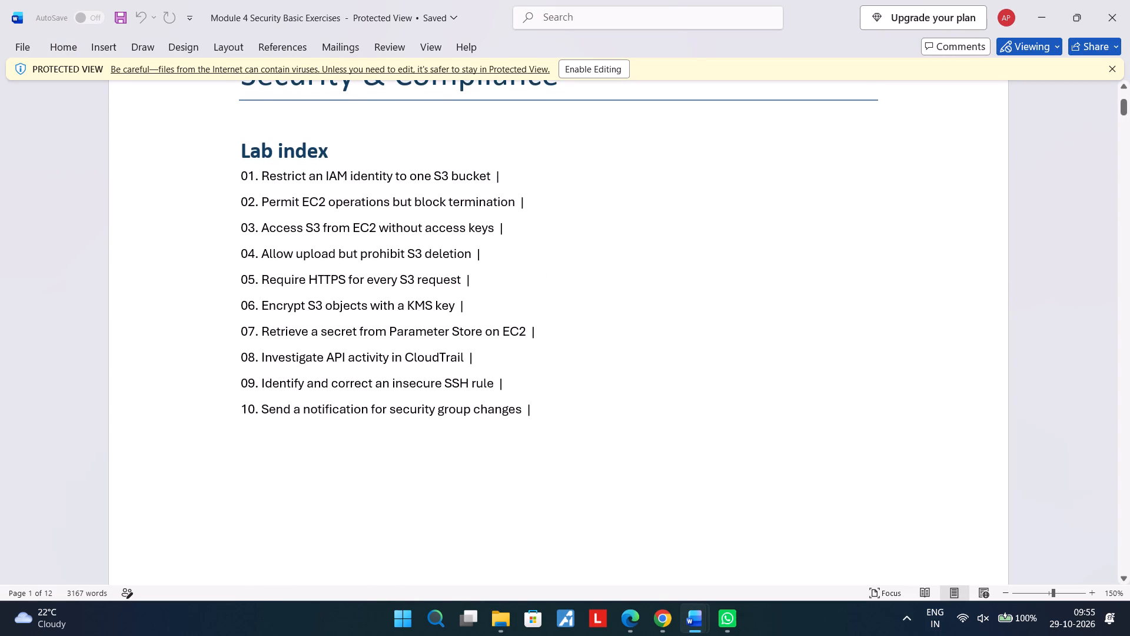
scroll(363, 396, down, 3)
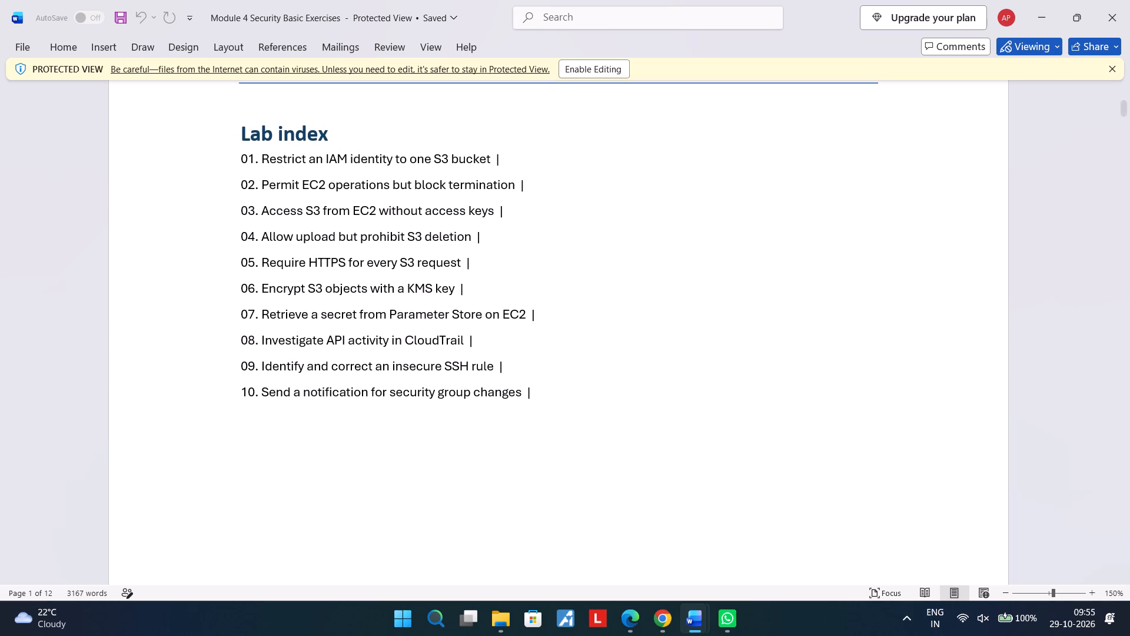
Read through Exercise 01 on restricting an IAM identity to one S3 bucket, including its scenario and implementation steps.
scroll(363, 396, down, 5)
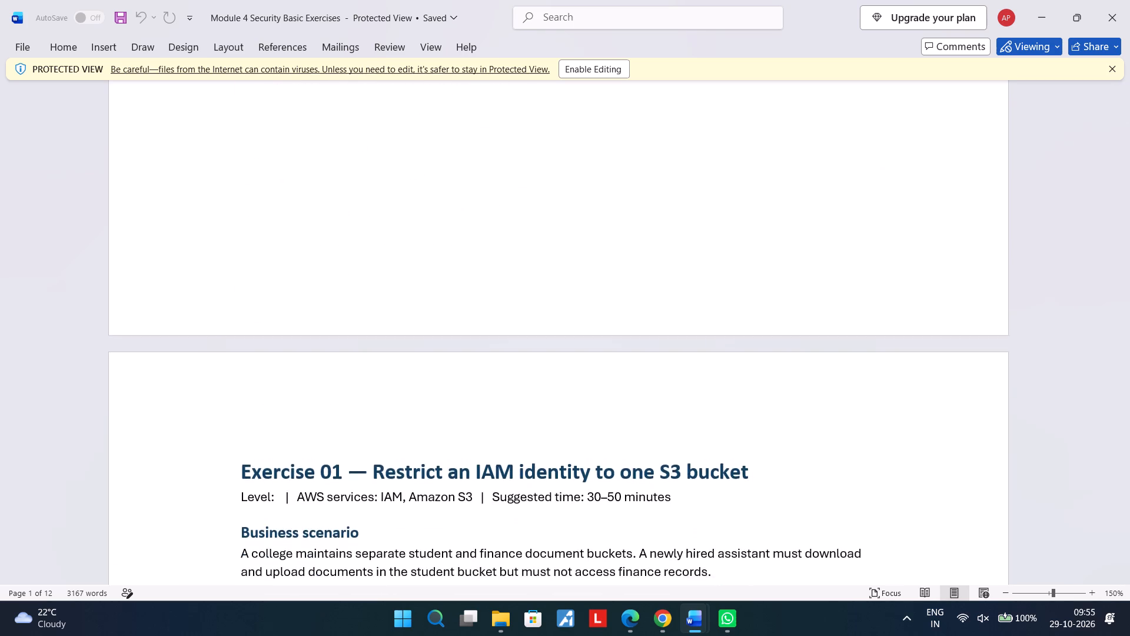
scroll(363, 396, down, 4)
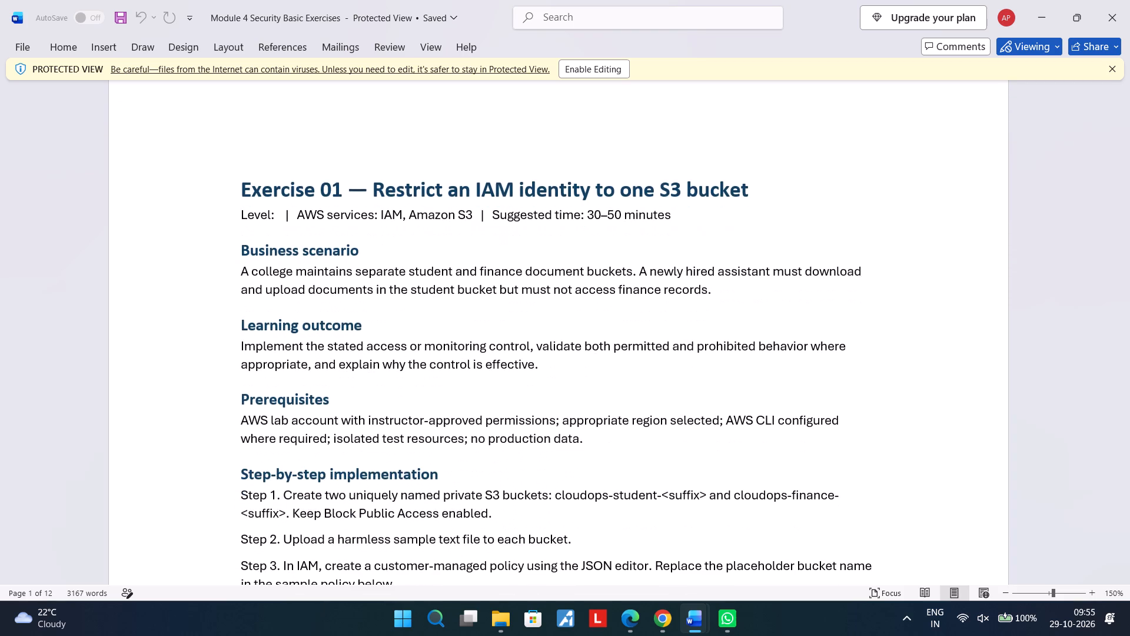
scroll(363, 396, down, 2)
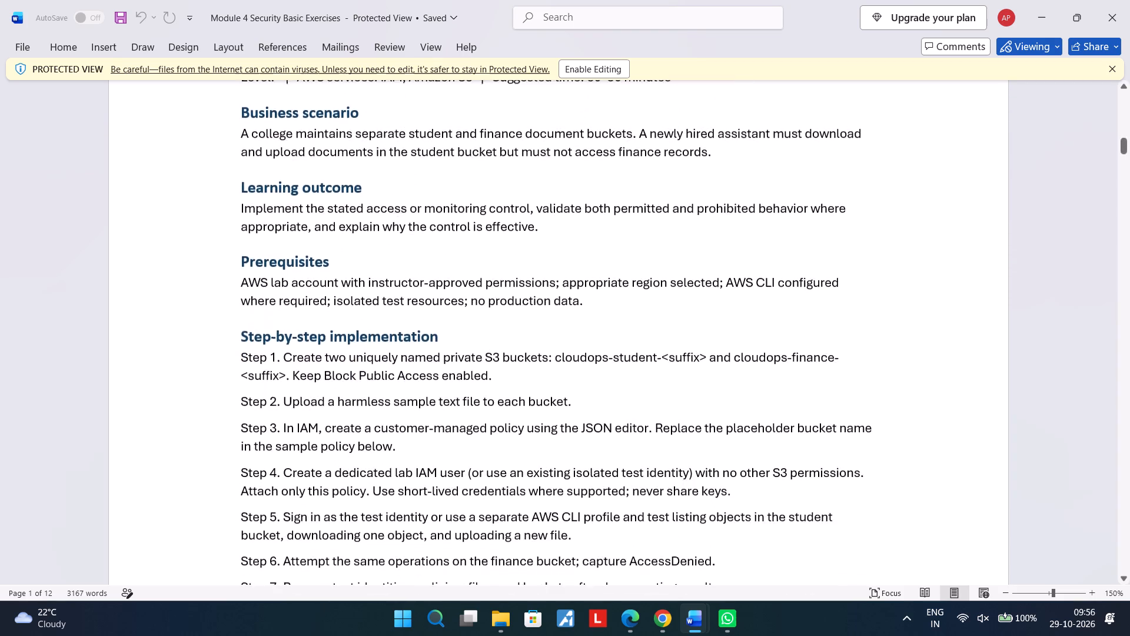
scroll(363, 396, down, 3)
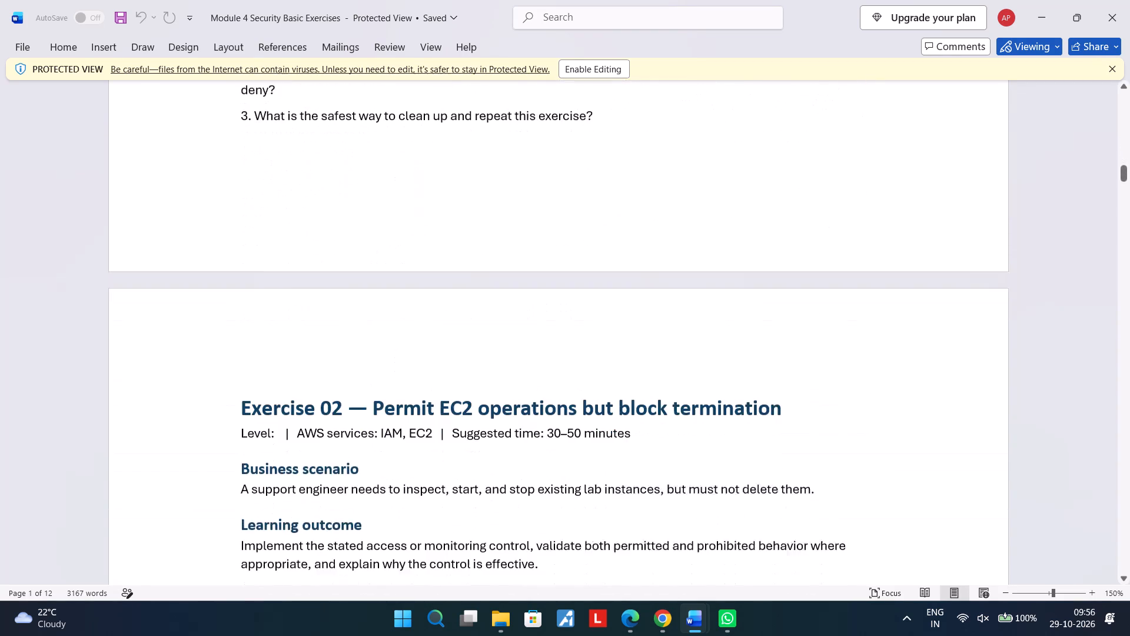
Read through Exercise 02 on permitting EC2 operations but blocking termination, including its policy, evidence to submit and reflection questions.
scroll(363, 396, down, 1)
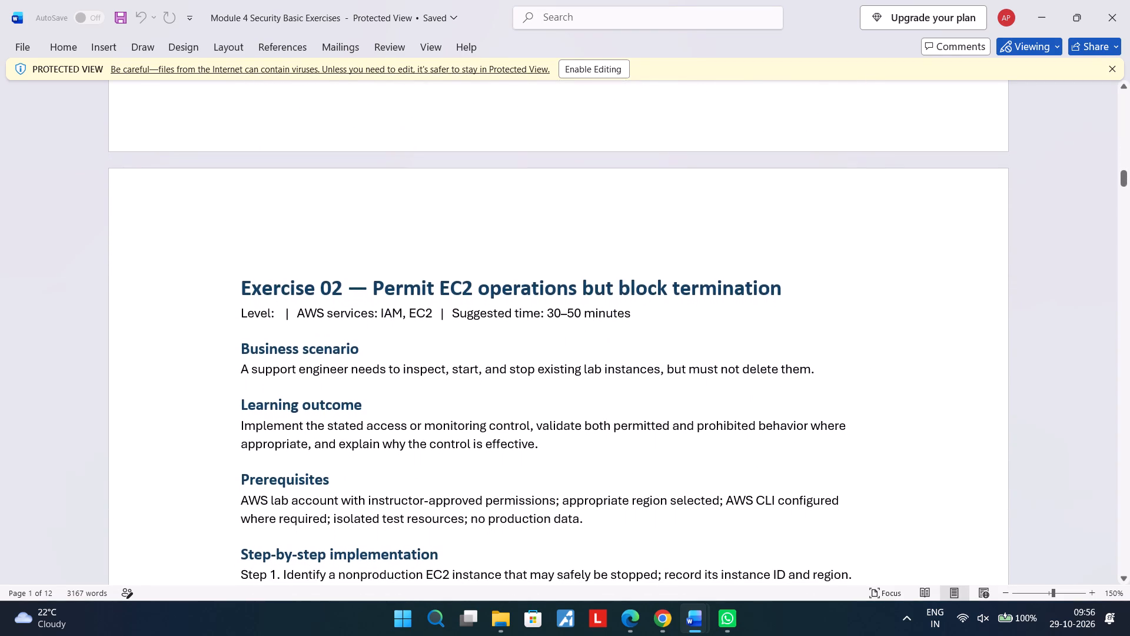
scroll(363, 396, down, 1)
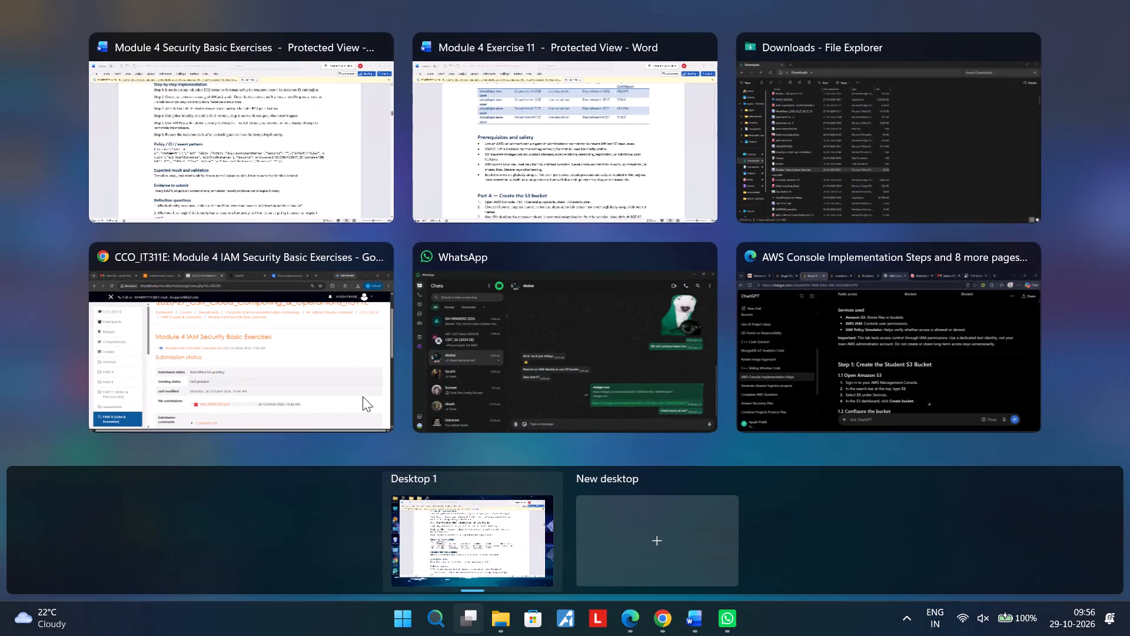
scroll(363, 396, down, 1)
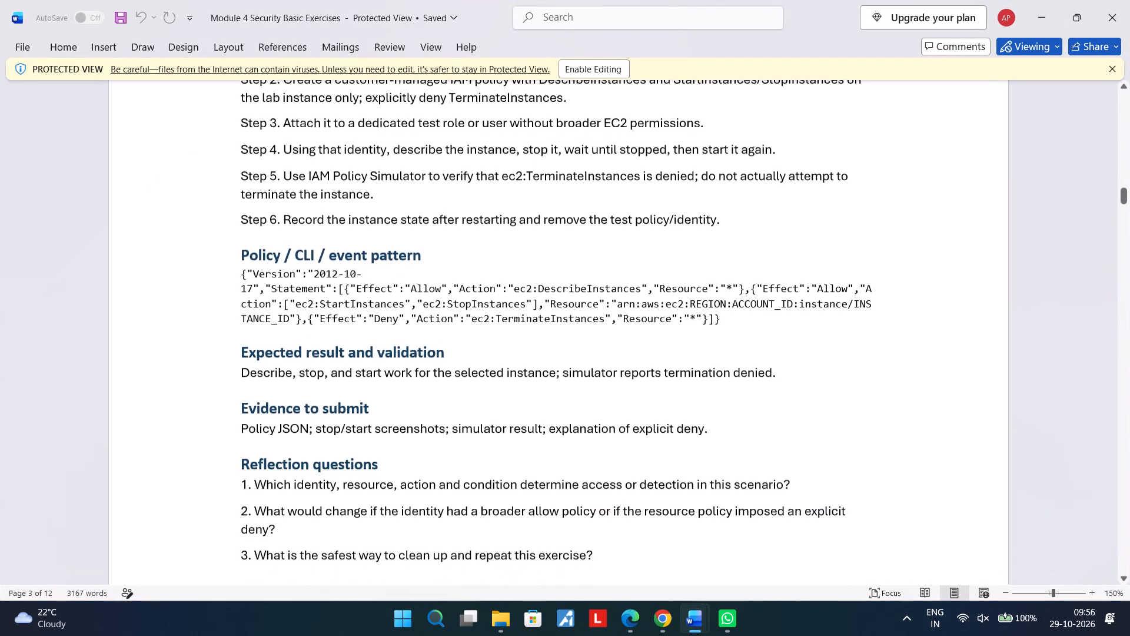
scroll(363, 396, down, 3)
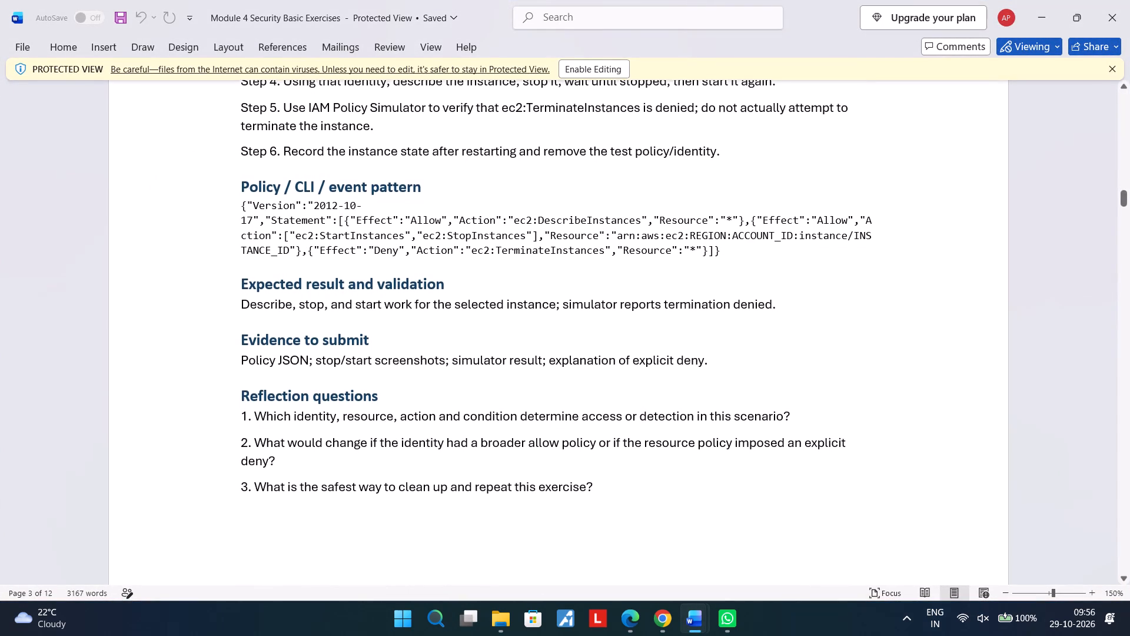
scroll(363, 396, down, 1)
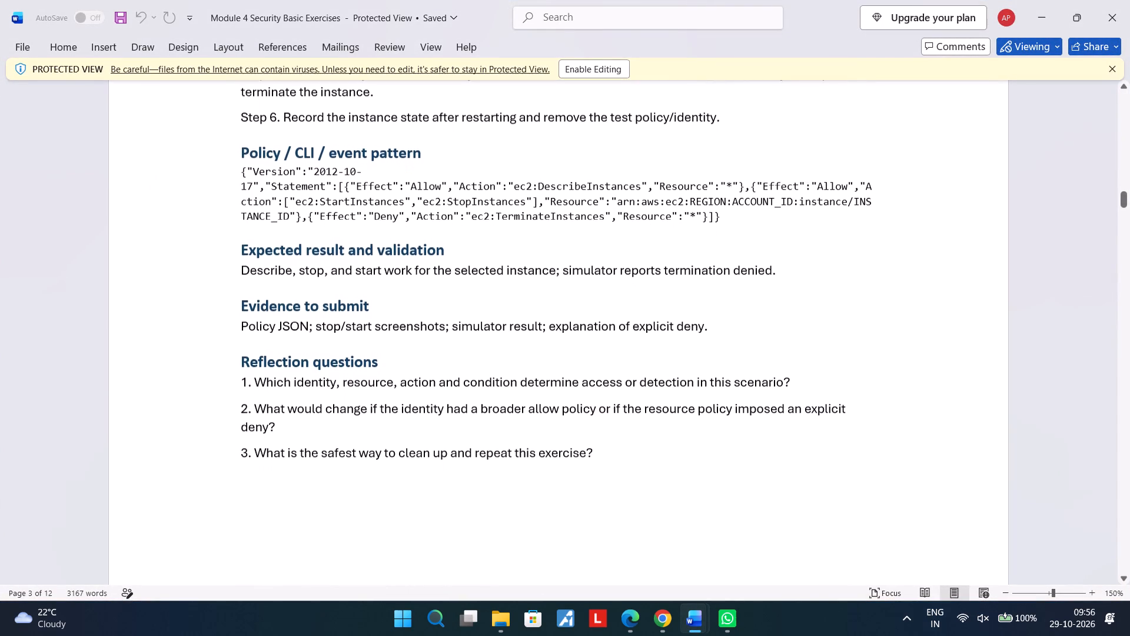
Read through Exercise 03 on accessing S3 from EC2 without access keys, from its business scenario to the reflection questions.
scroll(363, 396, down, 5)
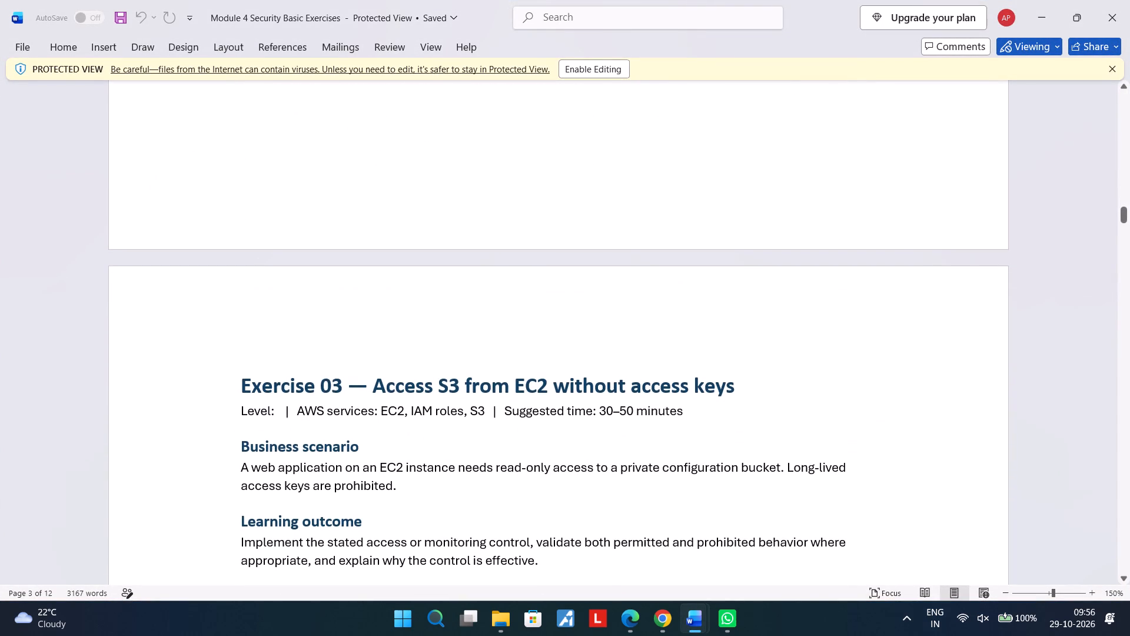
scroll(363, 396, down, 2)
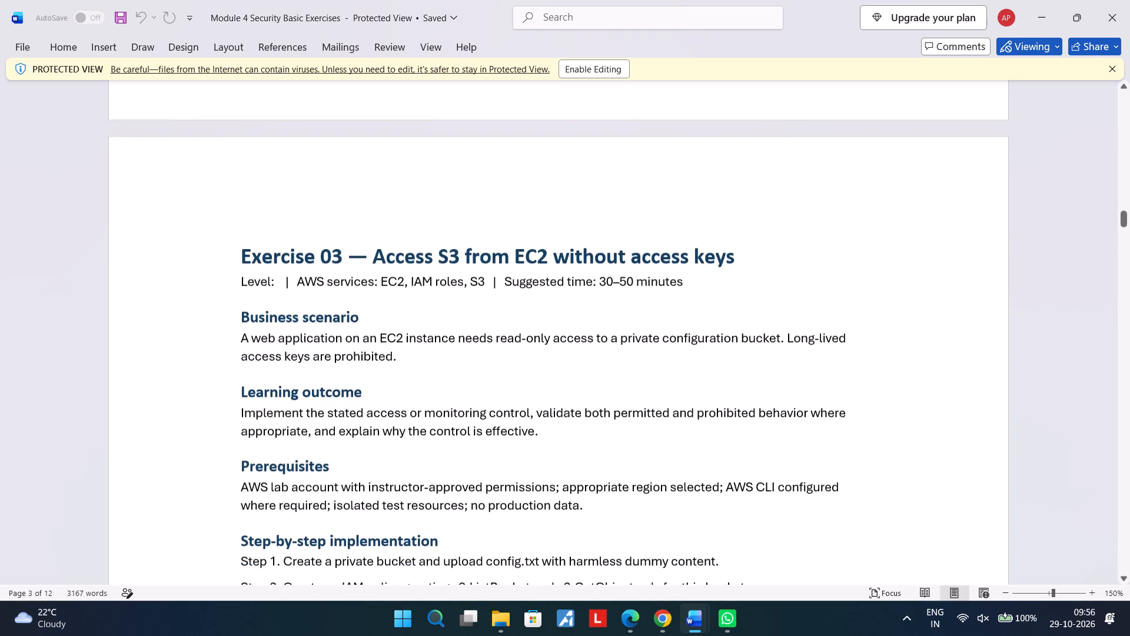
scroll(363, 396, down, 1)
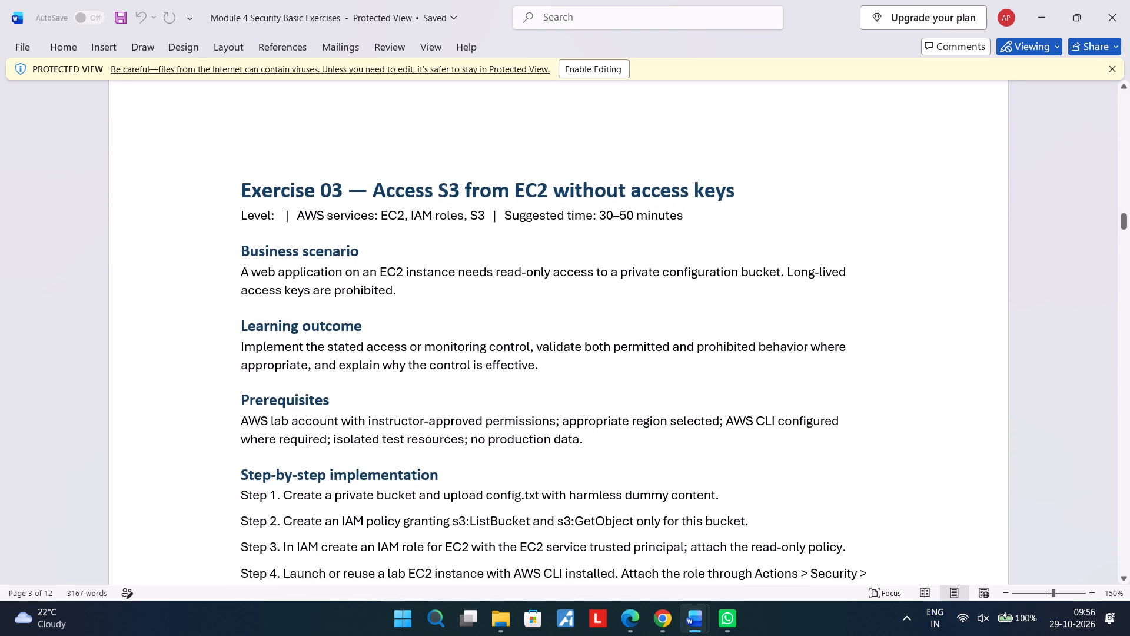
scroll(363, 396, down, 1)
scroll(363, 396, down, 20)
scroll(363, 396, down, 11)
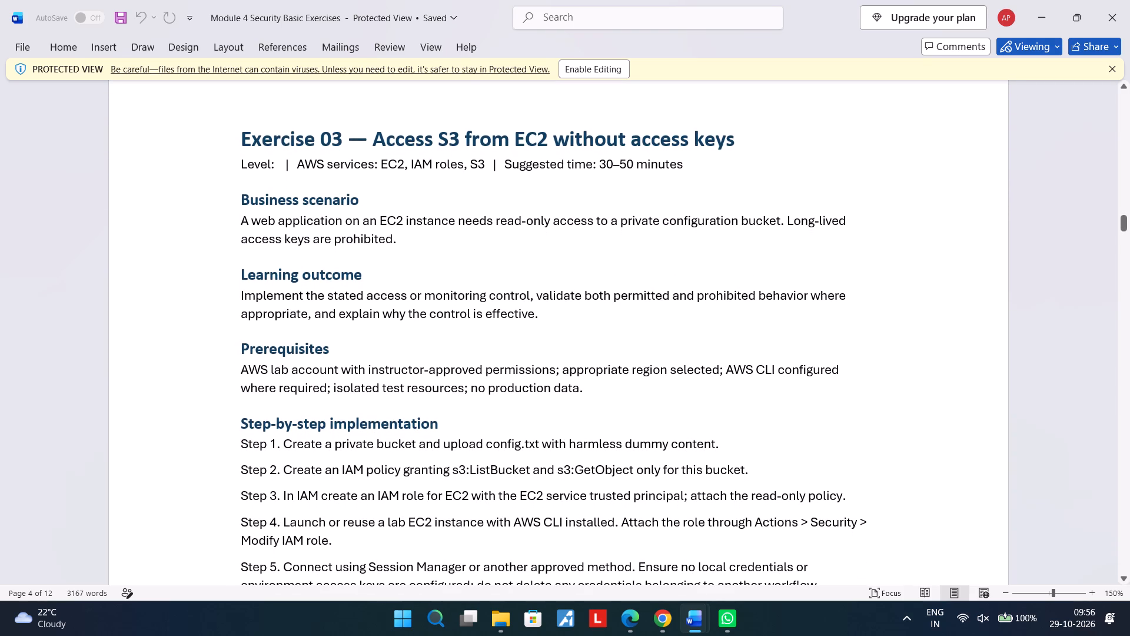
scroll(546, 364, down, 6)
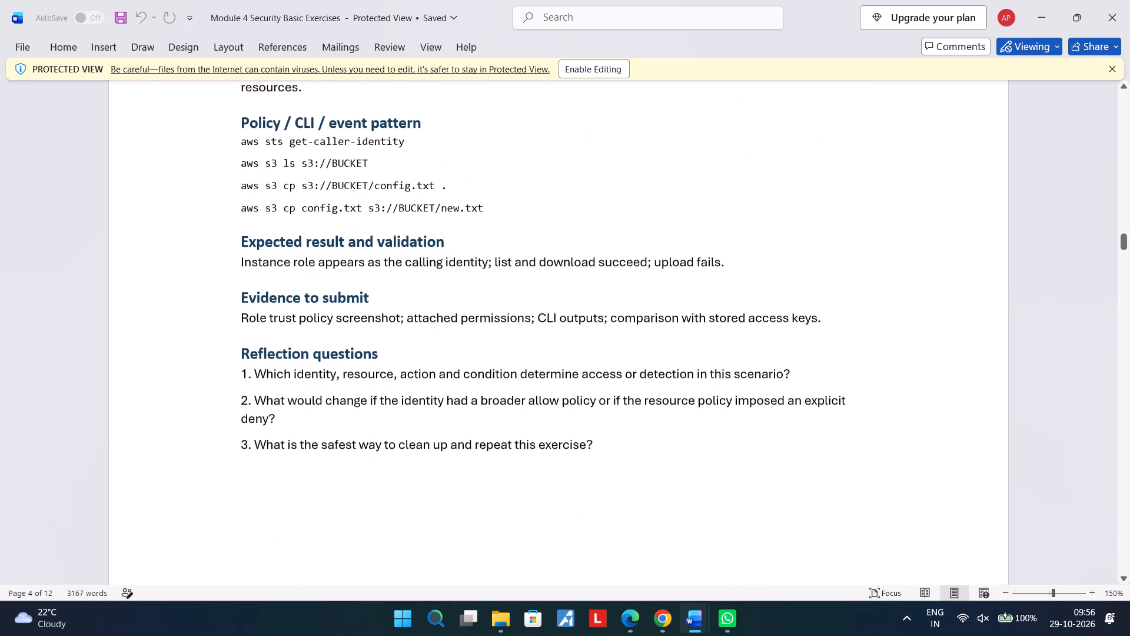
Read Exercise 04 on allowing upload but prohibiting S3 deletion, covering its scenario, prerequisites and implementation steps.
scroll(546, 364, down, 1)
scroll(546, 364, up, 1)
scroll(546, 364, down, 4)
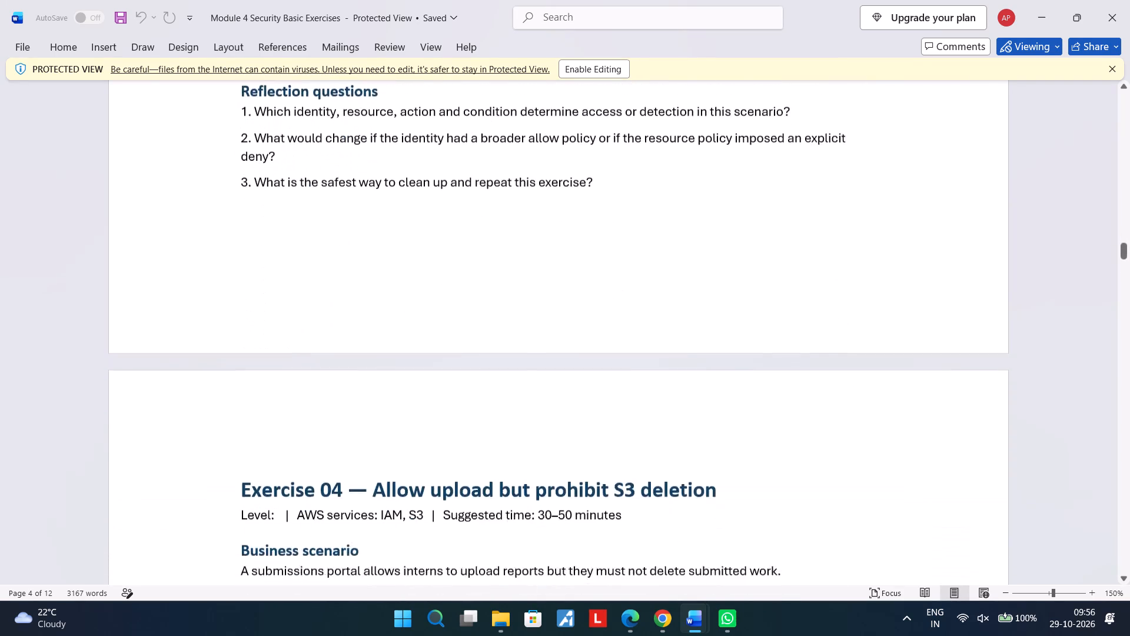
scroll(546, 364, down, 3)
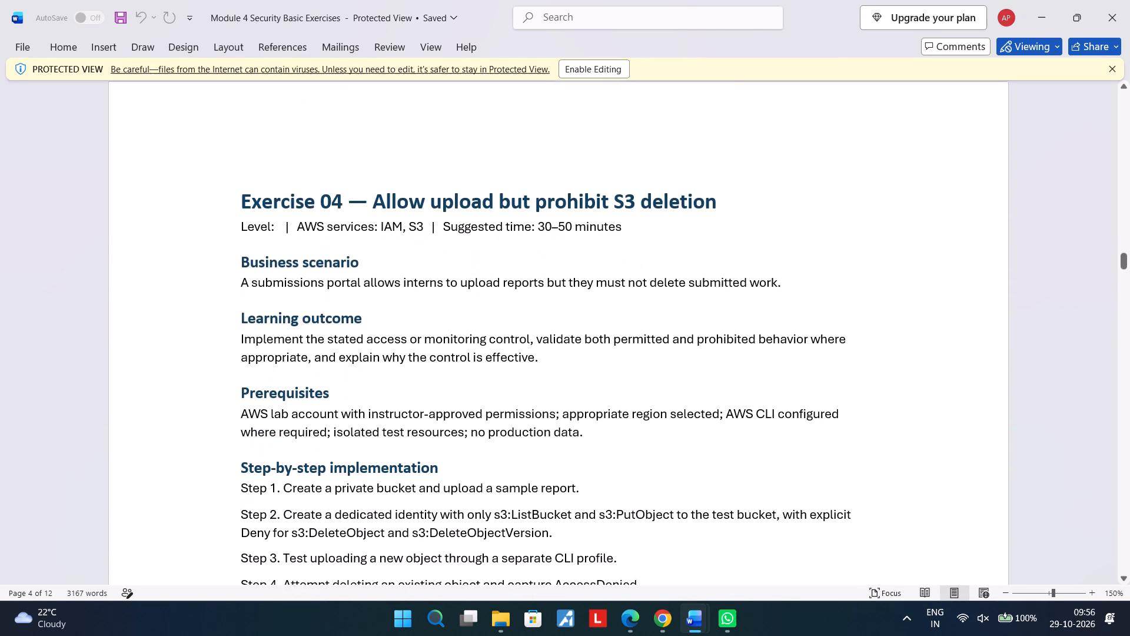
scroll(546, 364, down, 2)
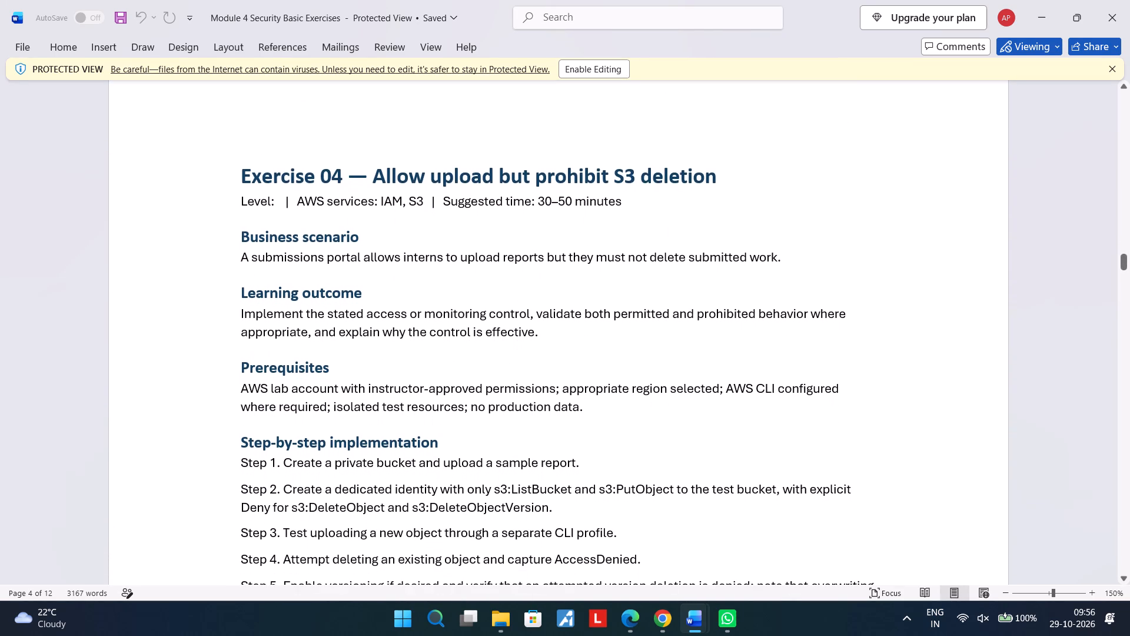
scroll(546, 364, down, 2)
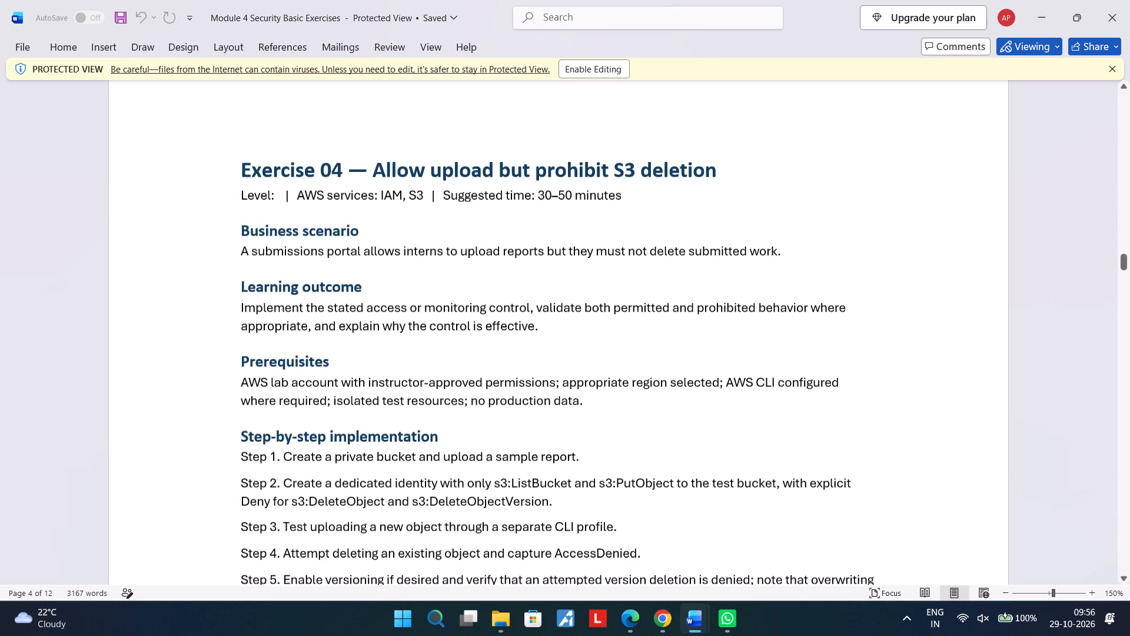
scroll(546, 364, down, 2)
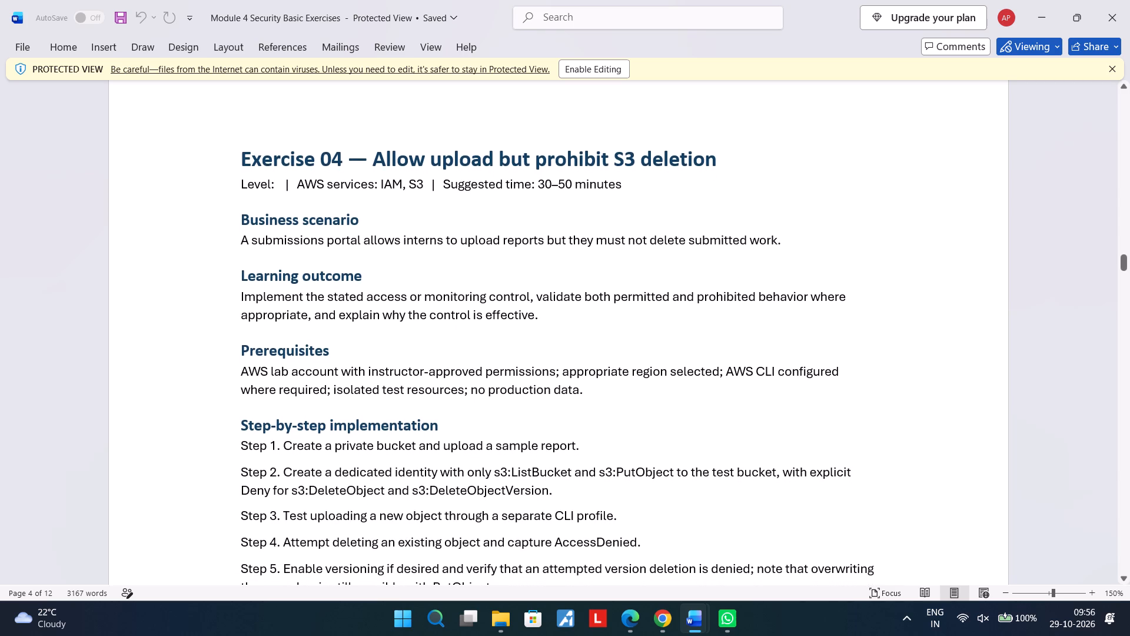
scroll(546, 364, down, 2)
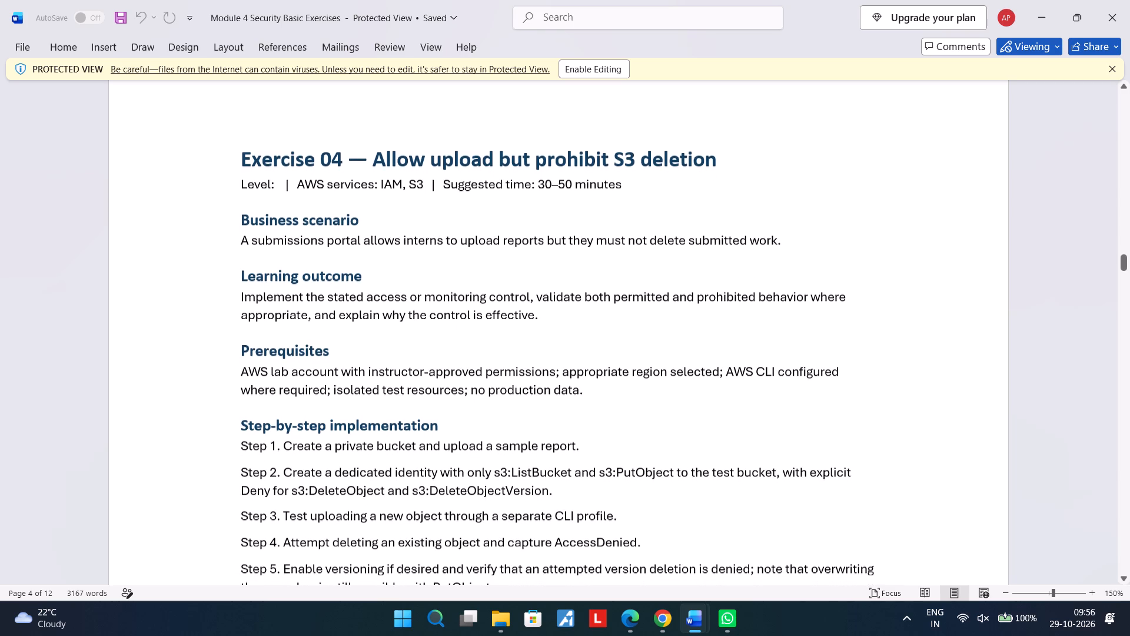
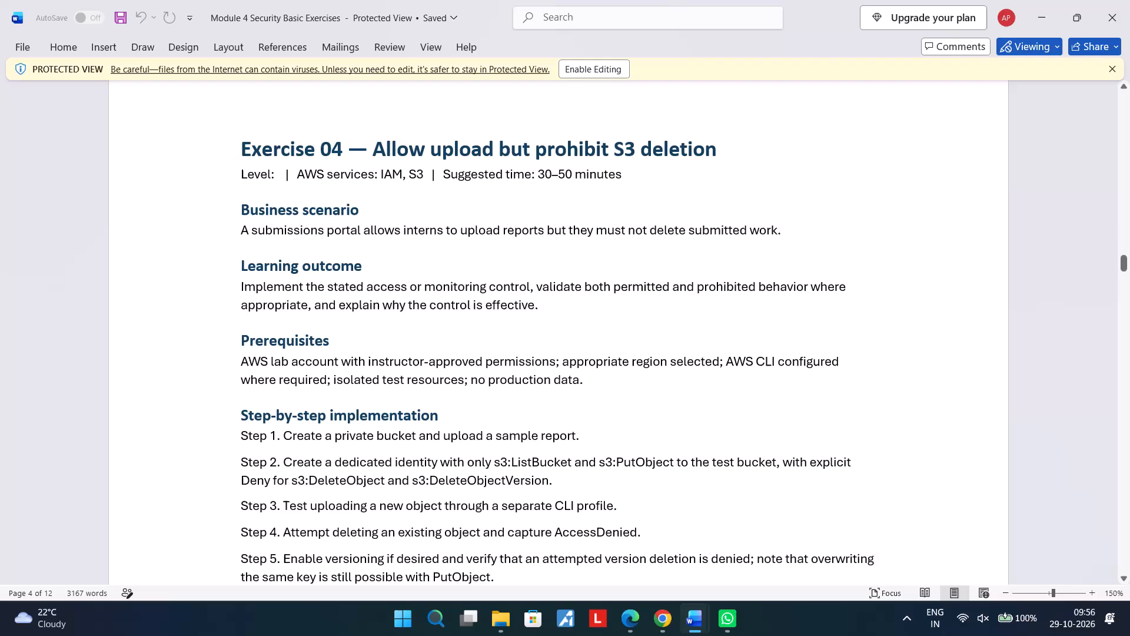
Read the rest of Exercise 04 on prohibiting S3 deletion, from its implementation steps and policy to the evidence to submit.
click(594, 334)
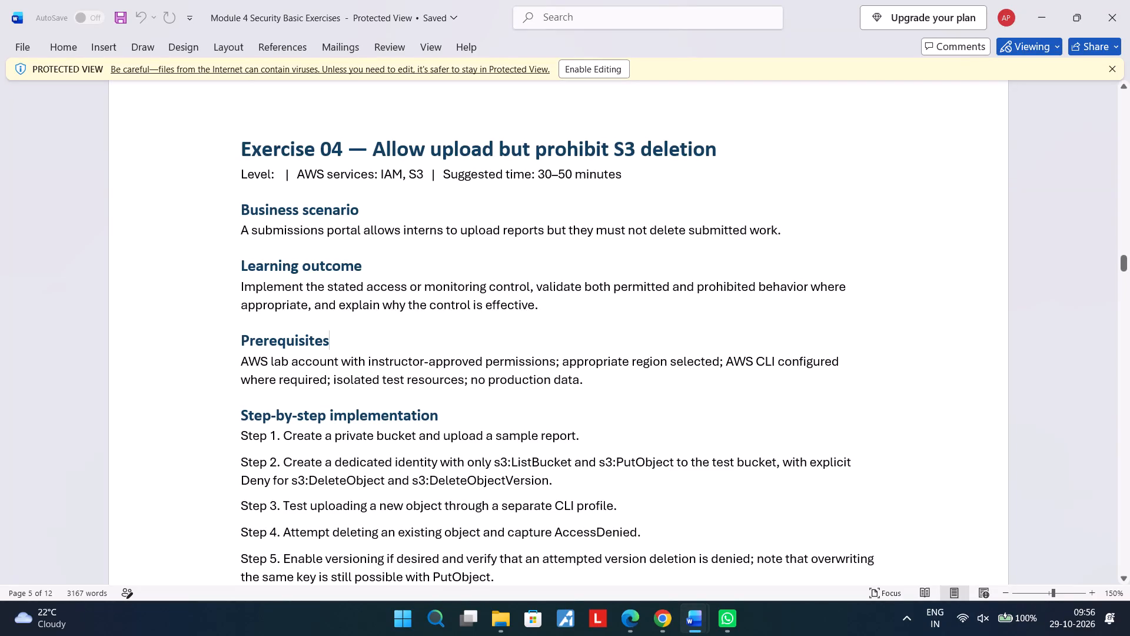
scroll(523, 362, down, 3)
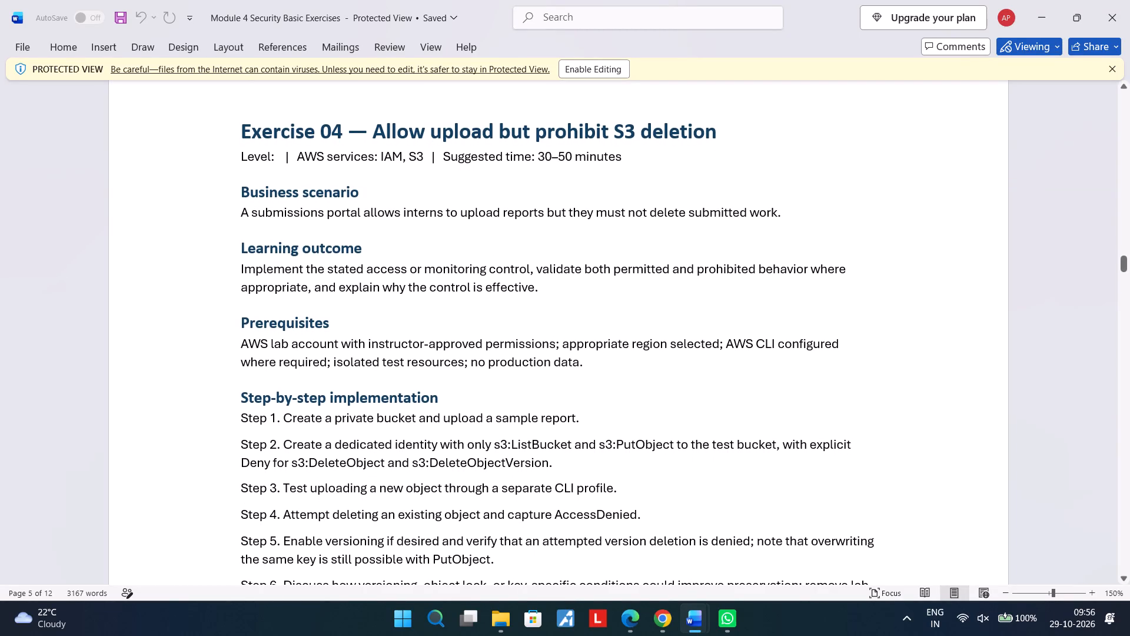
scroll(523, 362, down, 2)
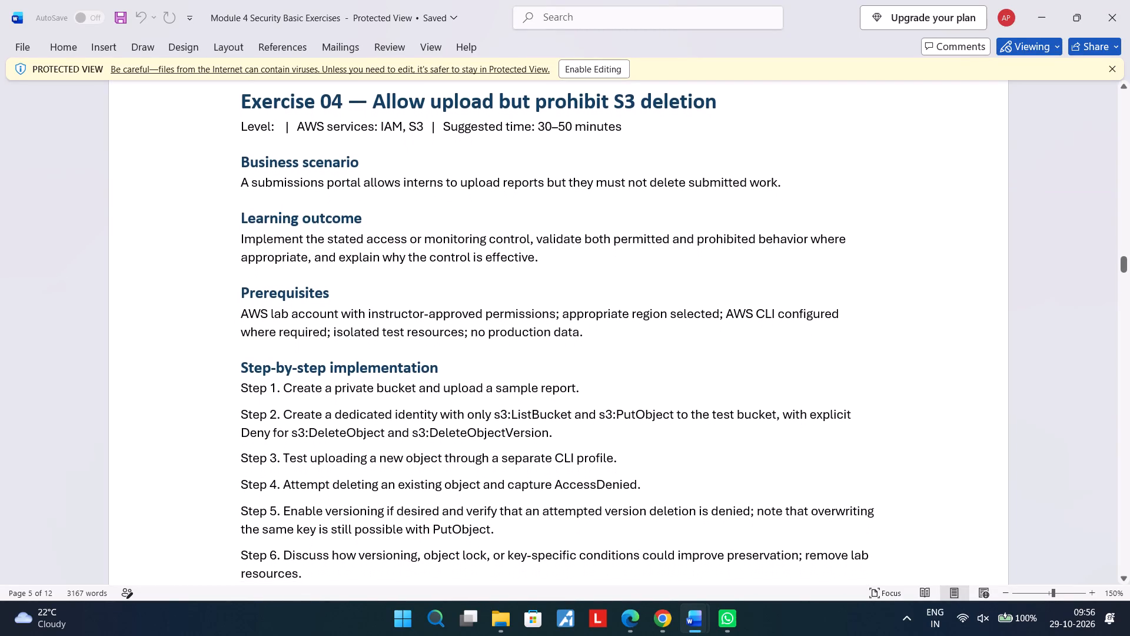
scroll(523, 362, down, 1)
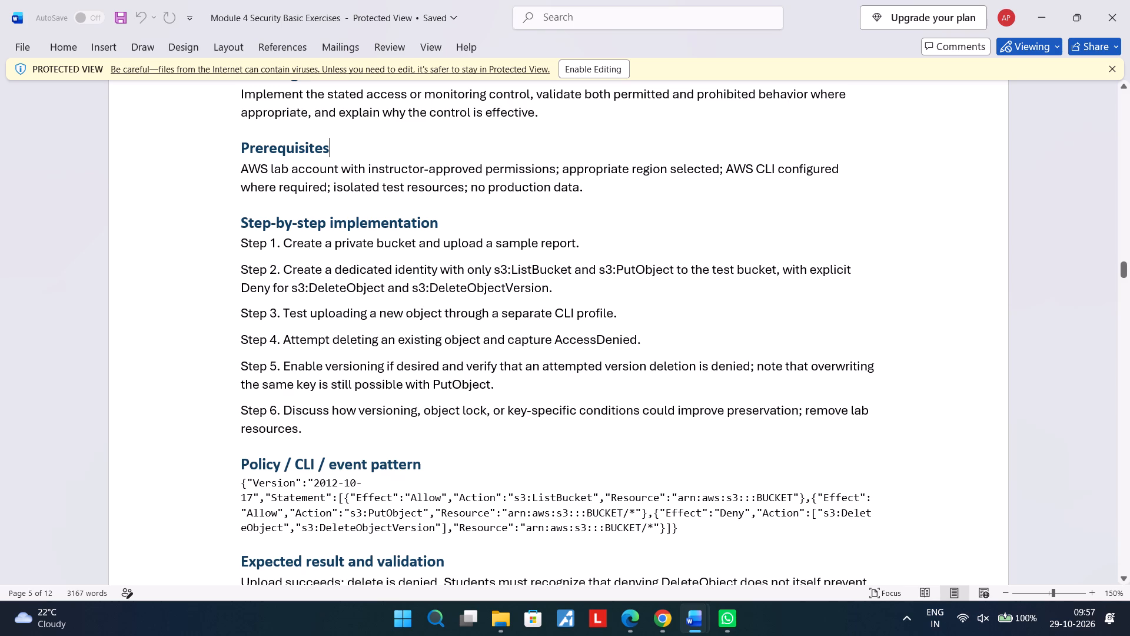
scroll(593, 398, down, 2)
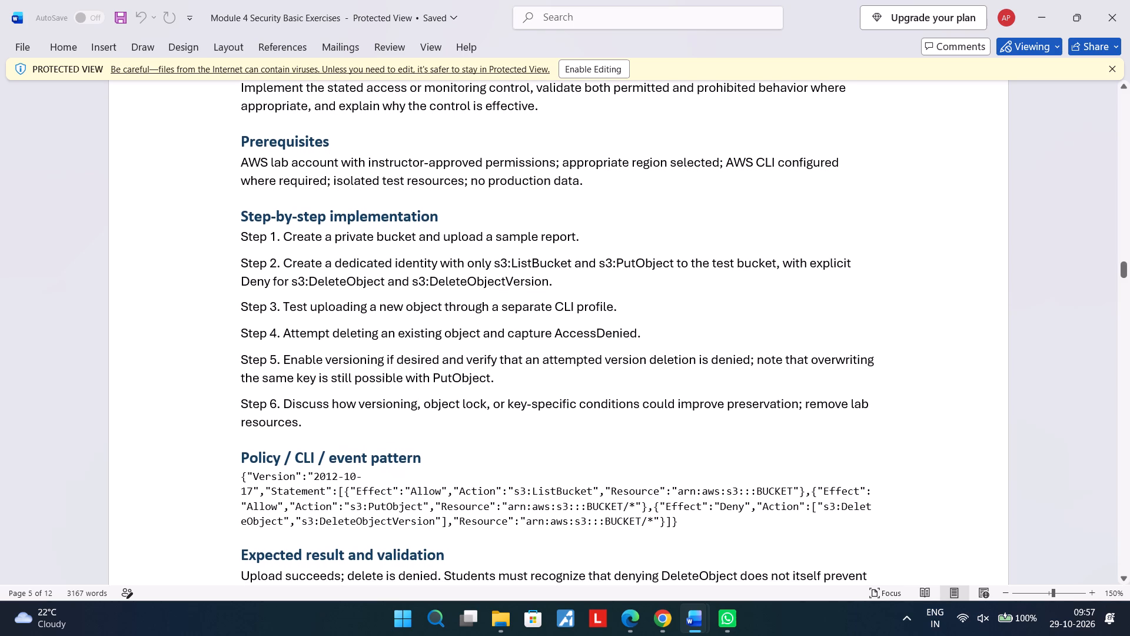
scroll(593, 398, down, 1)
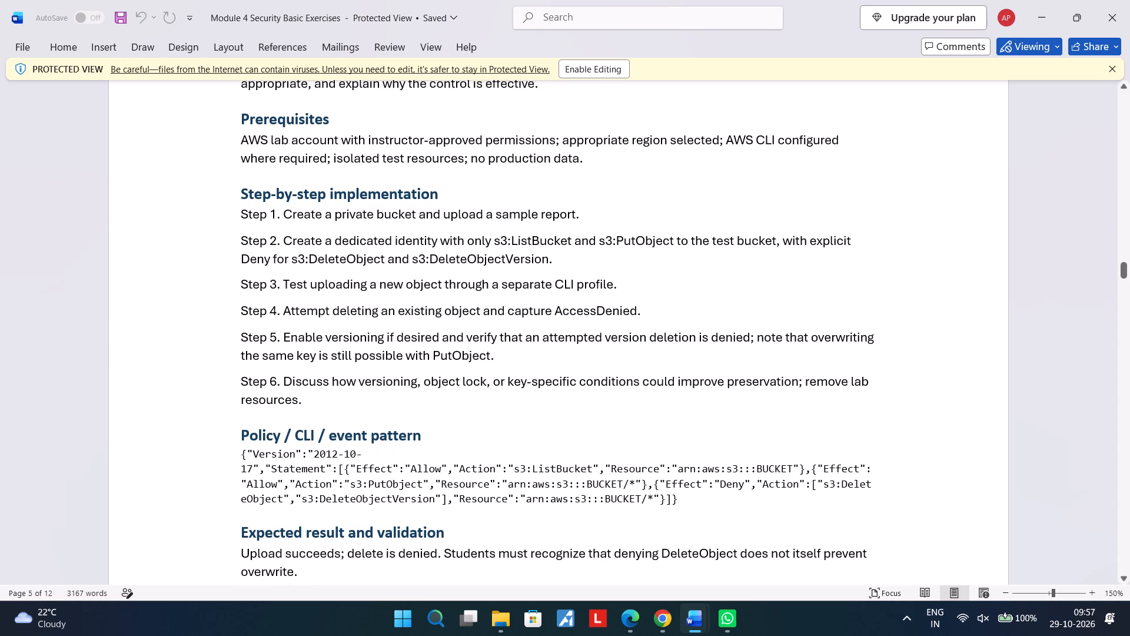
scroll(593, 398, down, 1)
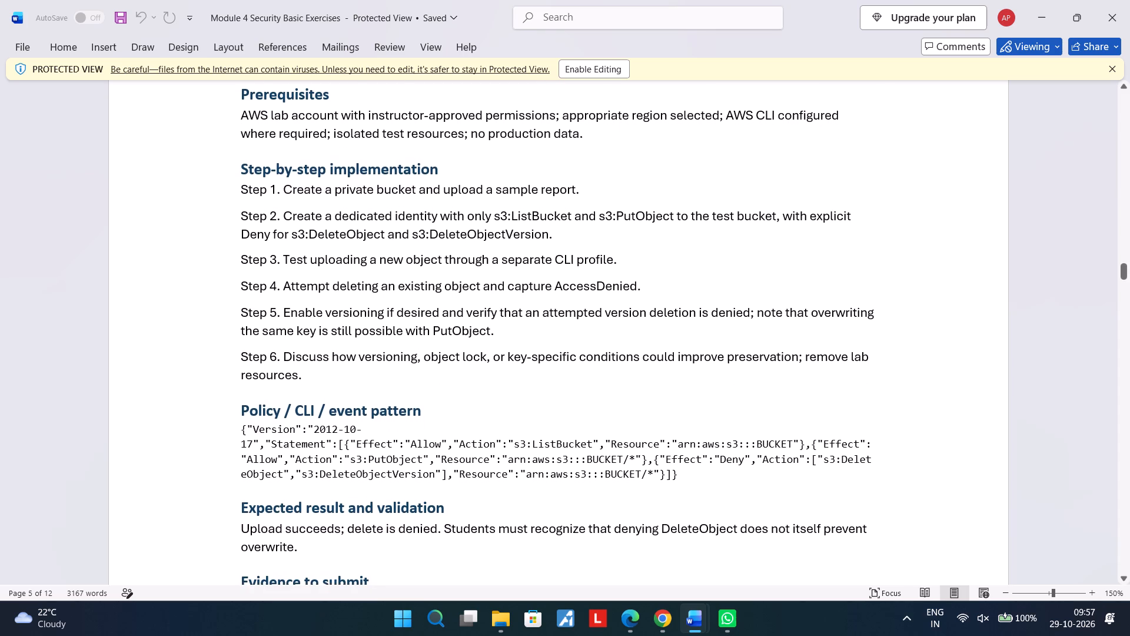
scroll(593, 398, down, 2)
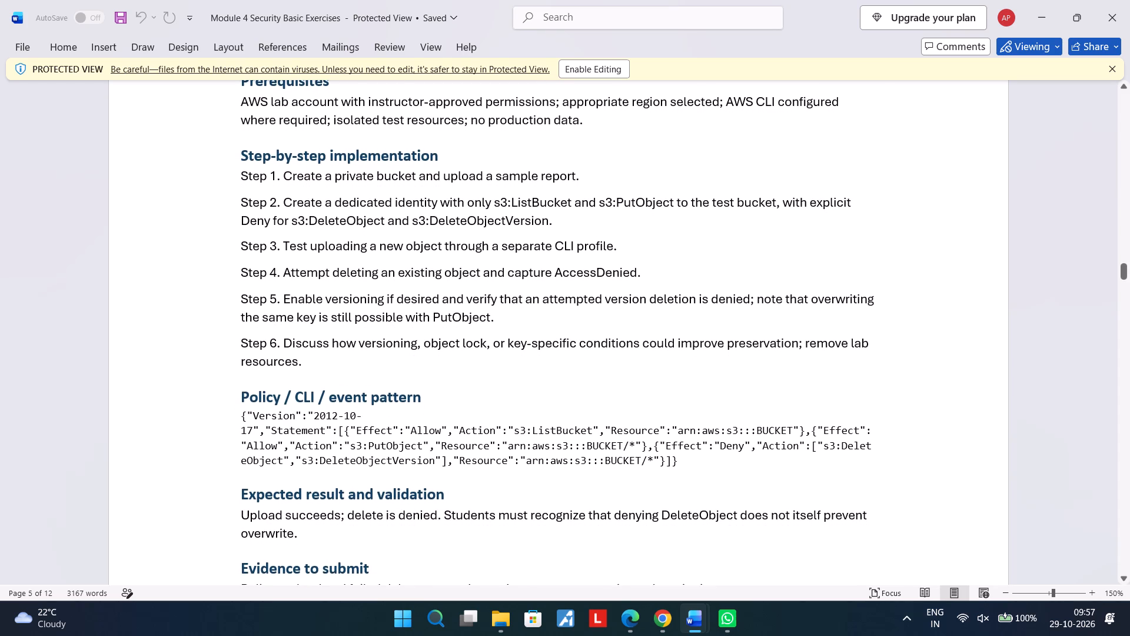
scroll(593, 398, down, 1)
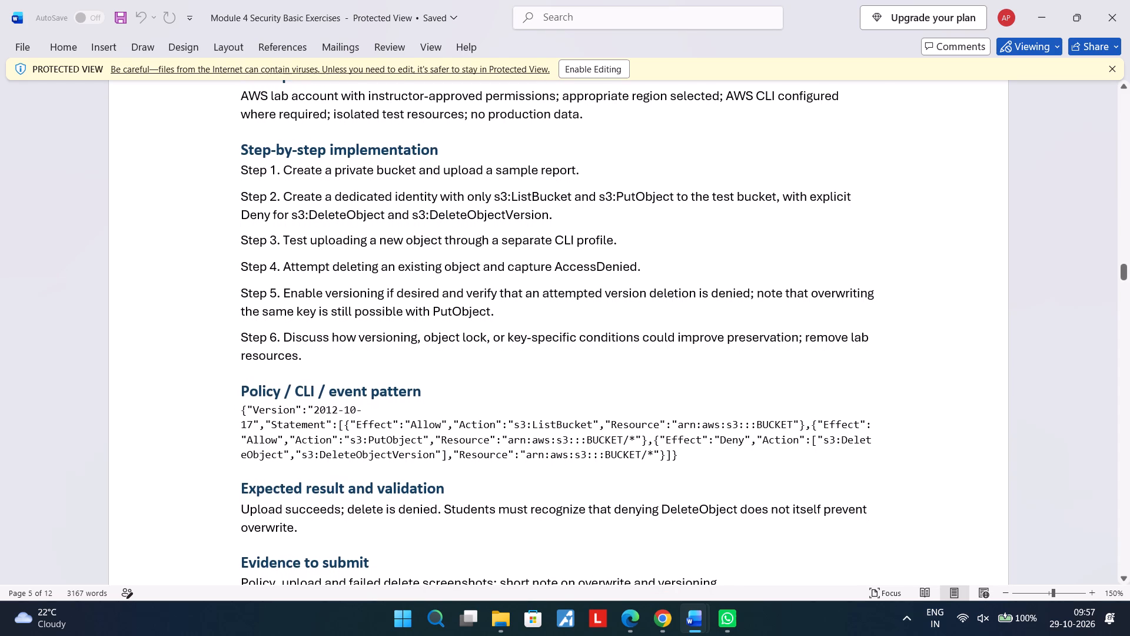
scroll(593, 398, down, 1)
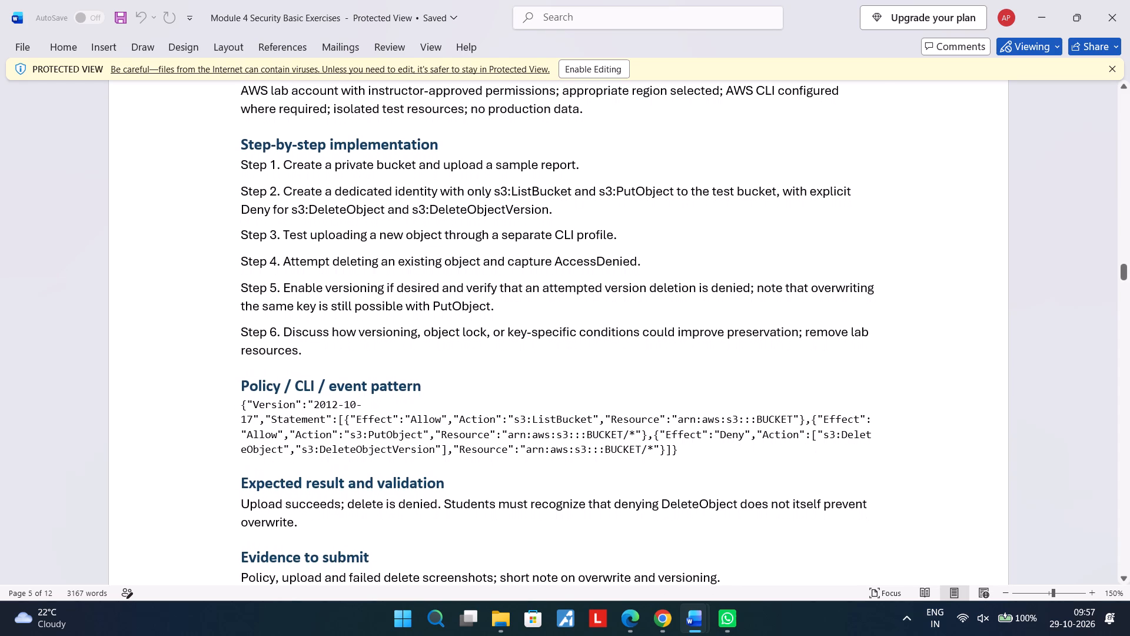
scroll(593, 398, down, 1)
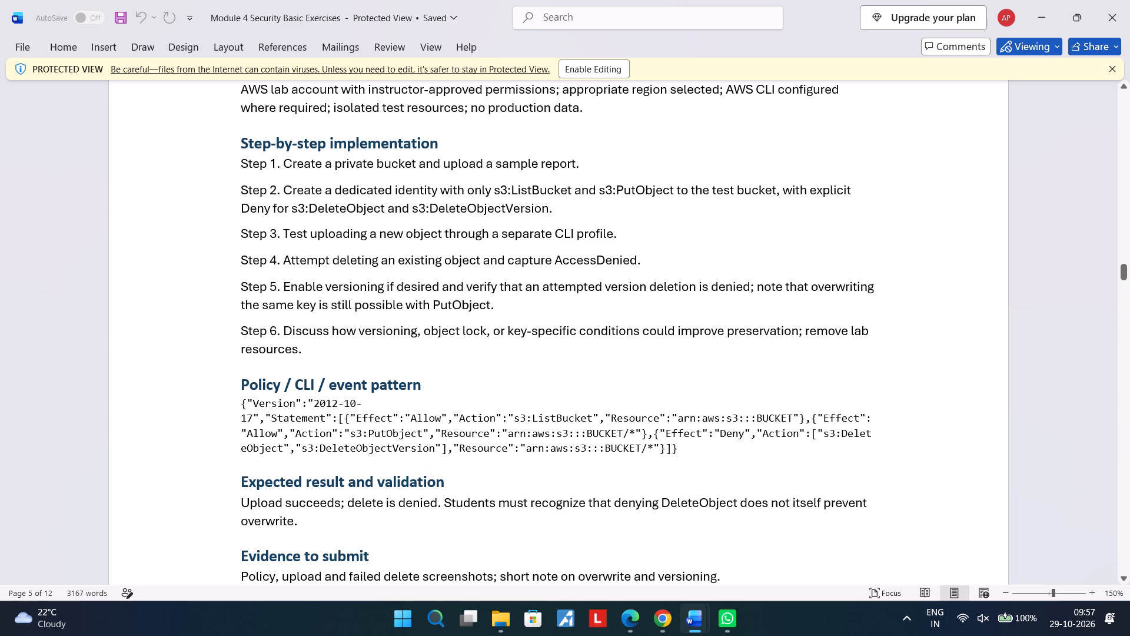
scroll(593, 398, down, 1)
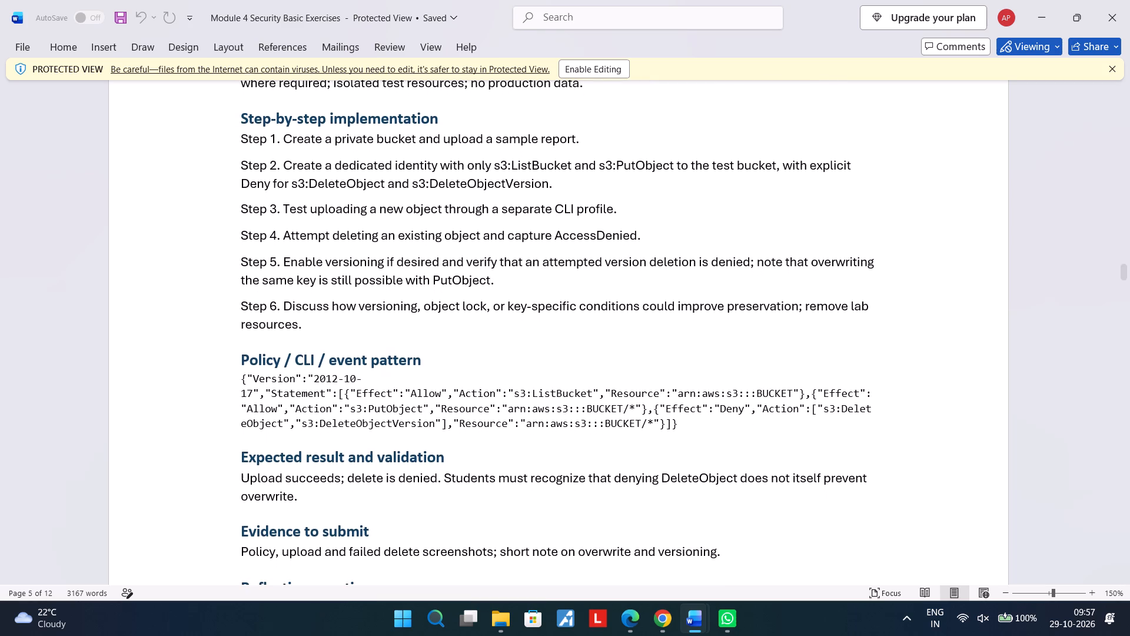
Return to the document's lab index to review the exercise list, and revisit the implementation steps of Exercise 01.
scroll(669, 357, up, 1)
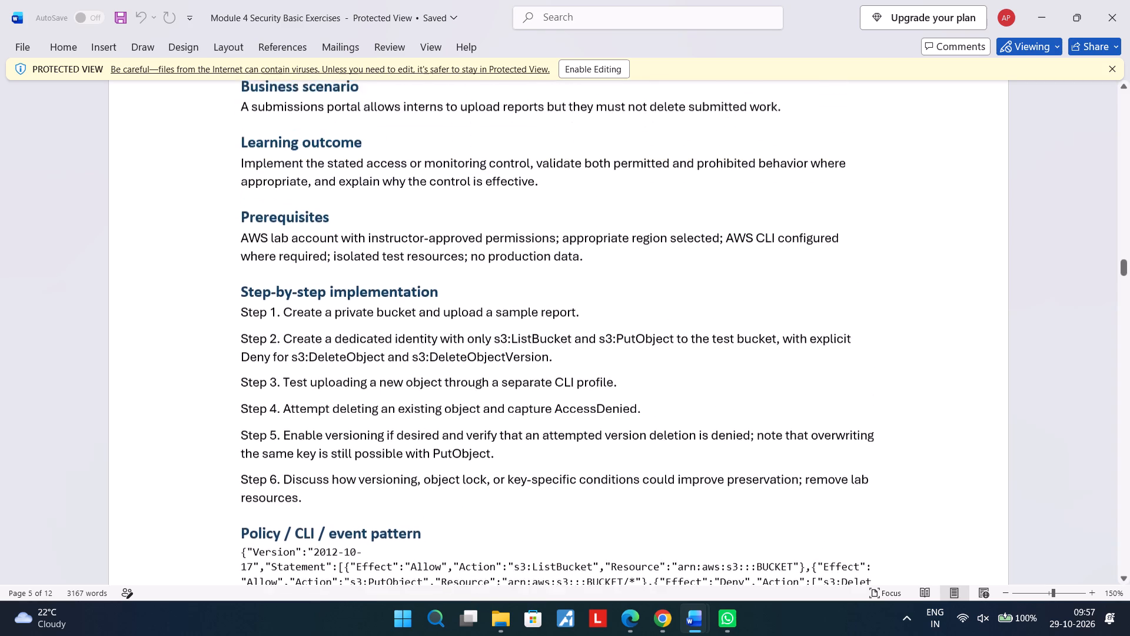
scroll(669, 357, up, 10)
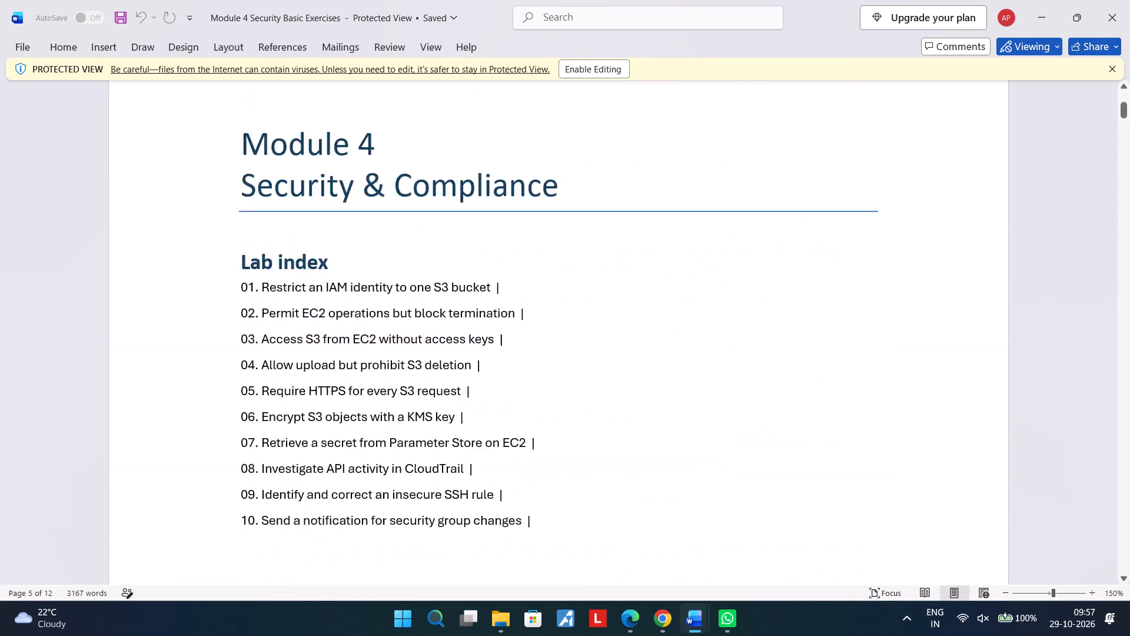
scroll(669, 357, up, 1)
scroll(669, 357, down, 3)
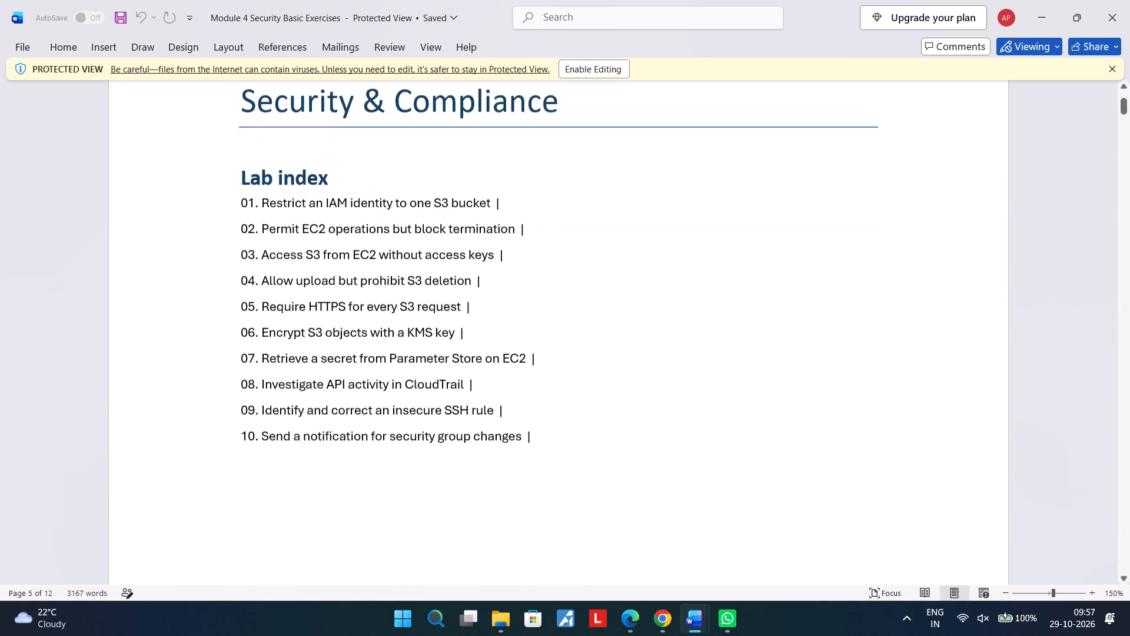
scroll(669, 357, down, 4)
scroll(669, 357, up, 1)
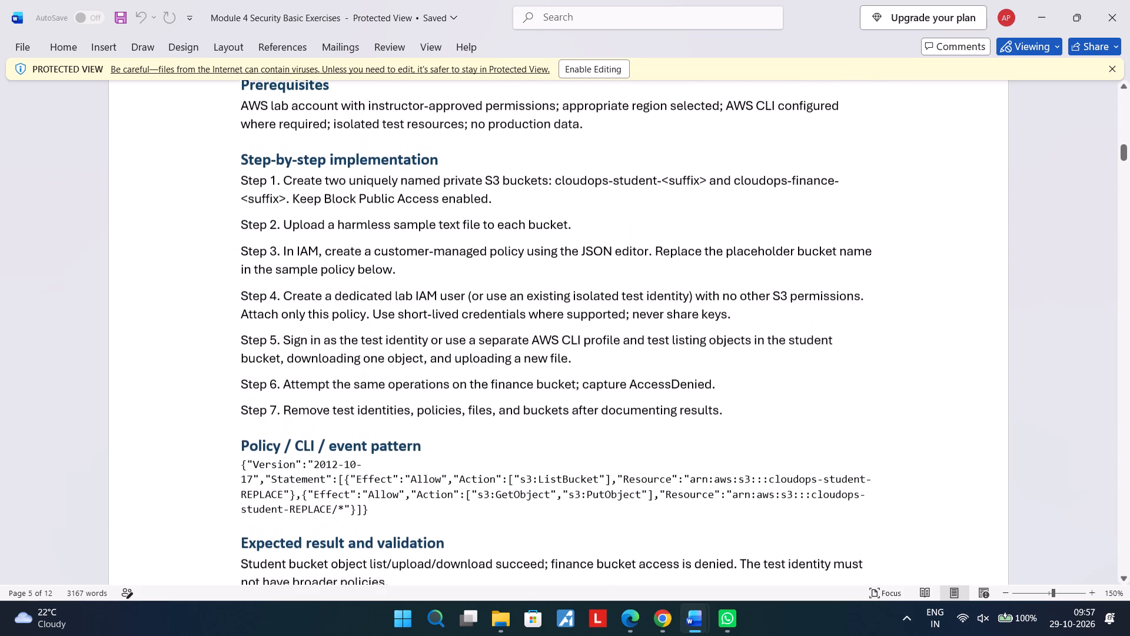
scroll(669, 357, up, 3)
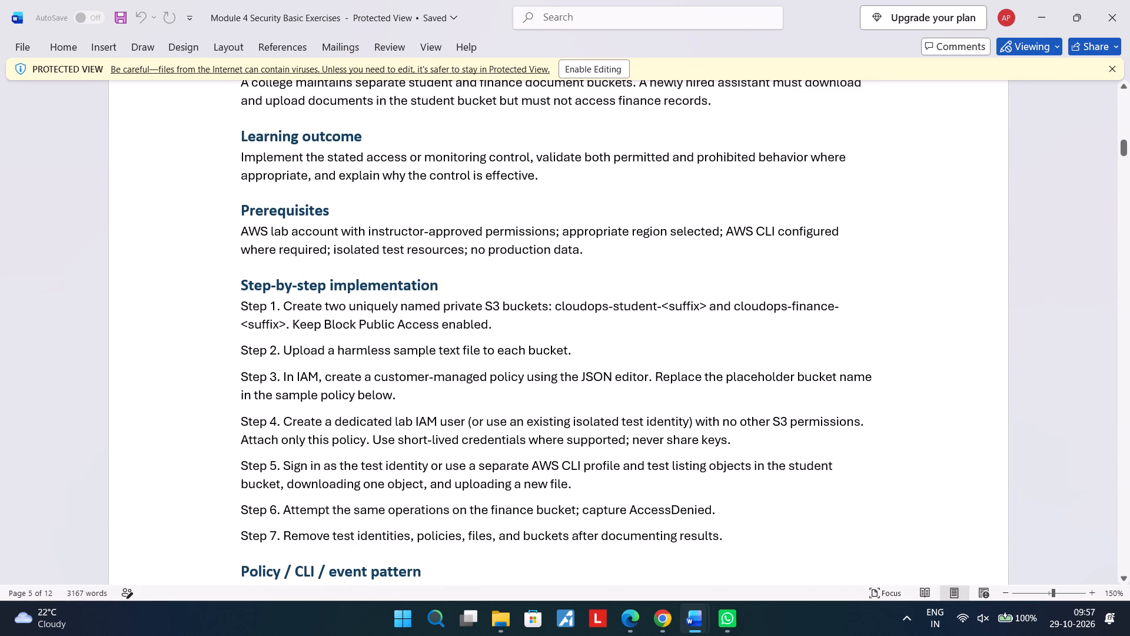
Switch to Chrome, open IAM from the AWS Console Home, and look over its dashboard and navigation options.
click(656, 620)
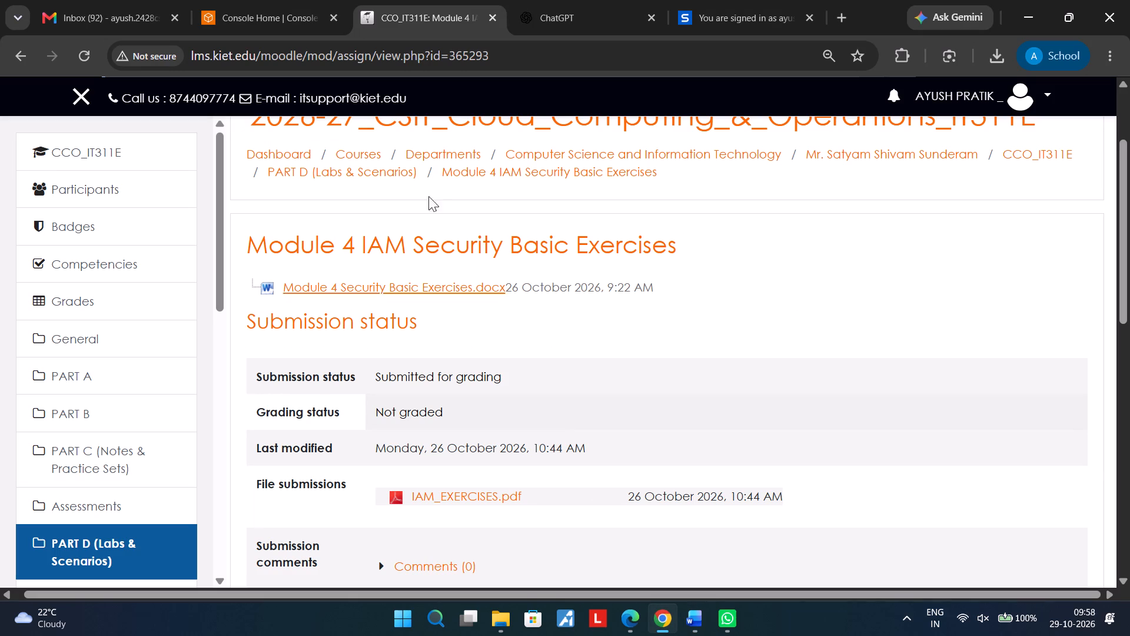
scroll(345, 1, down, 1)
click(313, 5)
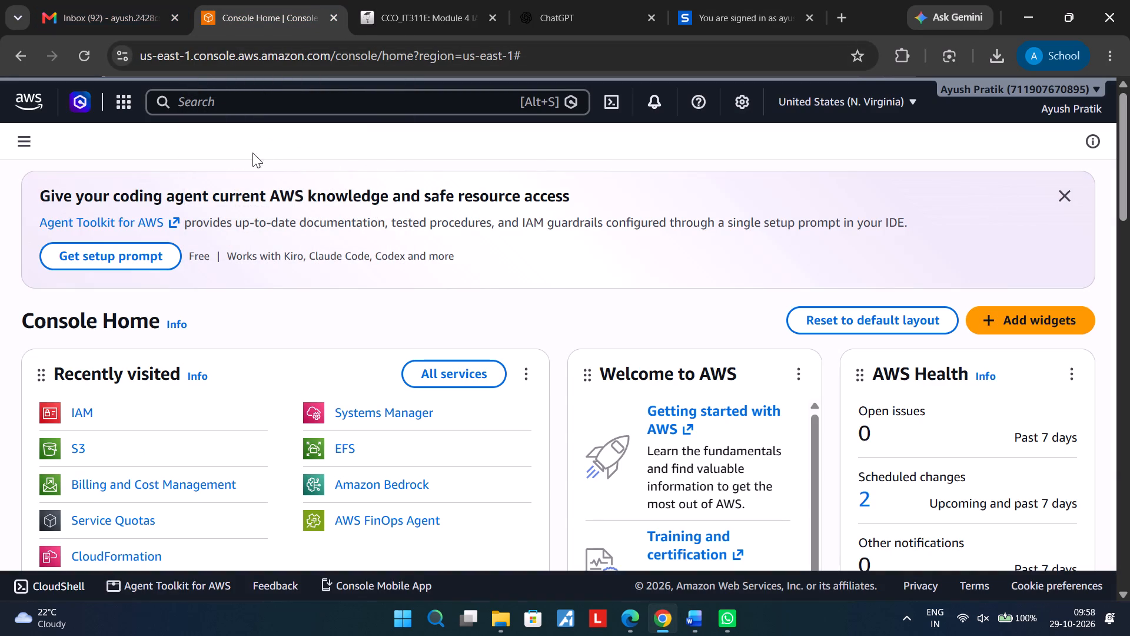
click(80, 414)
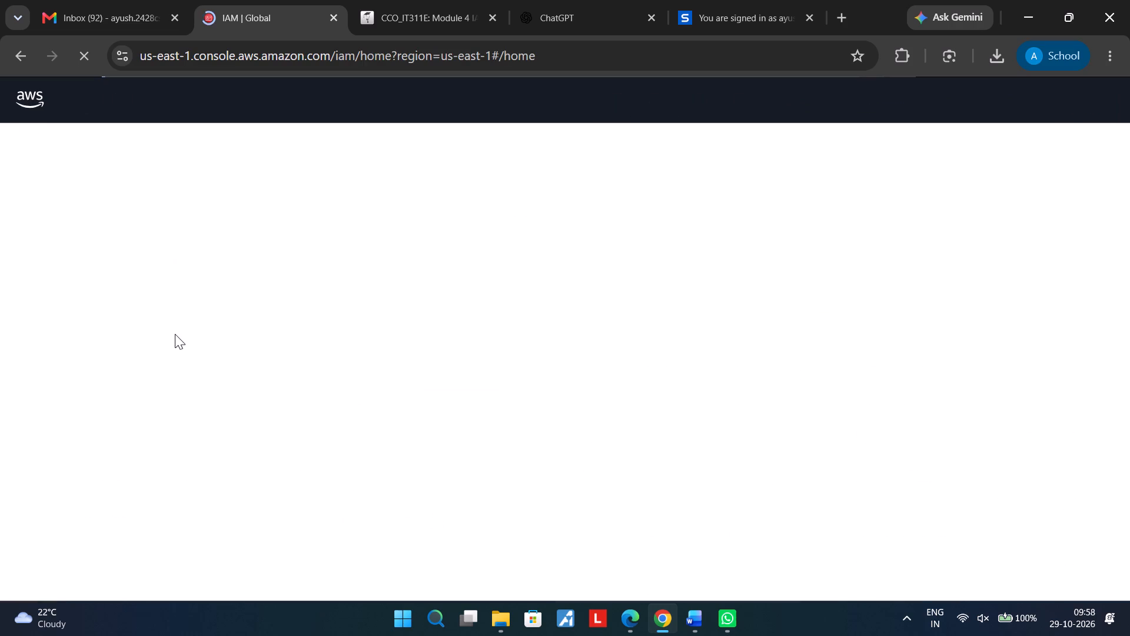
scroll(185, 321, down, 1)
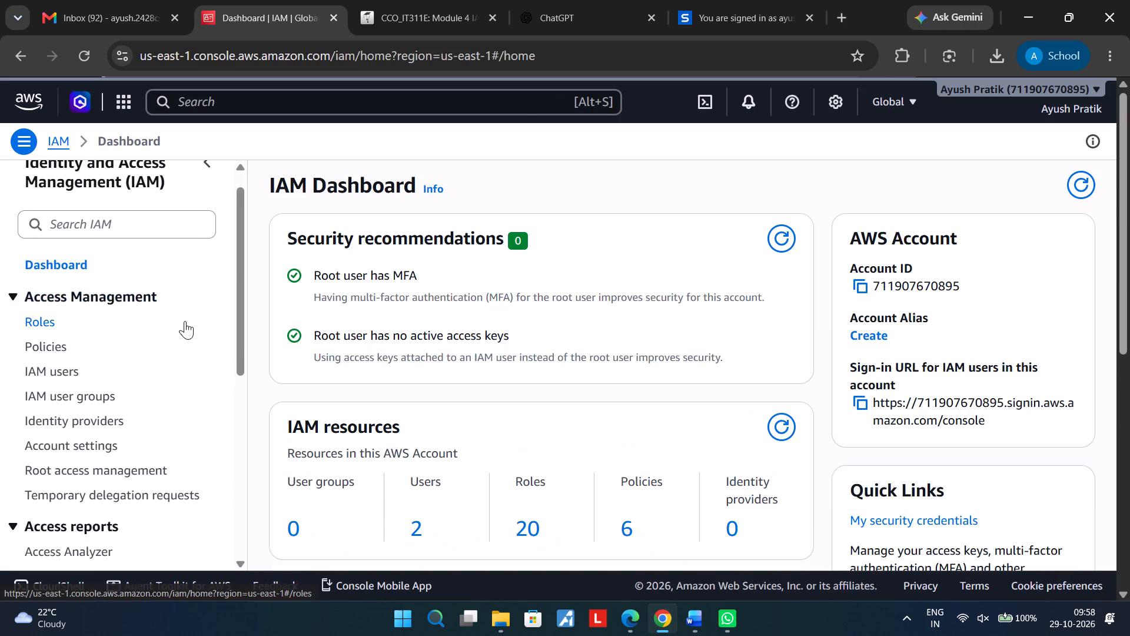
scroll(185, 321, down, 4)
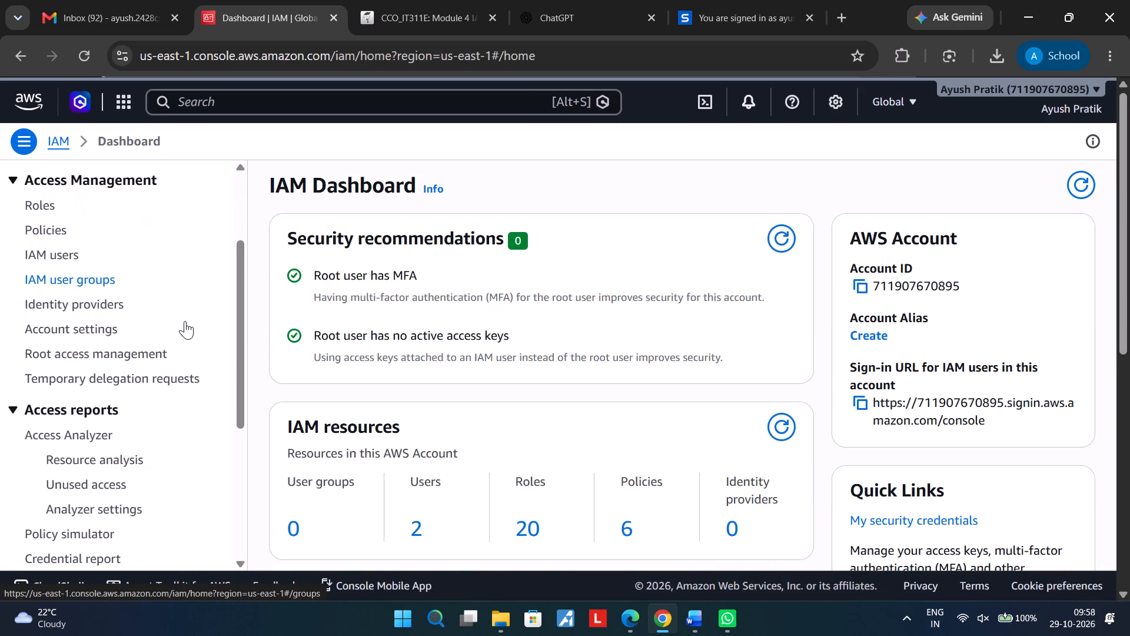
scroll(185, 321, down, 1)
scroll(185, 321, up, 2)
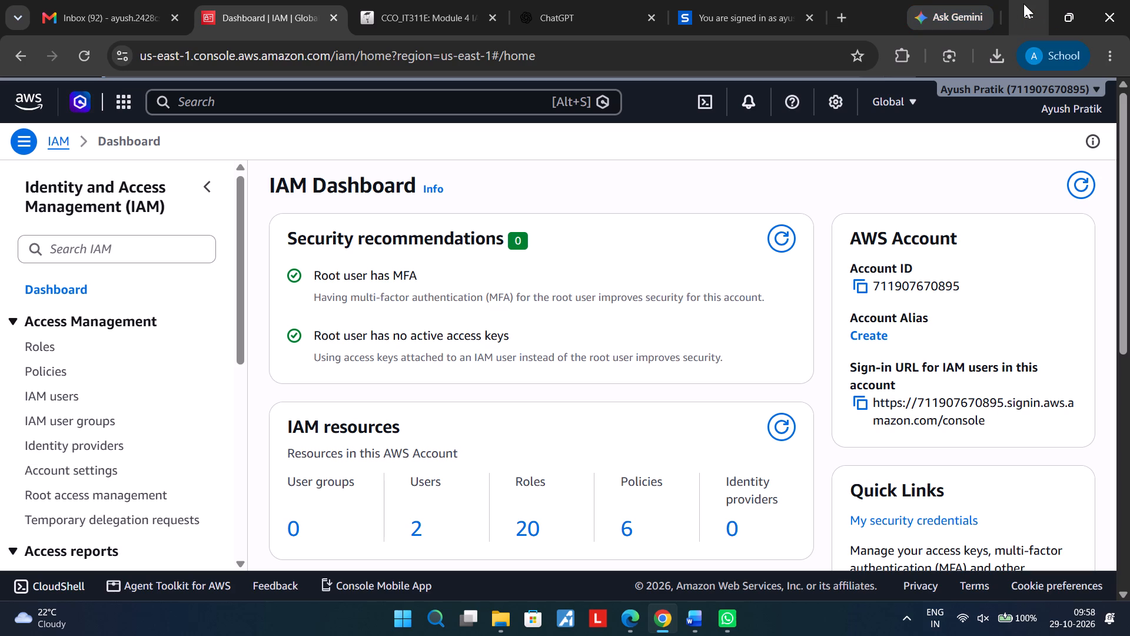
Minimize the Chrome, Word and File Explorer windows to reach the desktop.
click(1023, 4)
click(1040, 0)
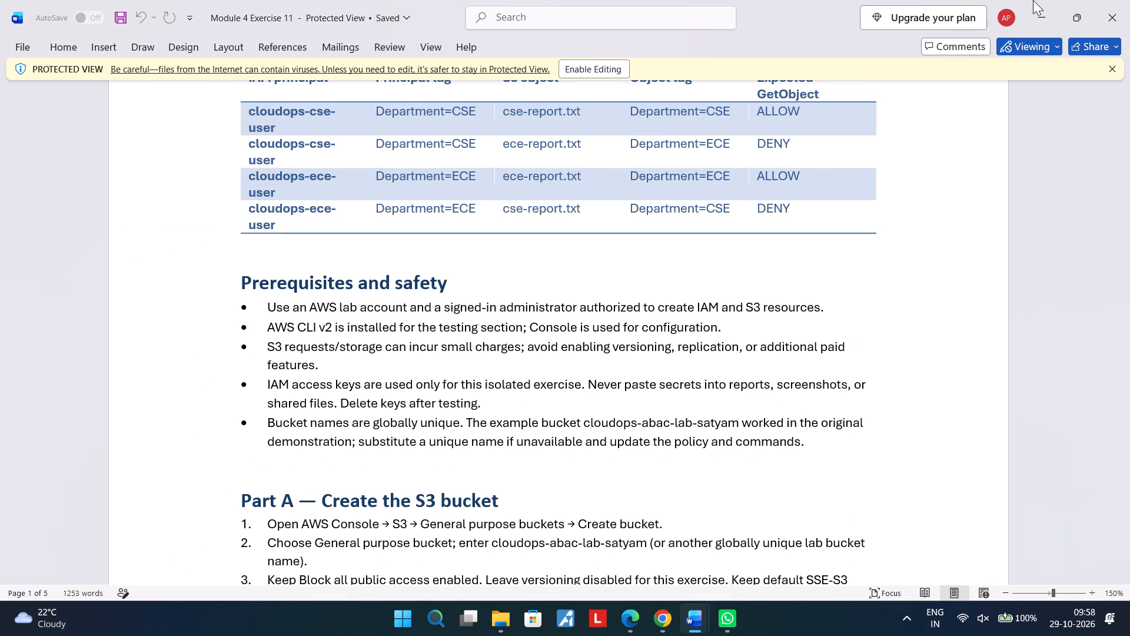
click(1033, 0)
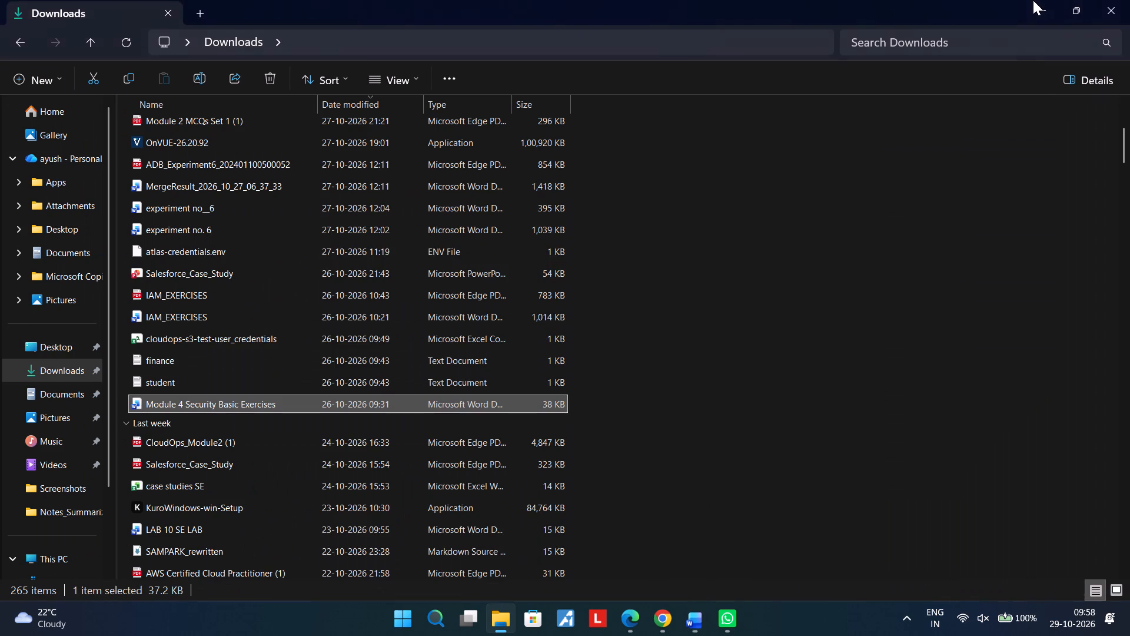
click(1041, 1)
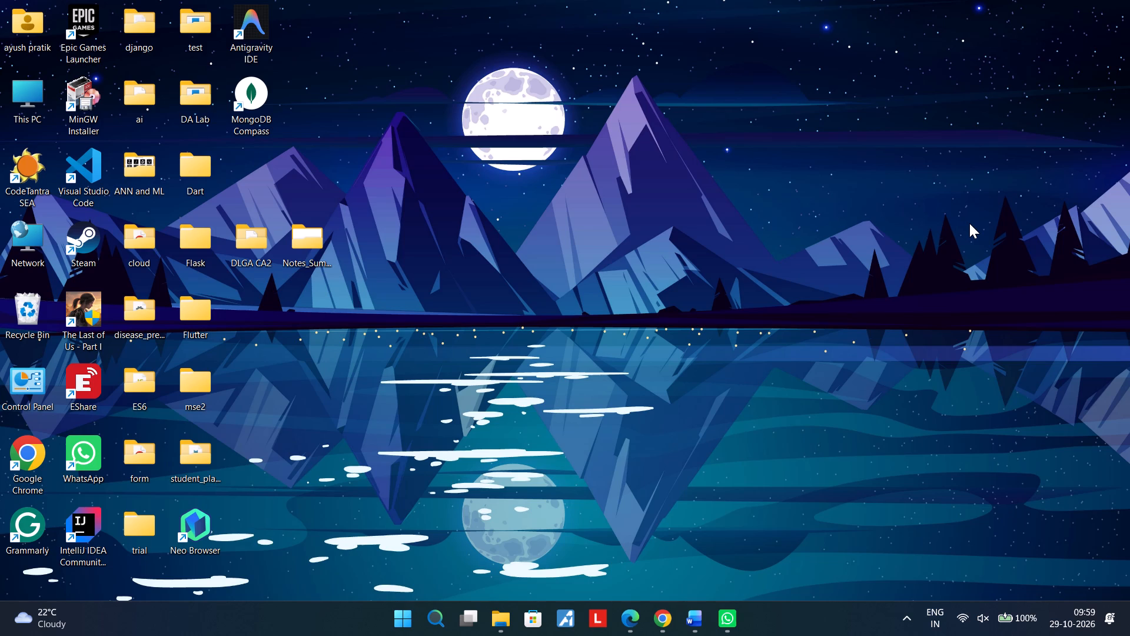
Open the quick settings and bring the system volume down to zero.
click(996, 625)
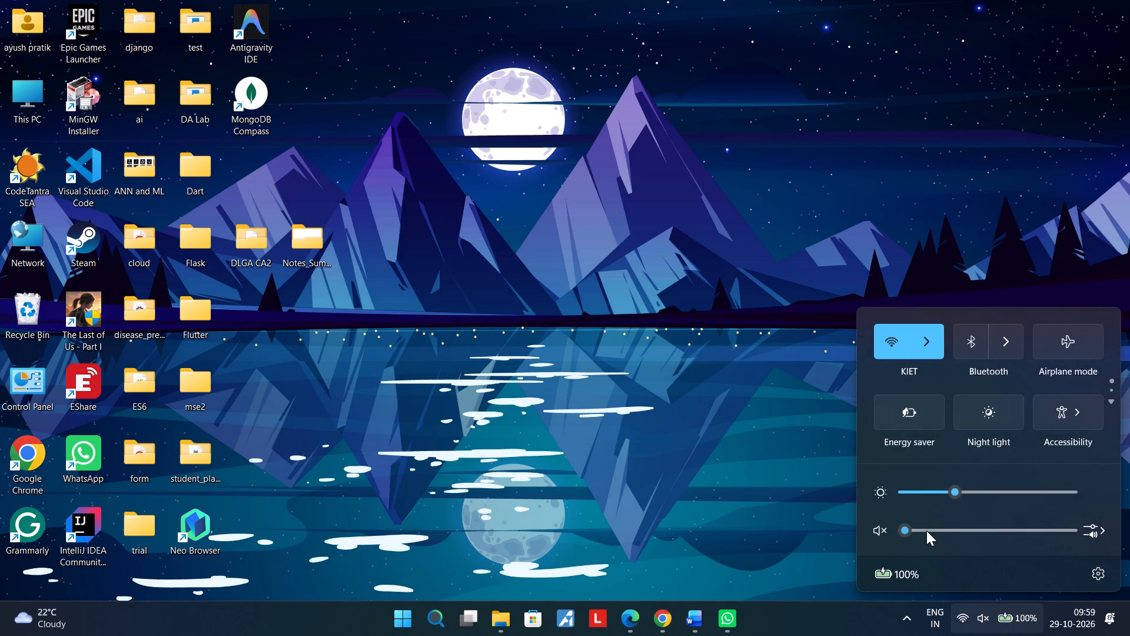
click(926, 531)
drag(926, 531, 894, 540)
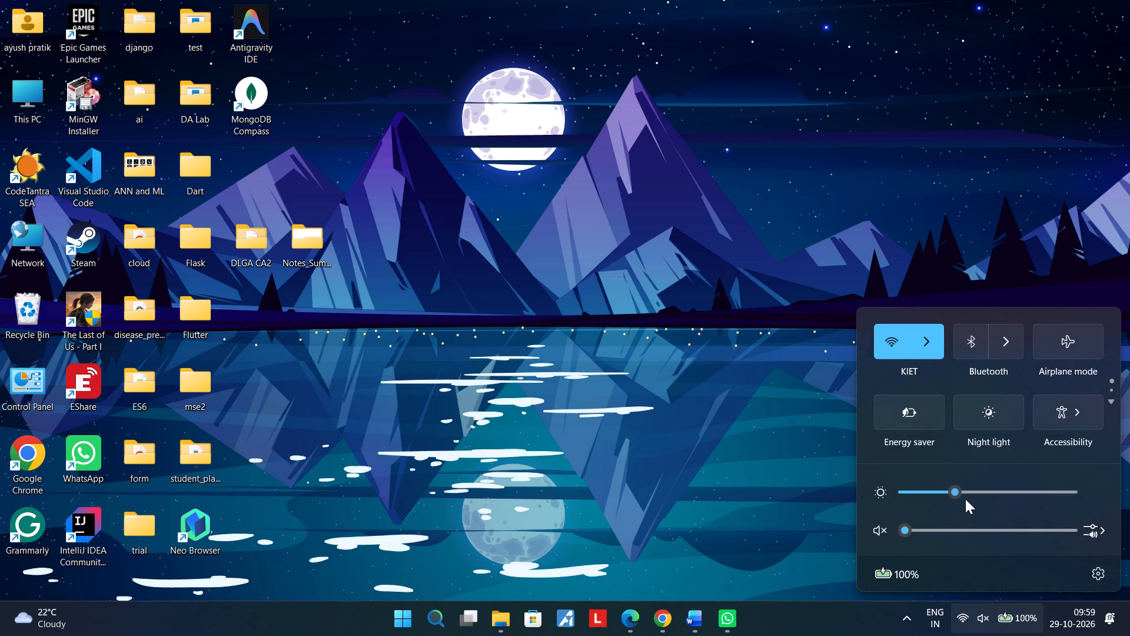
Fine-tune the display brightness around its current level and close the quick settings.
click(969, 496)
click(950, 494)
key(F6)
key(F6)
key(F6)
key(F5)
click(773, 420)
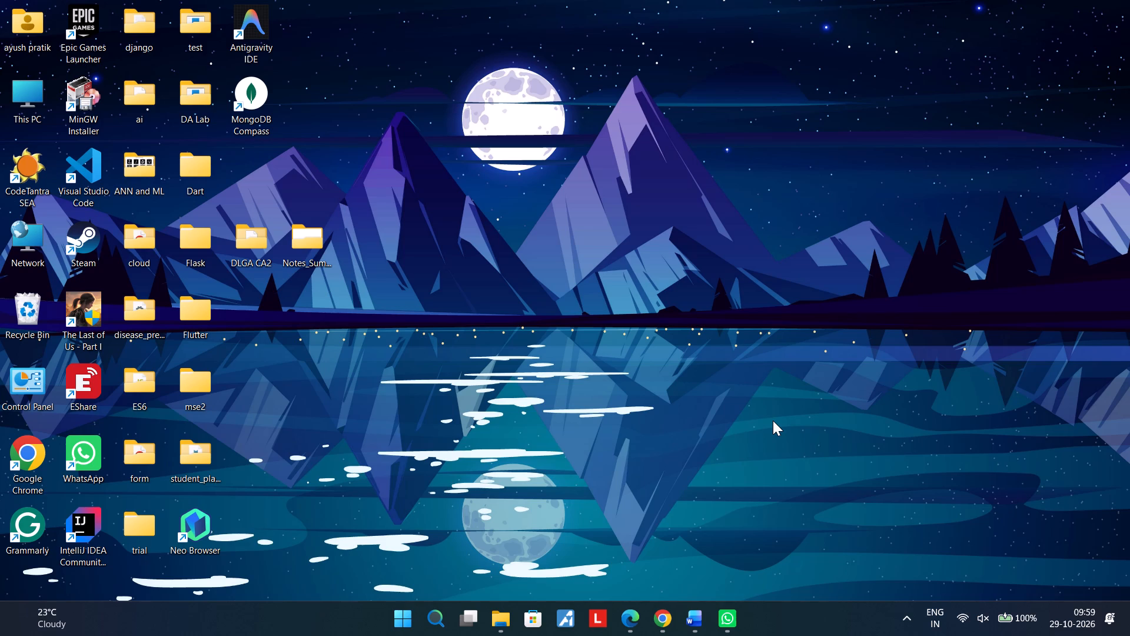
Switch back to the Module 4 Security Basic Exercises document in Word, at Exercise 01.
click(796, 304)
scroll(796, 304, down, 1)
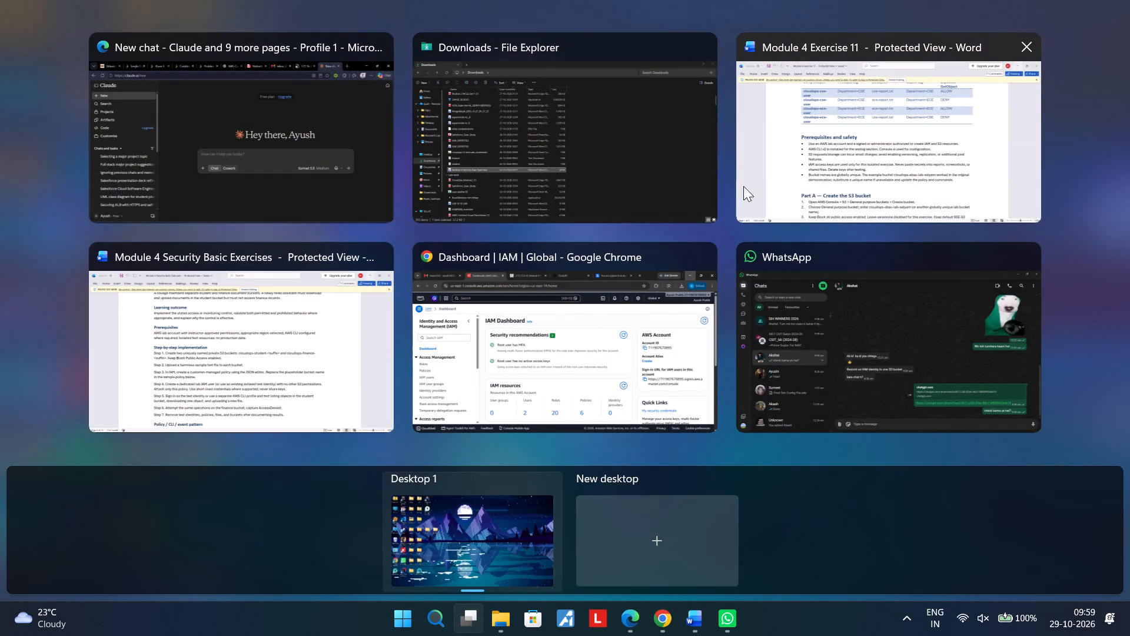
click(816, 155)
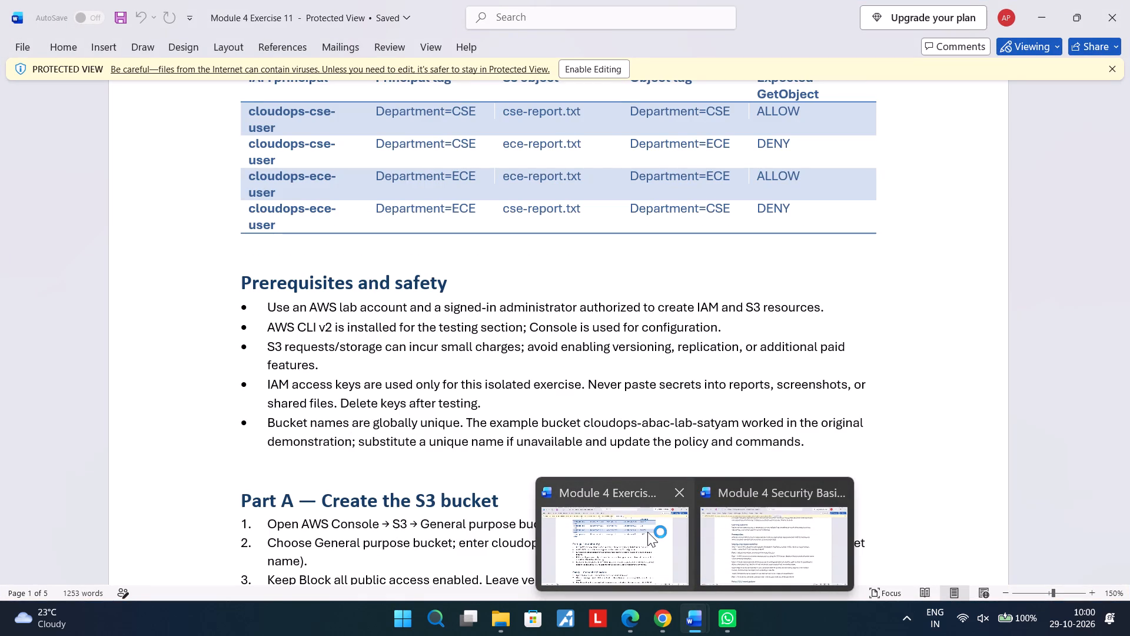
click(739, 508)
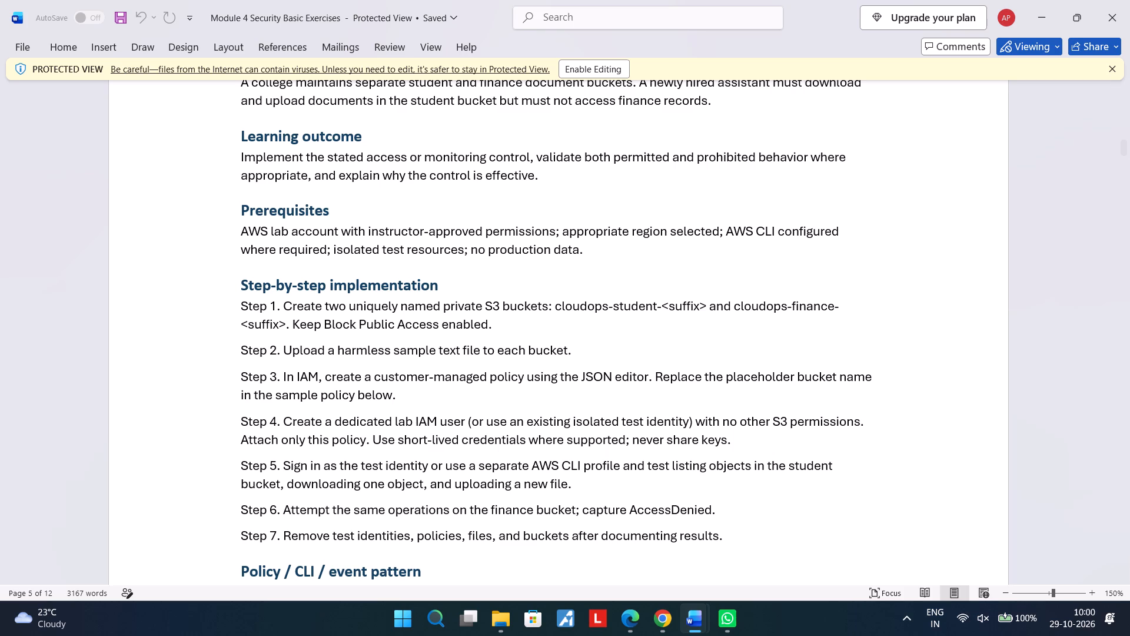
key(Escape)
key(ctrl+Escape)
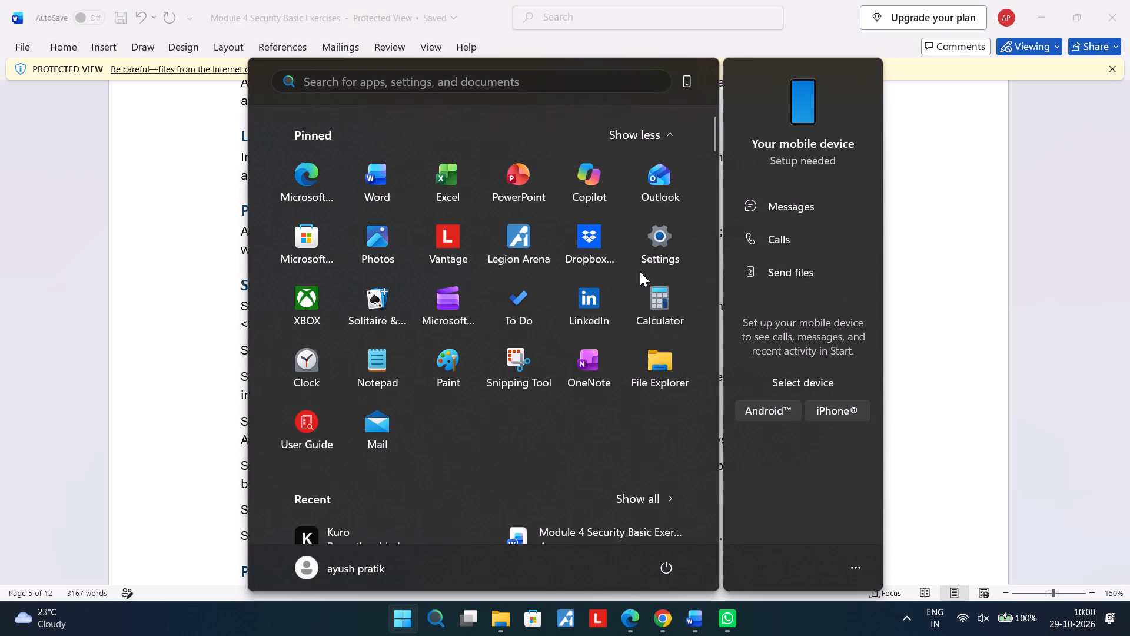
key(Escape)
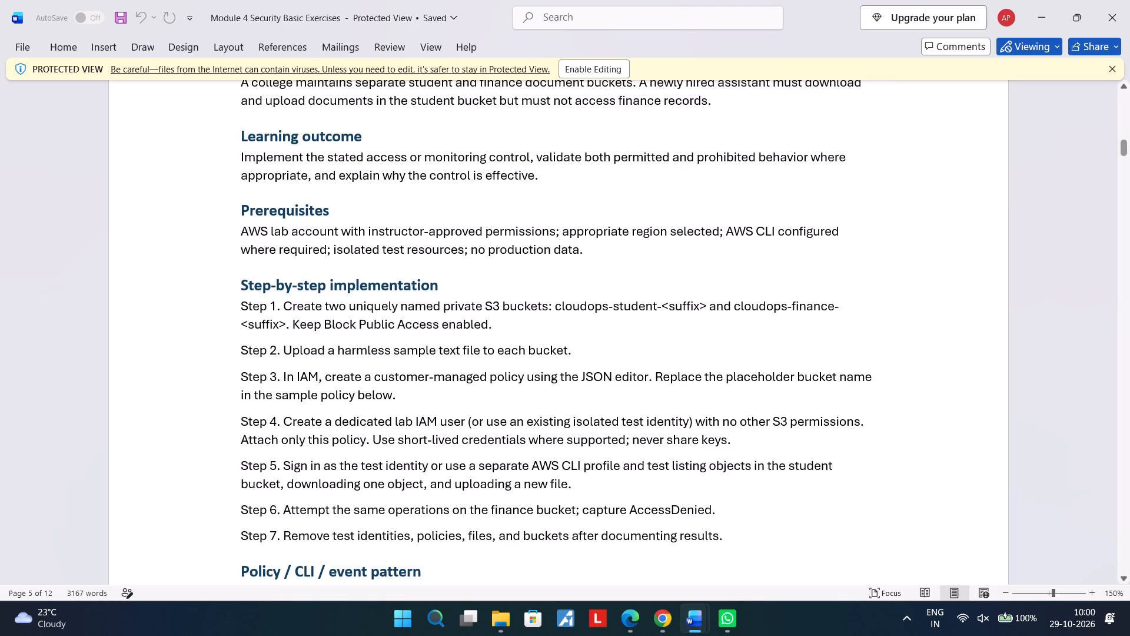
Lower the display brightness slightly.
click(965, 616)
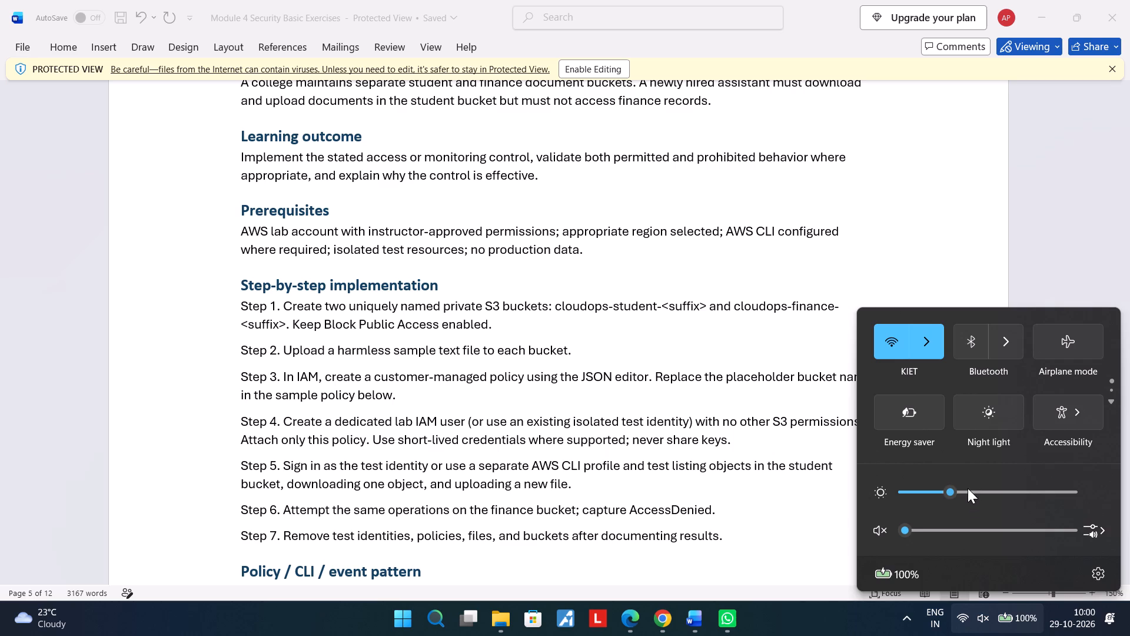
click(968, 488)
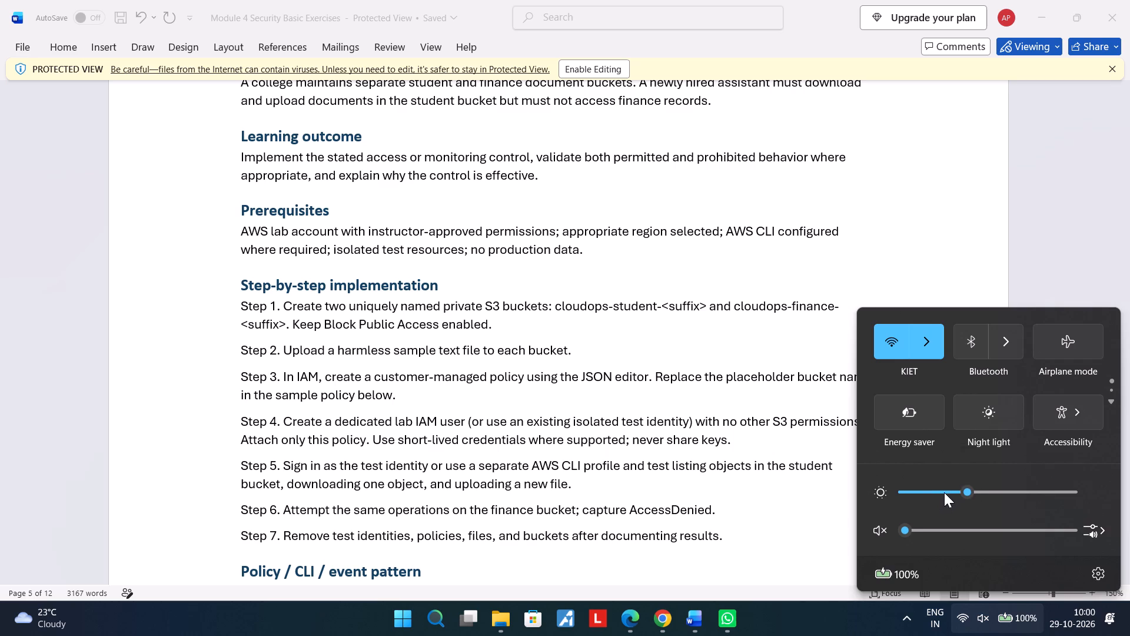
click(944, 491)
click(761, 445)
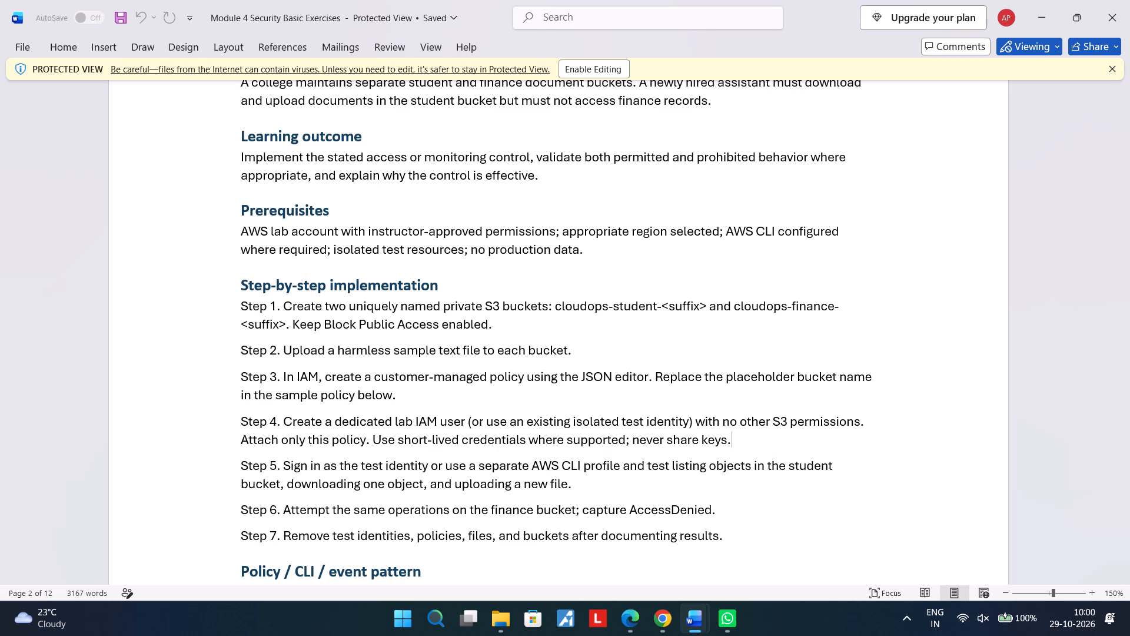
Close the Module 4 Security Basic Exercises document.
click(1124, 0)
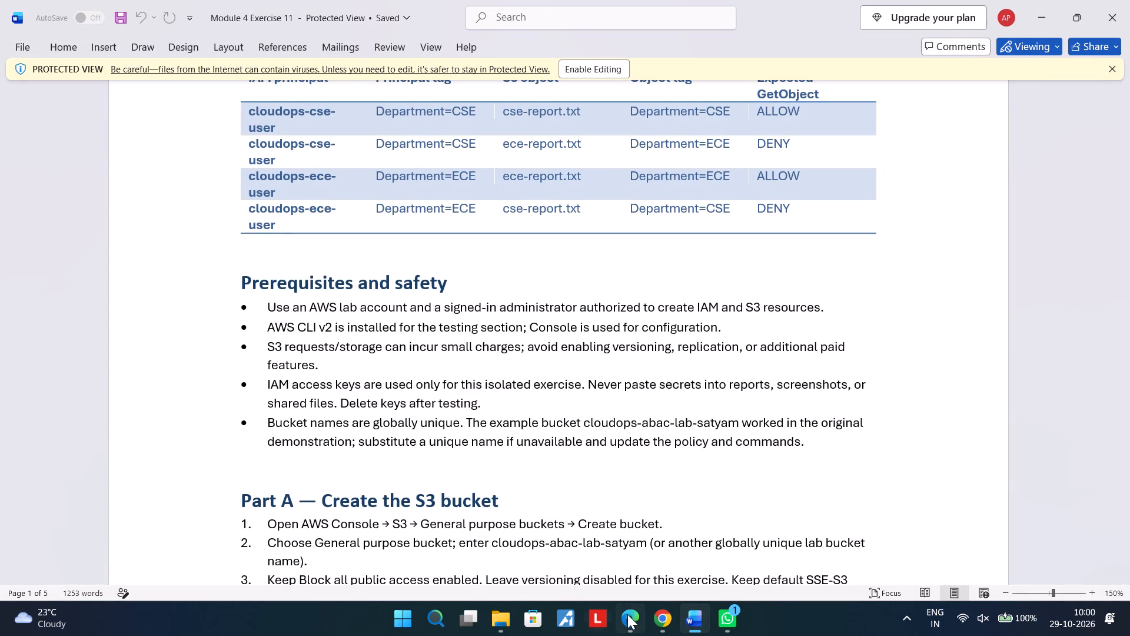
Switch to Chrome and open the IAM Access Based Policy Exercise assignment from PART D (Labs & Scenarios) of the LMS course.
click(662, 615)
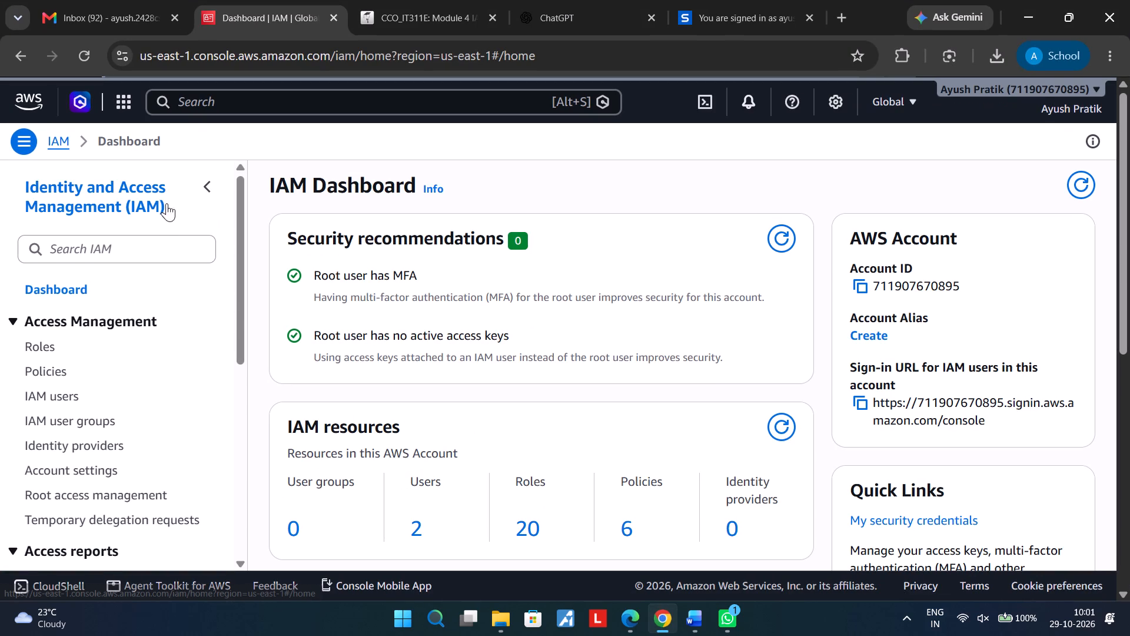
click(387, 0)
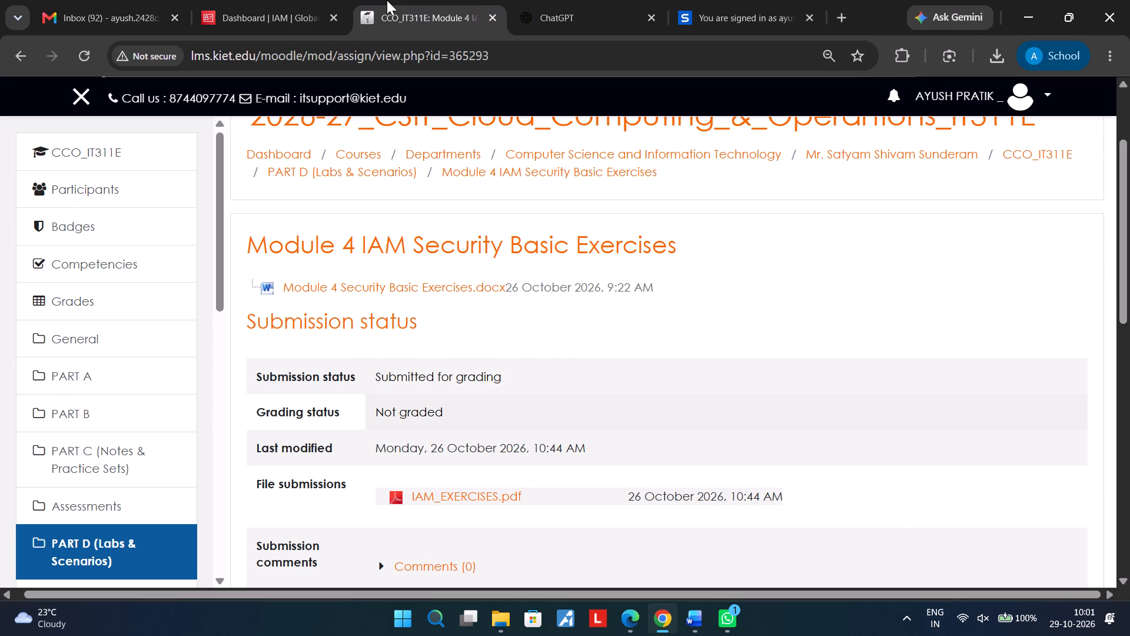
scroll(427, 260, up, 1)
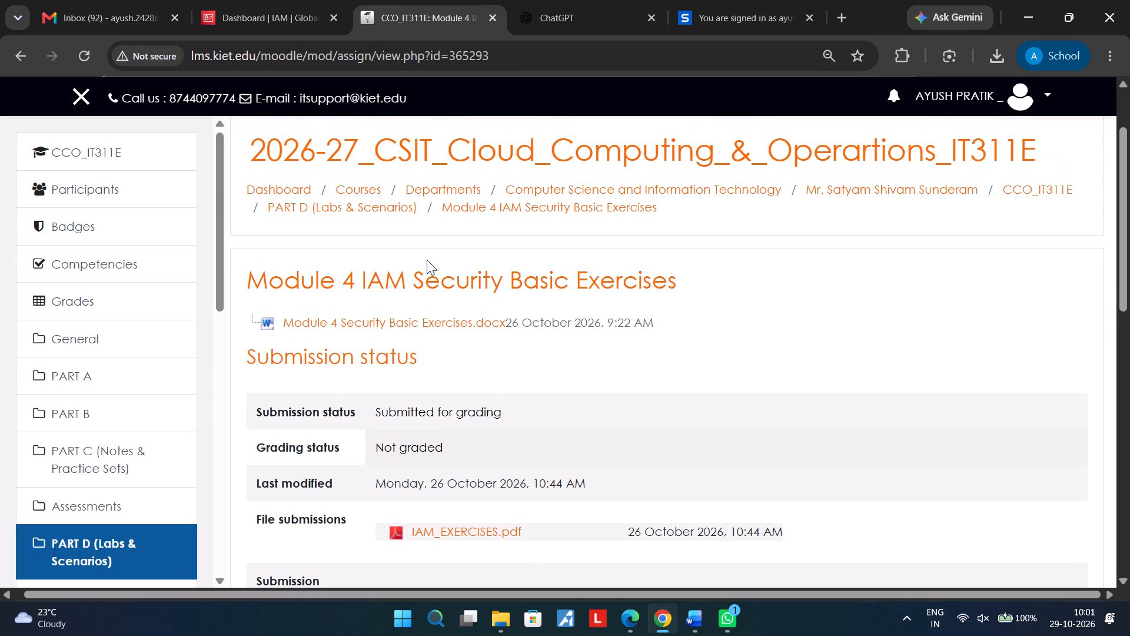
click(372, 210)
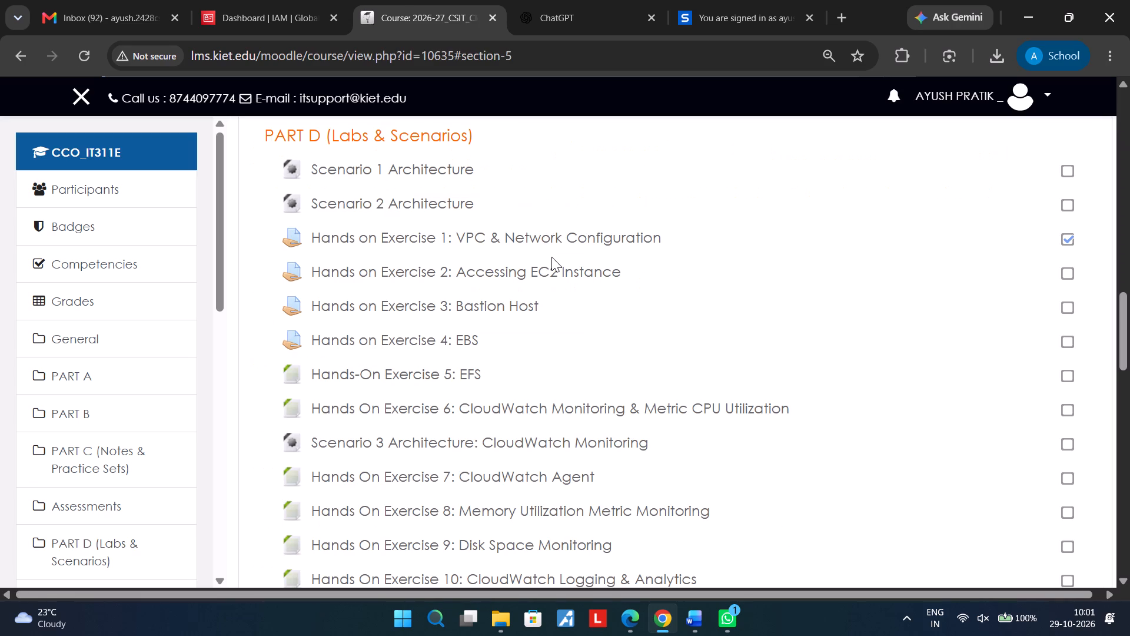
scroll(551, 257, down, 6)
scroll(551, 257, up, 1)
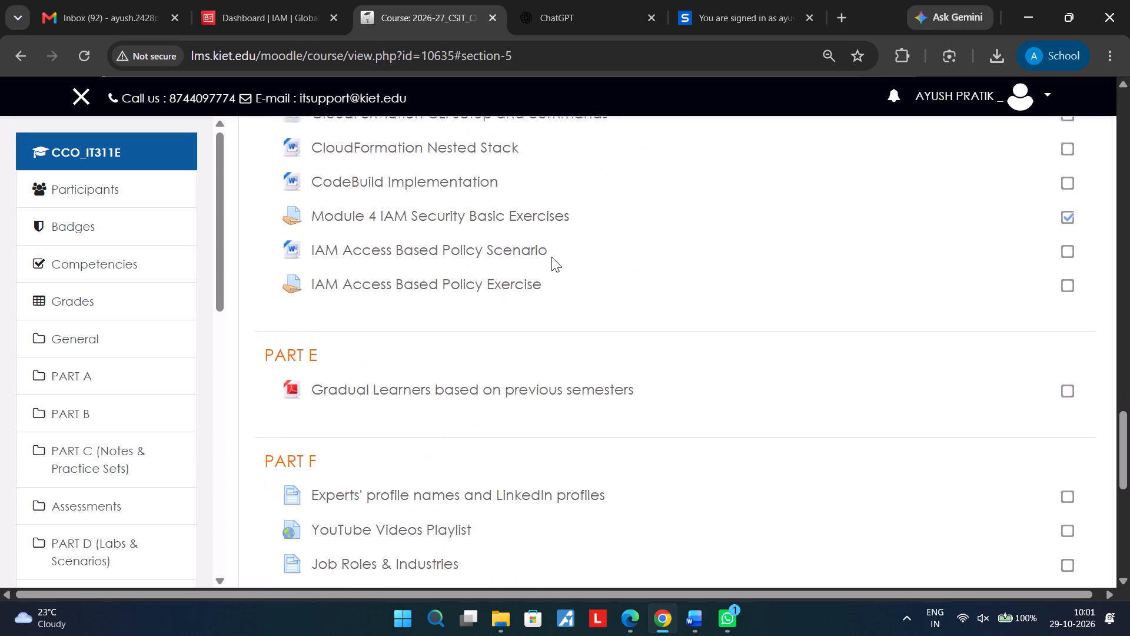
scroll(551, 257, up, 1)
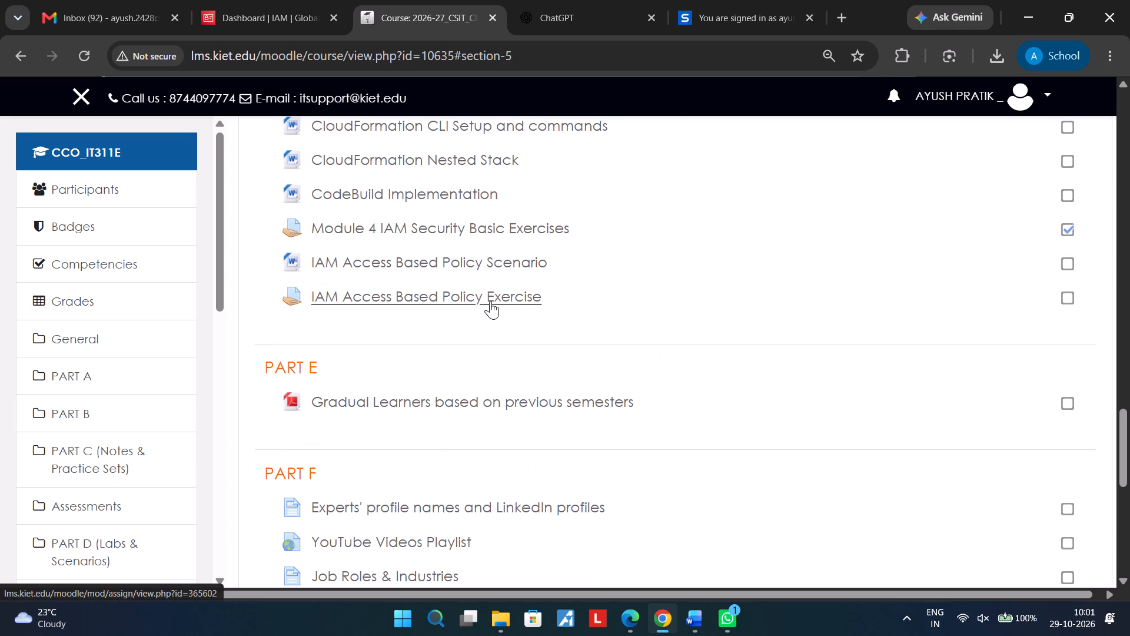
click(490, 301)
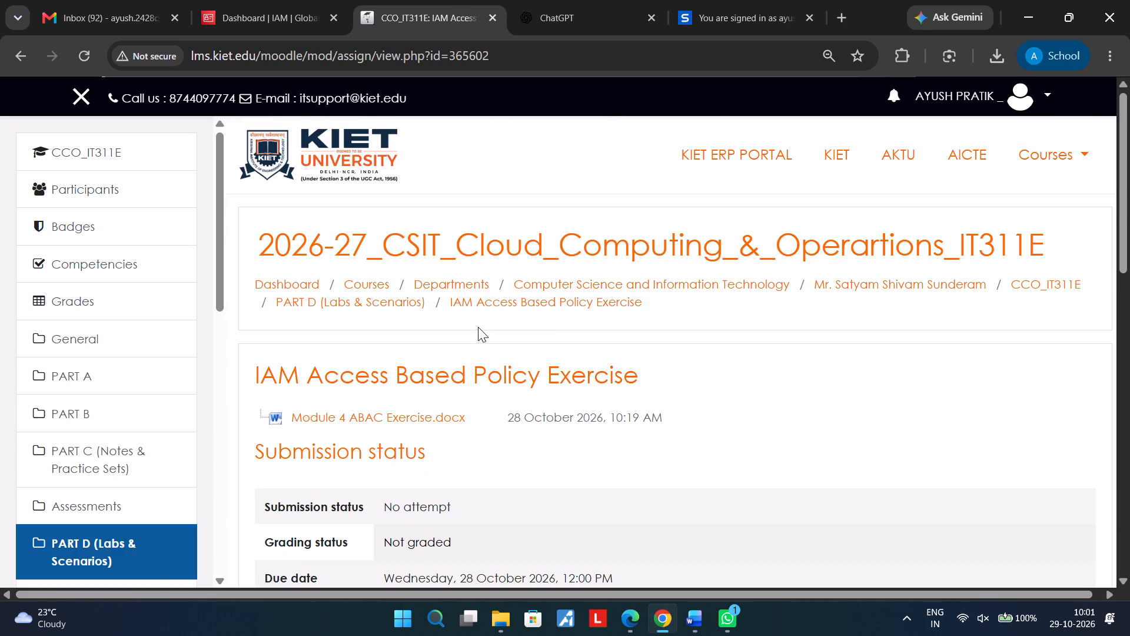
Return to PART D (Labs & Scenarios) of the course and look over its IAM exercises and scenario entries.
click(355, 300)
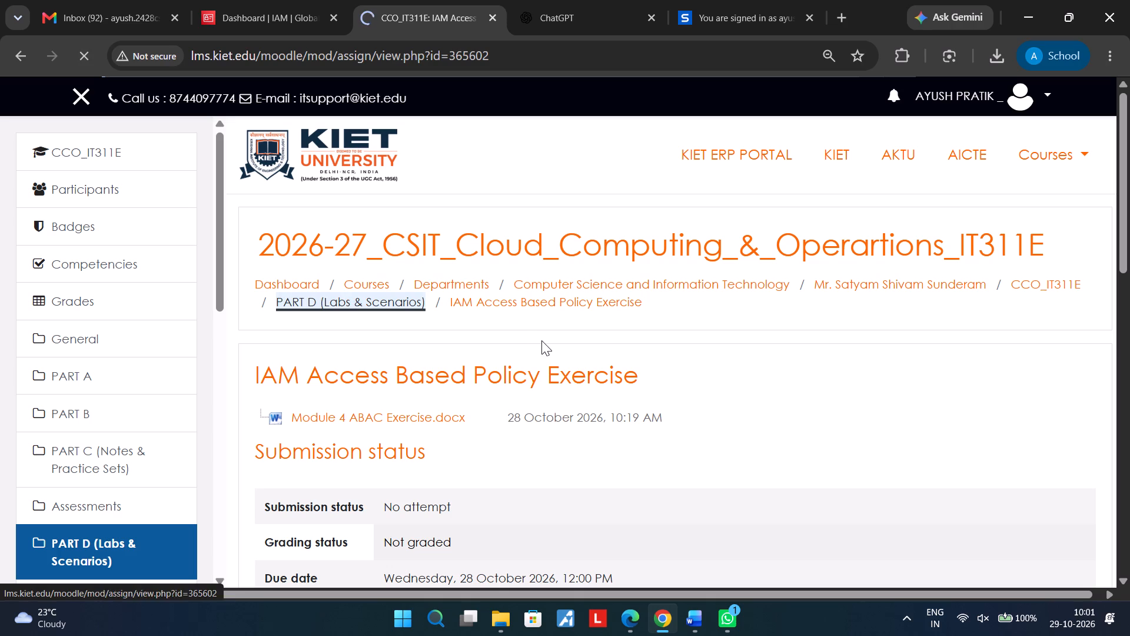
scroll(544, 340, down, 5)
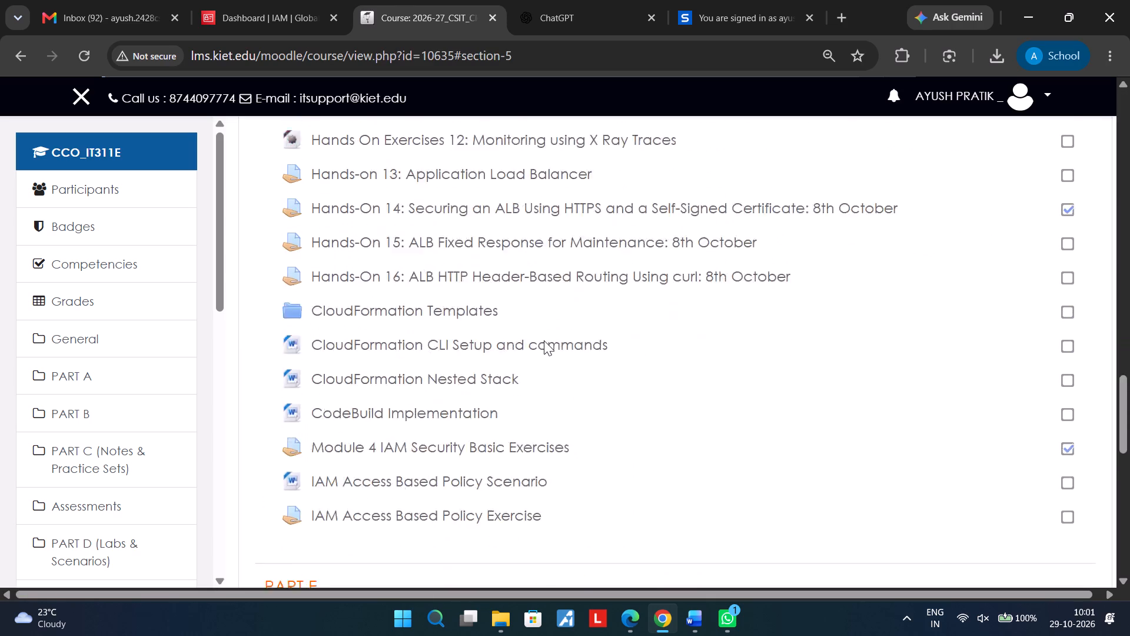
scroll(544, 340, down, 1)
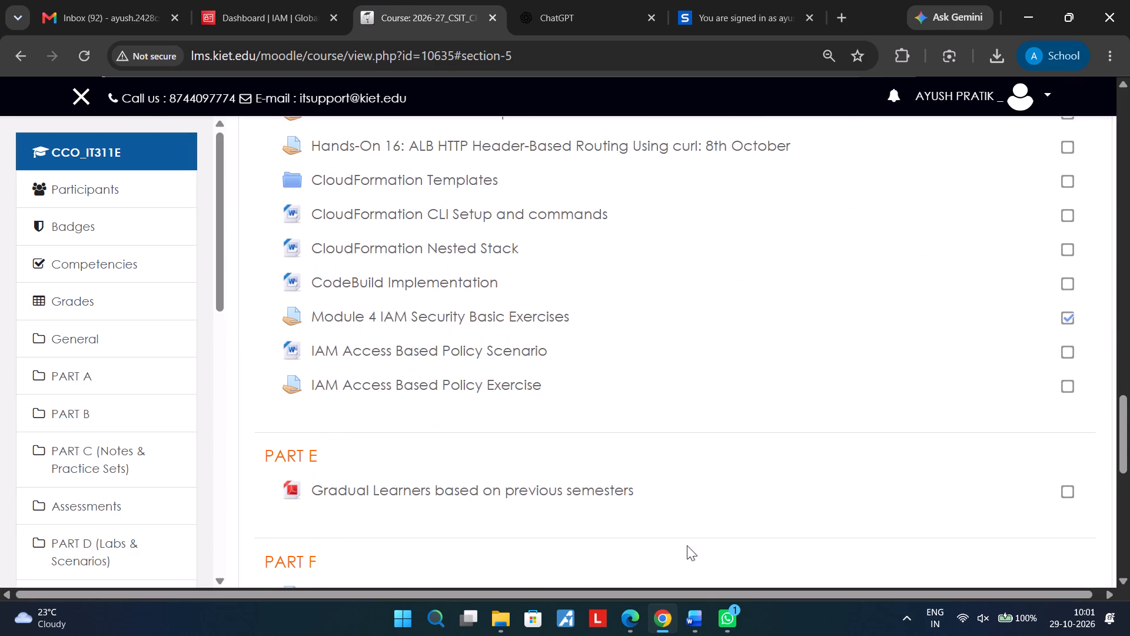
Switch to the Module 4 Exercise 11 document in Word and read its scenario, learning outcomes, expected behavior table and prerequisites.
click(693, 554)
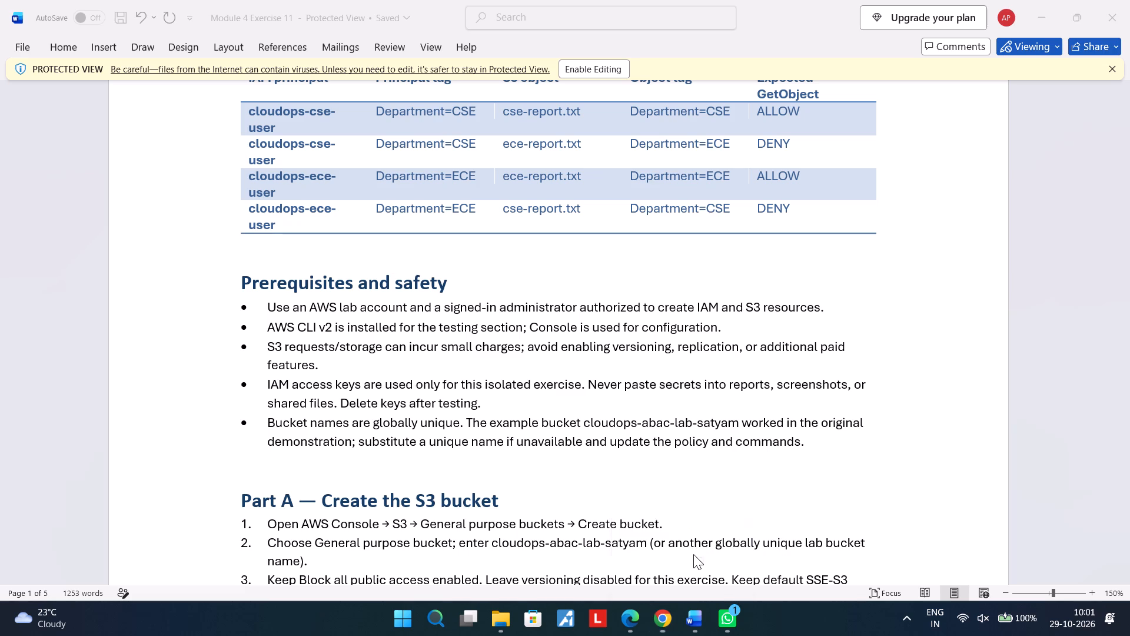
click(658, 493)
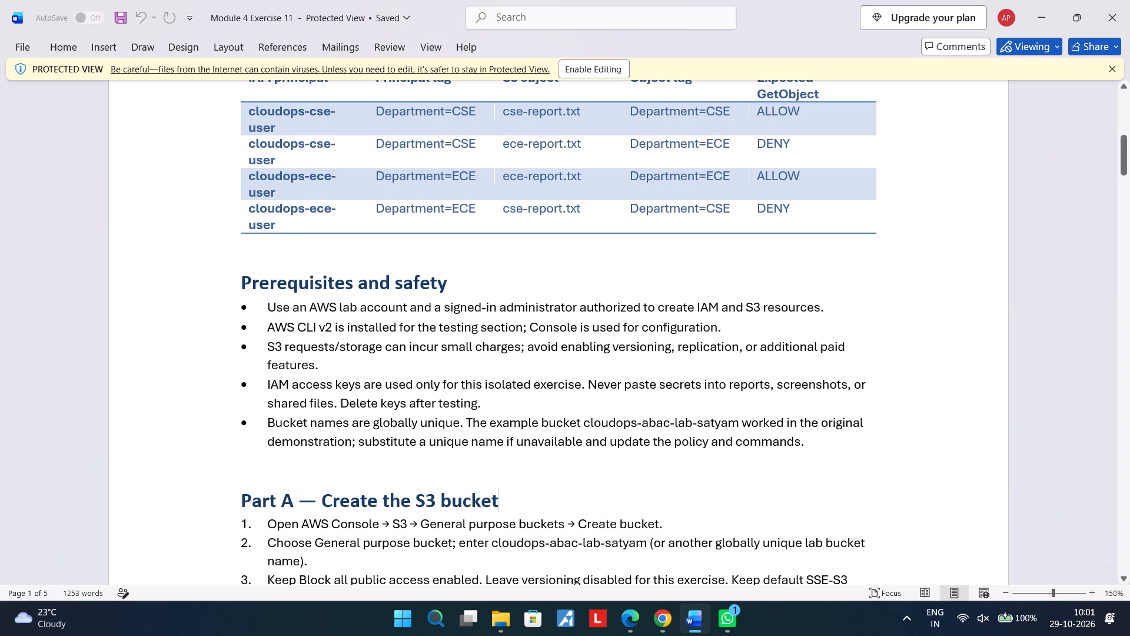
scroll(658, 493, up, 1)
scroll(658, 493, down, 2)
scroll(658, 493, up, 2)
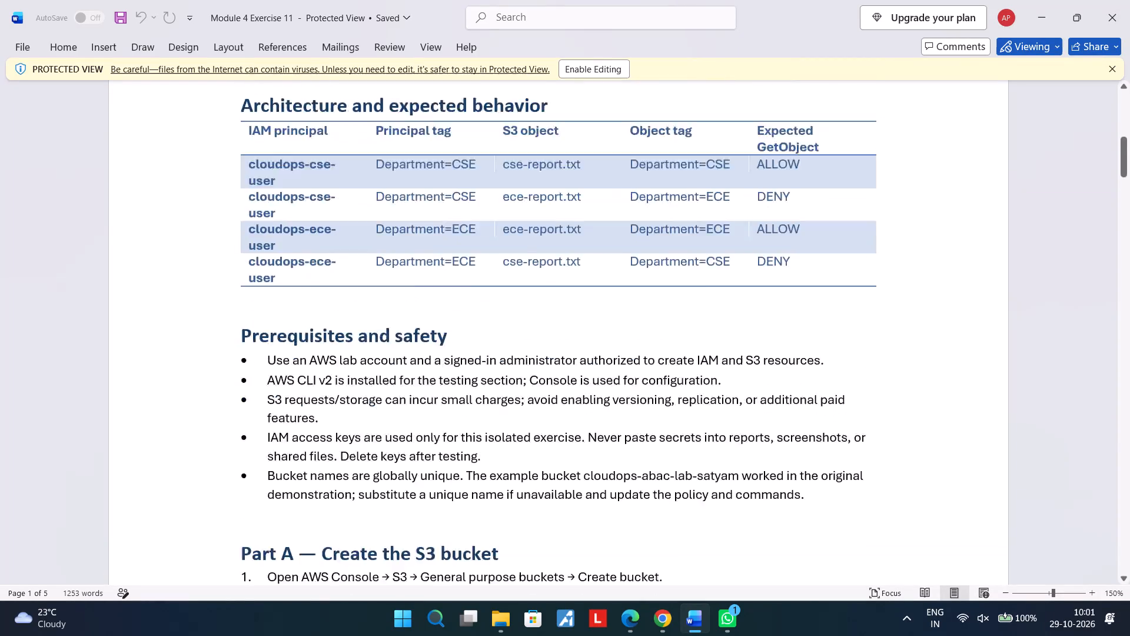
scroll(658, 493, up, 6)
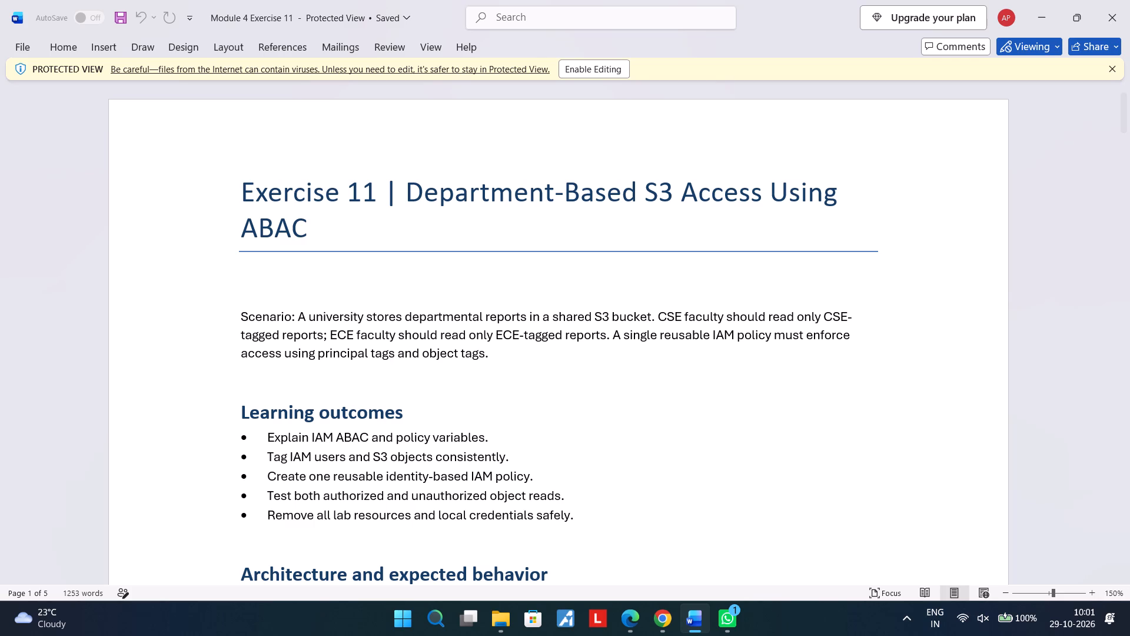
scroll(659, 483, down, 3)
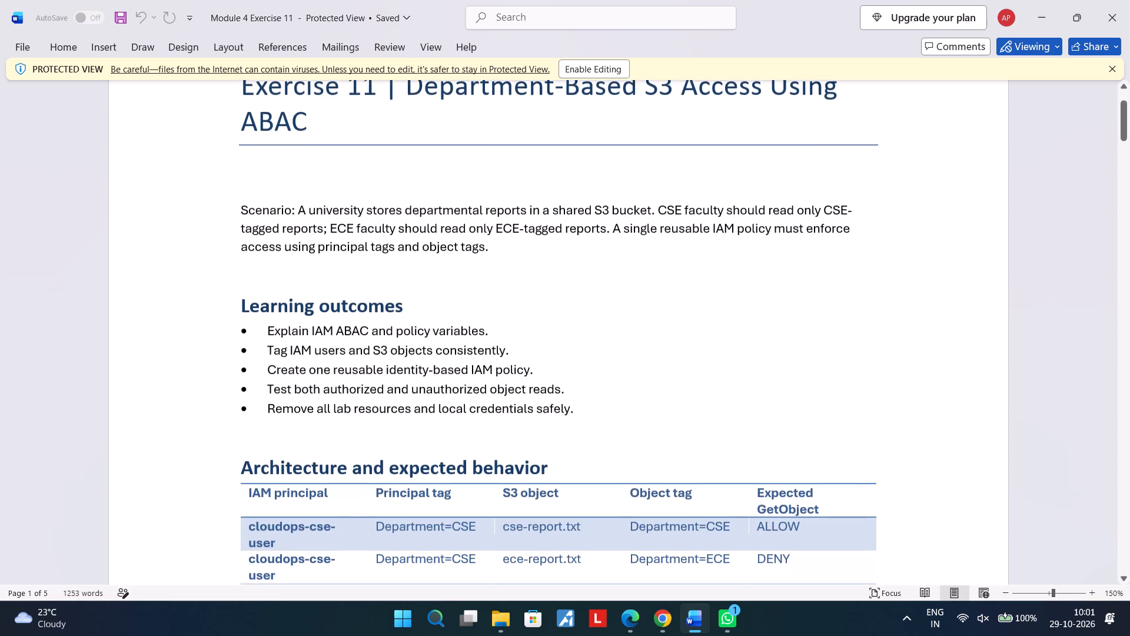
scroll(659, 483, down, 4)
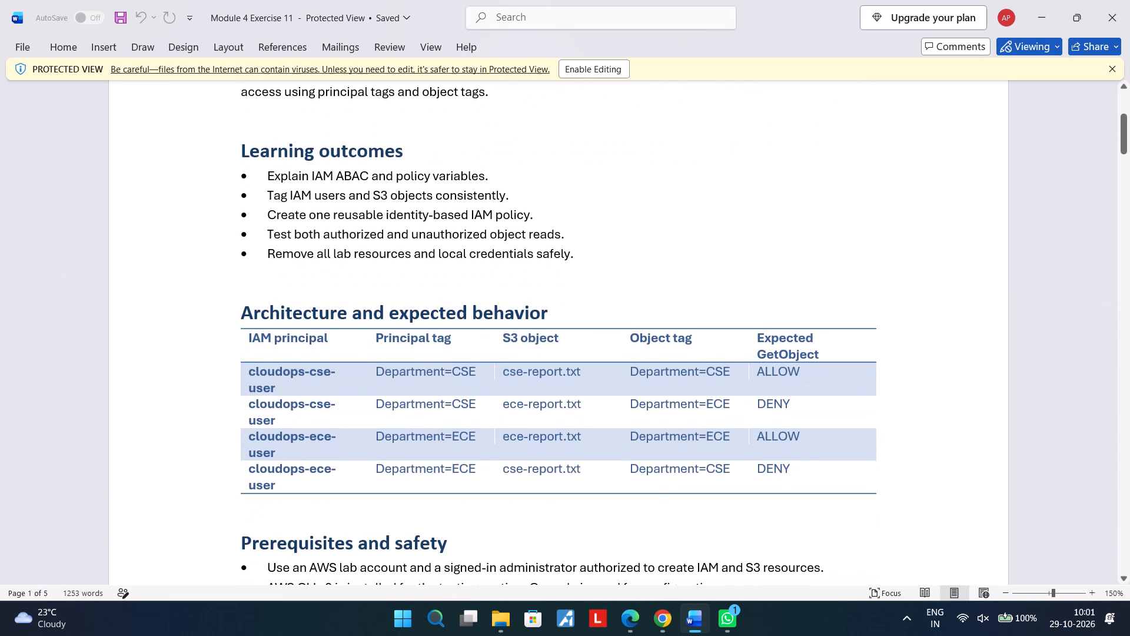
scroll(659, 483, down, 2)
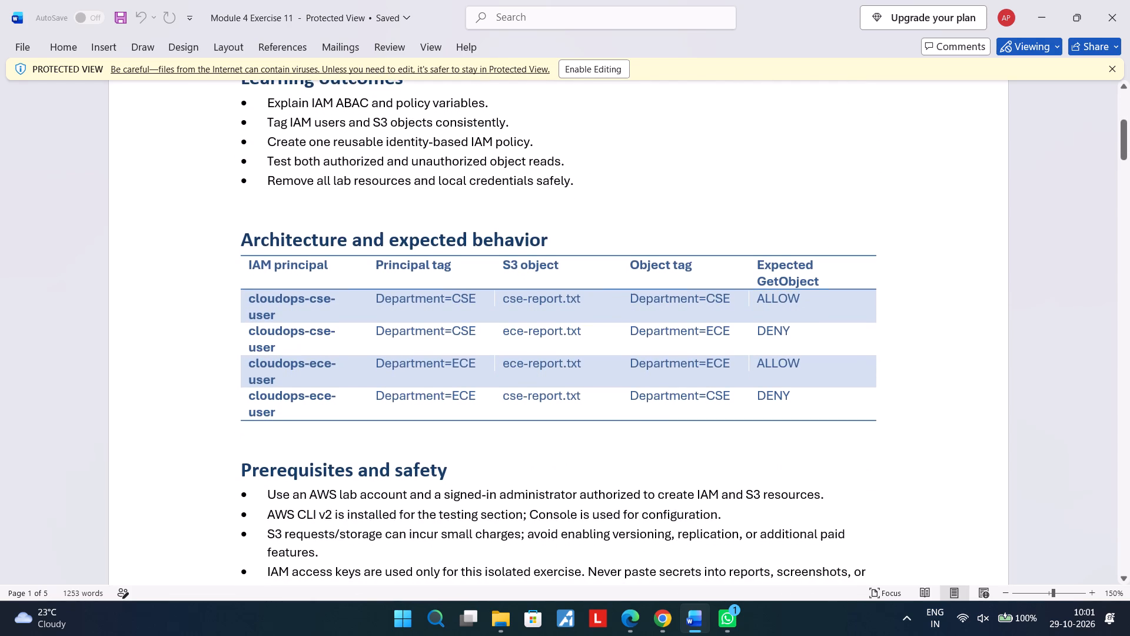
scroll(659, 483, down, 3)
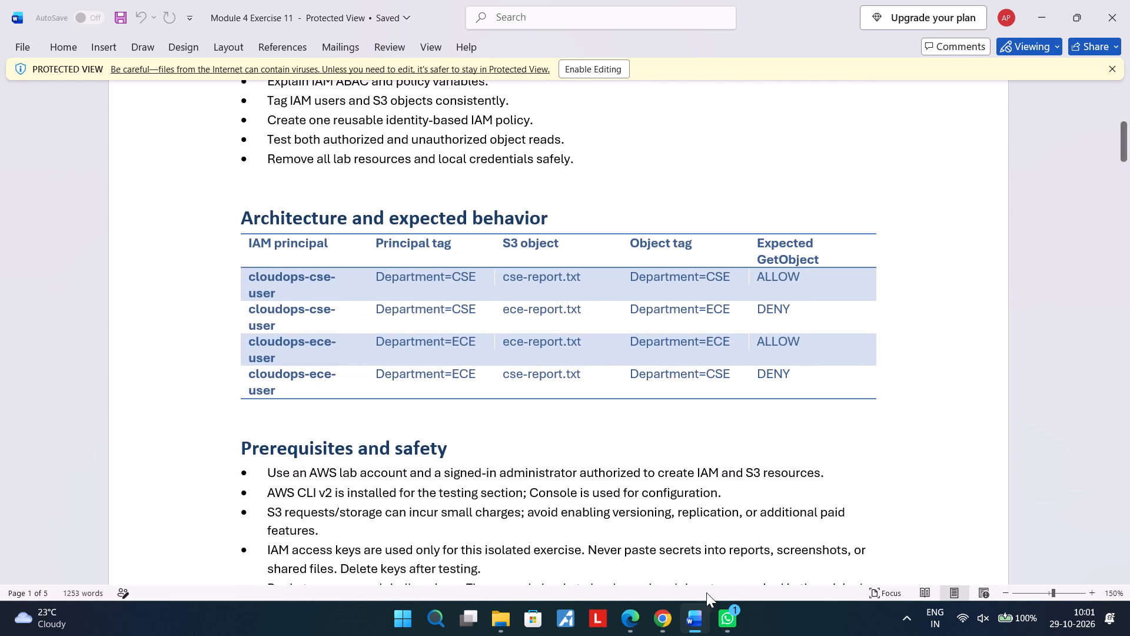
Switch to Edge, open the ChatGPT chat AWS Console Implementation Steps, and review its S3 and IAM instructions and screenshot guidance.
click(632, 622)
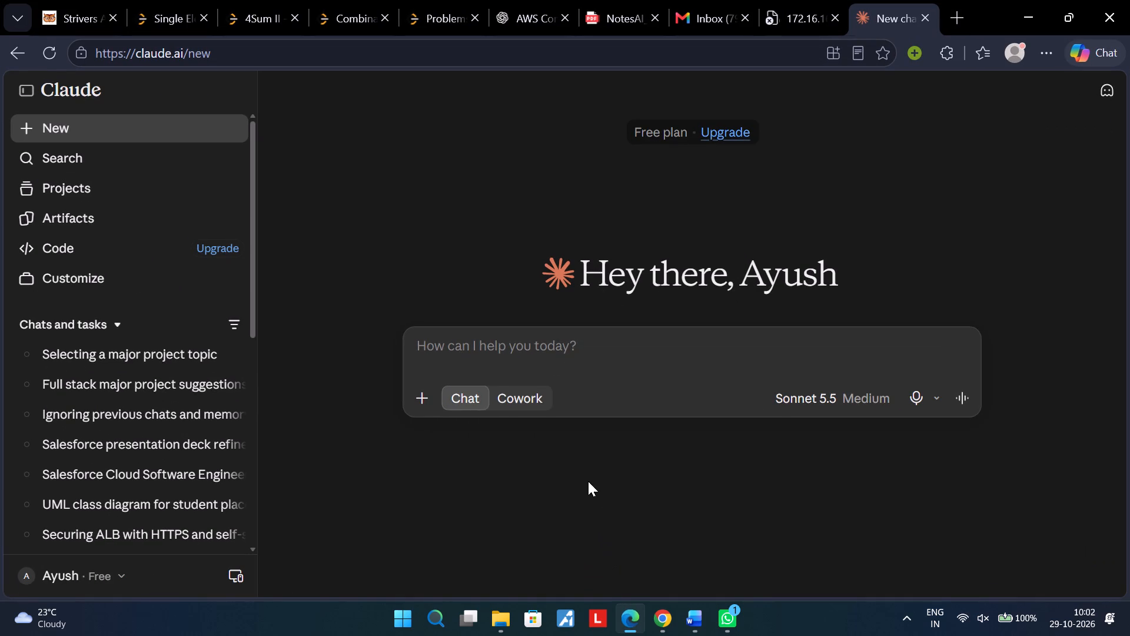
click(543, 0)
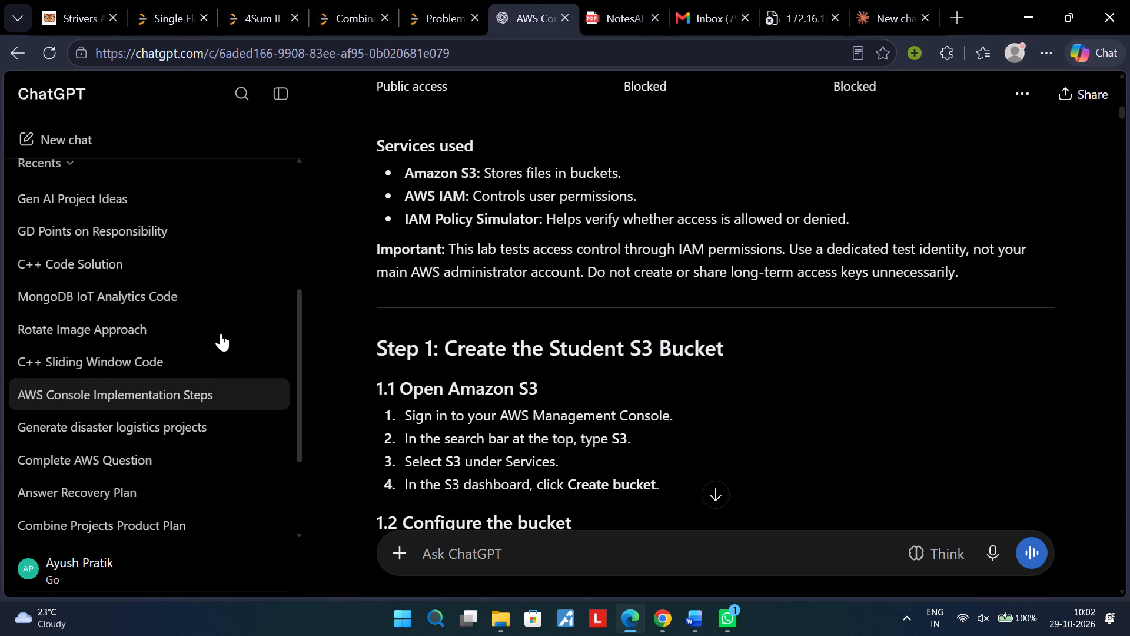
scroll(221, 333, up, 1)
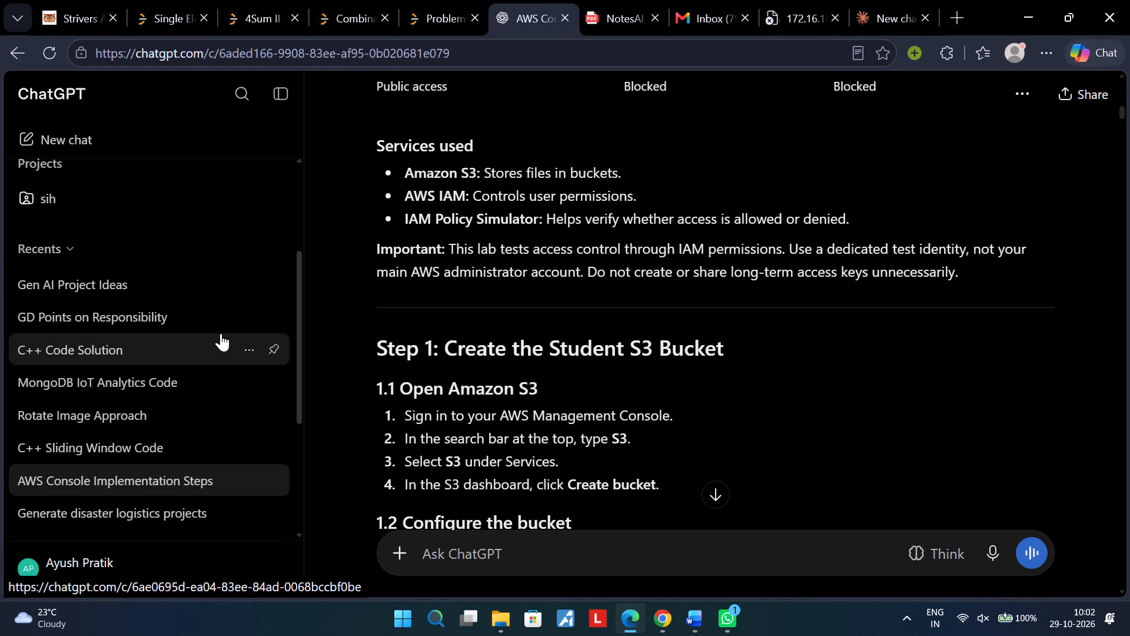
scroll(221, 333, down, 1)
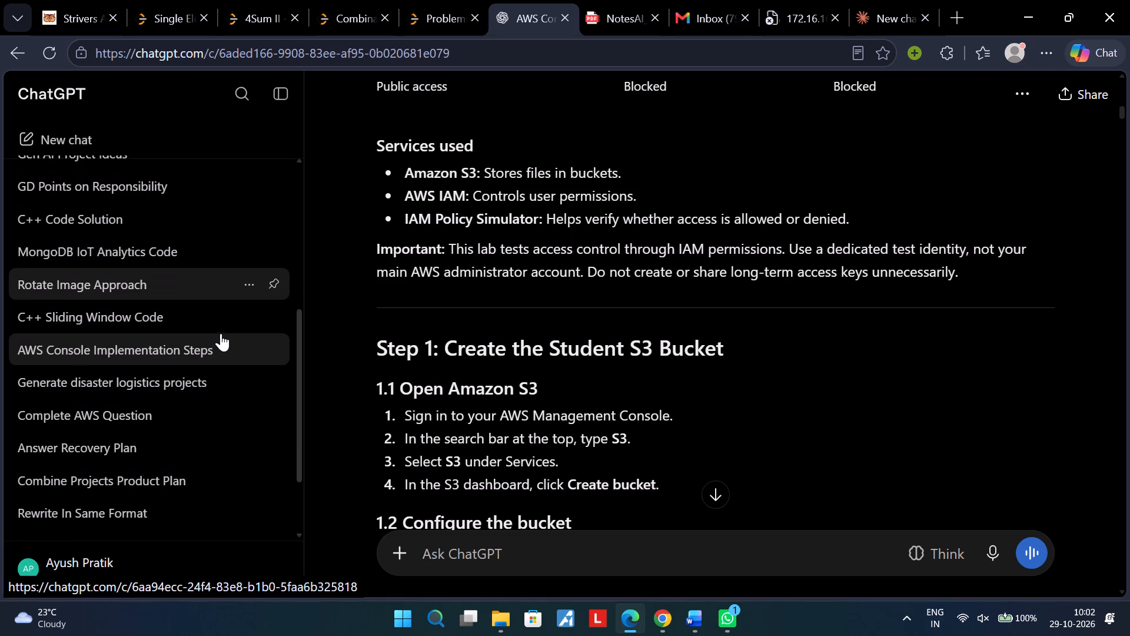
scroll(221, 333, down, 1)
scroll(480, 379, down, 8)
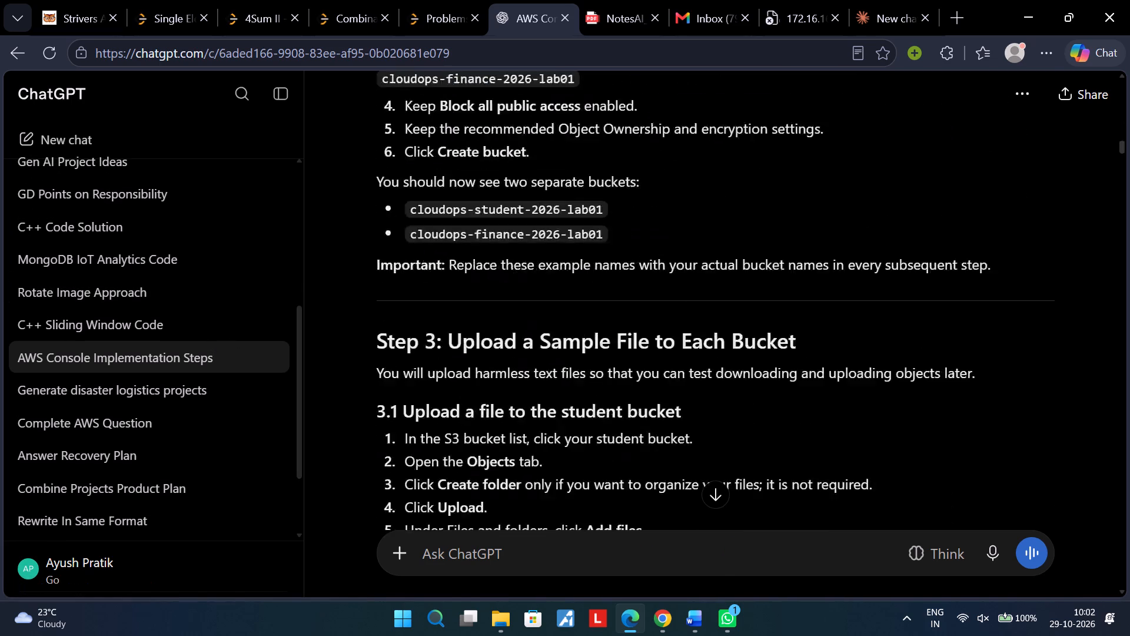
scroll(480, 379, down, 20)
scroll(480, 379, down, 3)
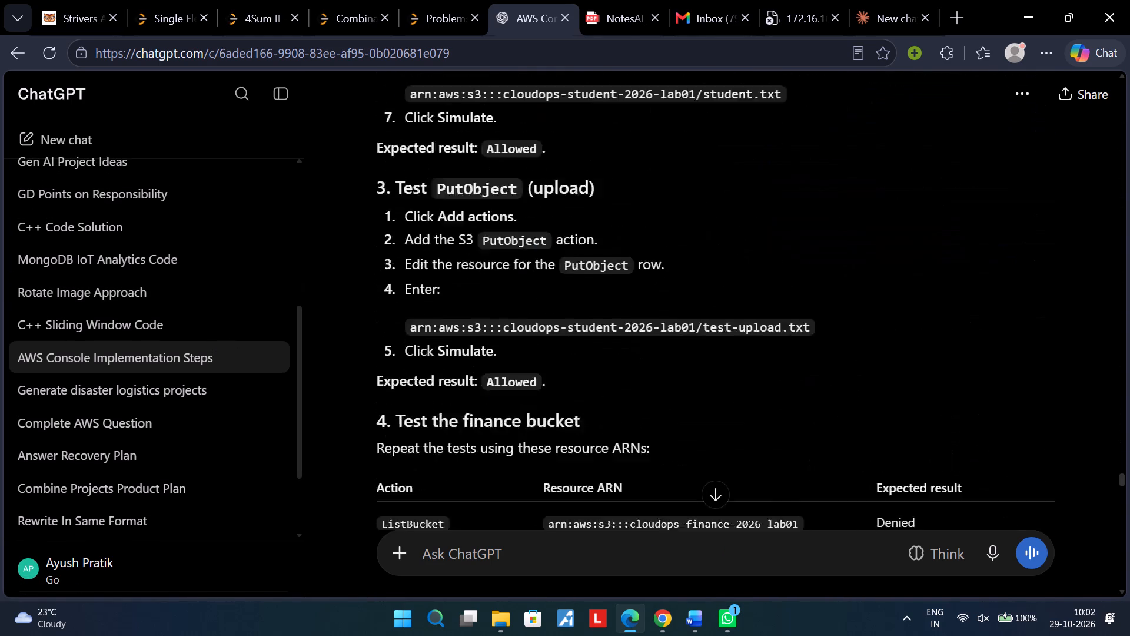
scroll(480, 379, down, 8)
scroll(480, 379, up, 3)
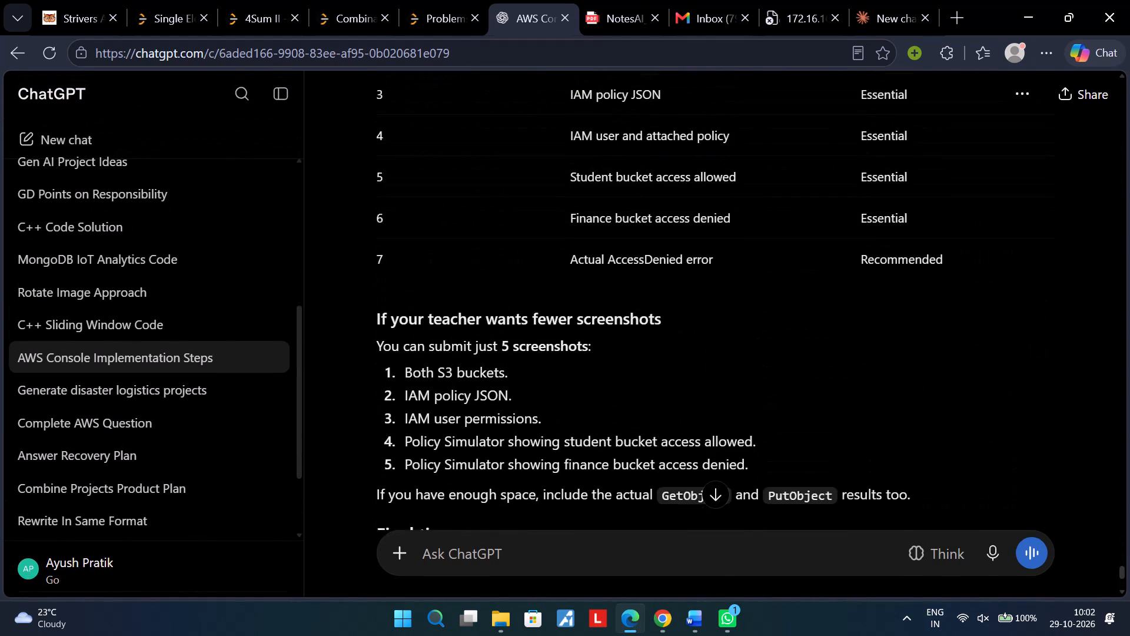
scroll(480, 379, up, 5)
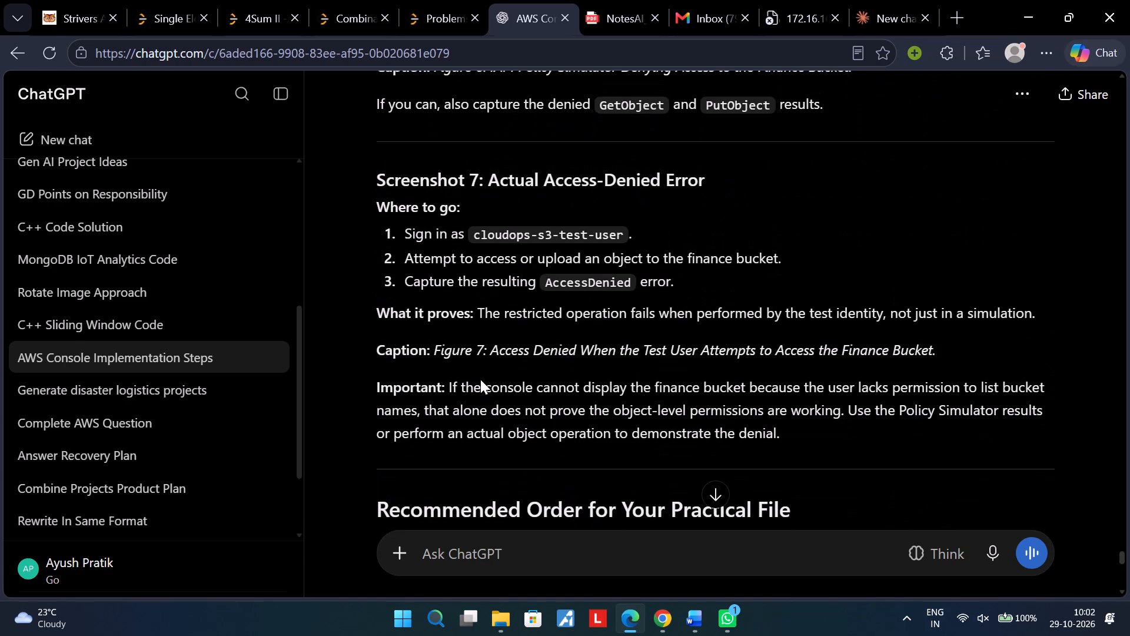
scroll(480, 379, up, 5)
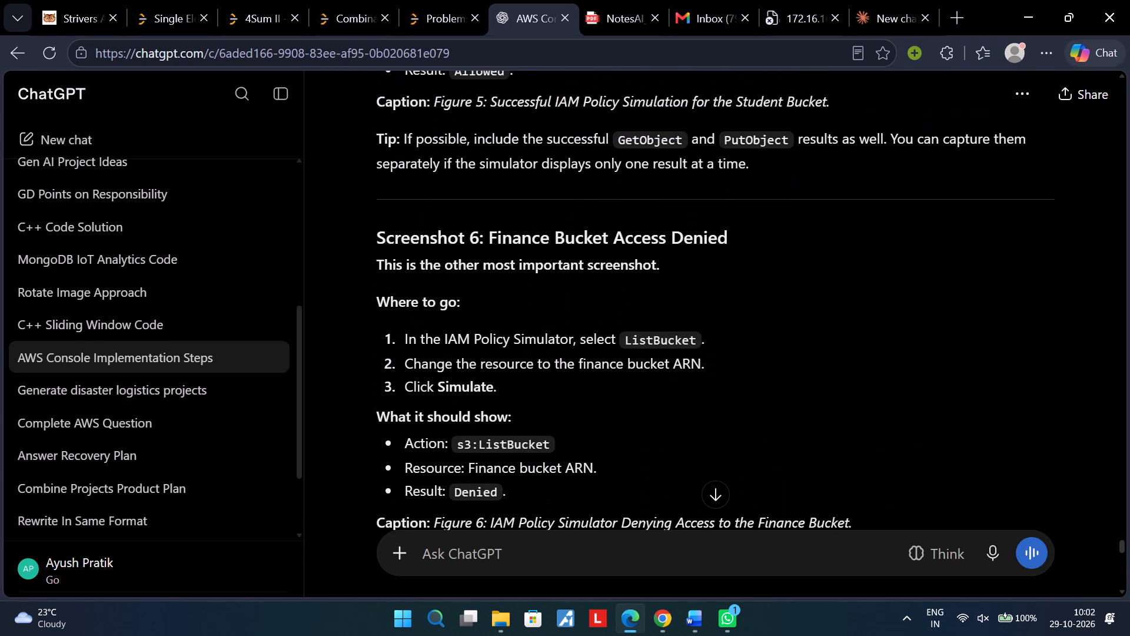
scroll(480, 379, up, 3)
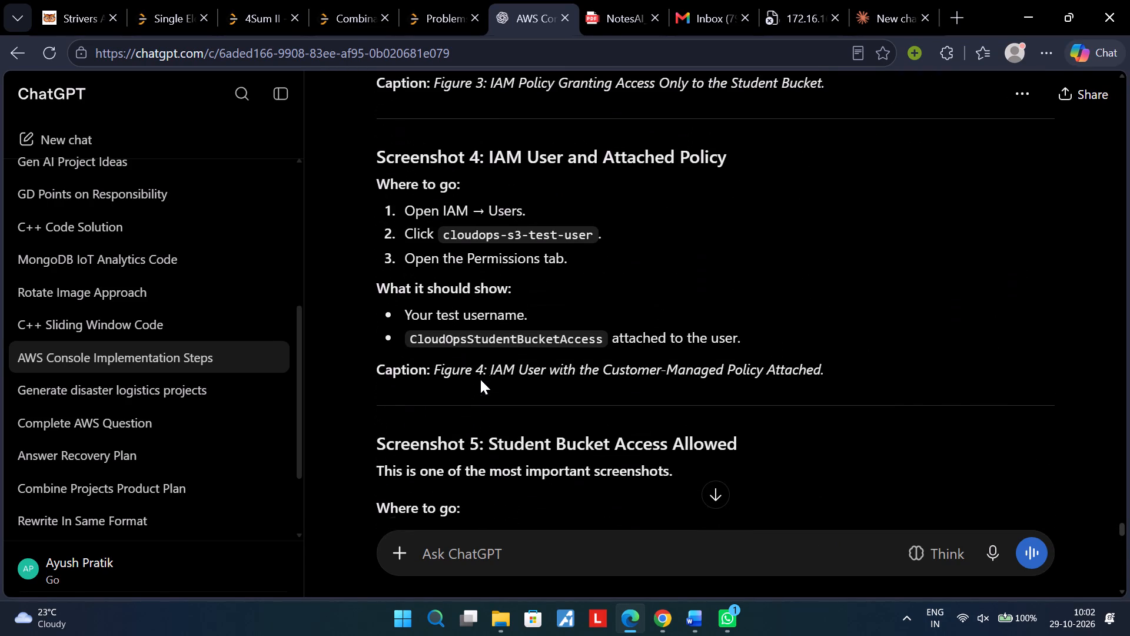
scroll(480, 379, up, 2)
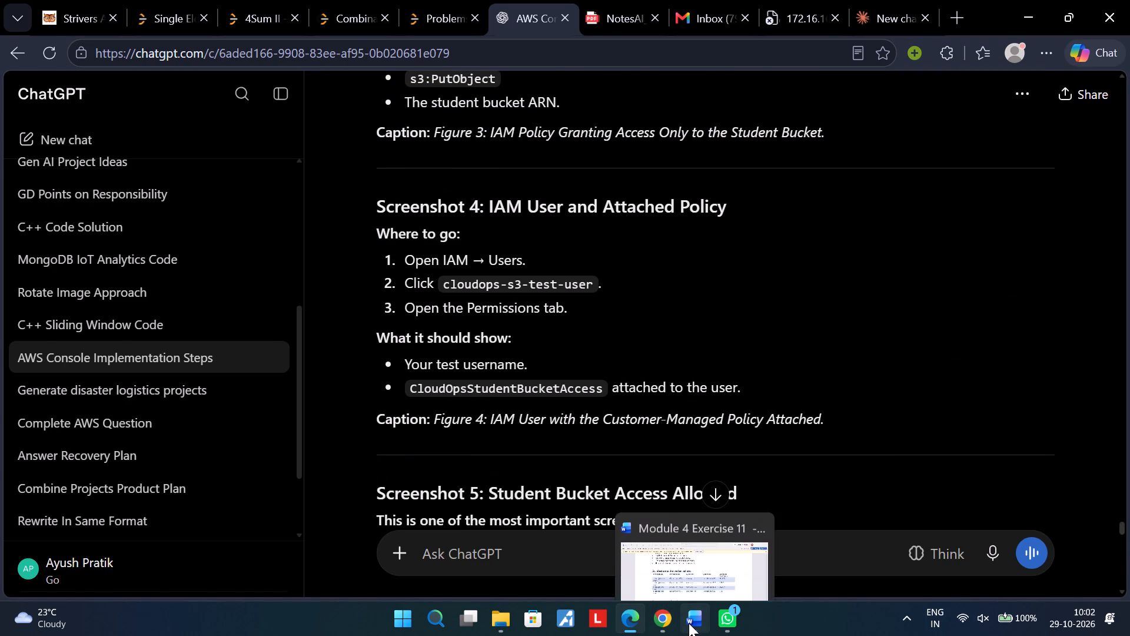
Switch to the Module 4 Exercise 11 document in Word and reread its scenario, learning outcomes, expected behavior table, and prerequisites and safety notes.
click(689, 623)
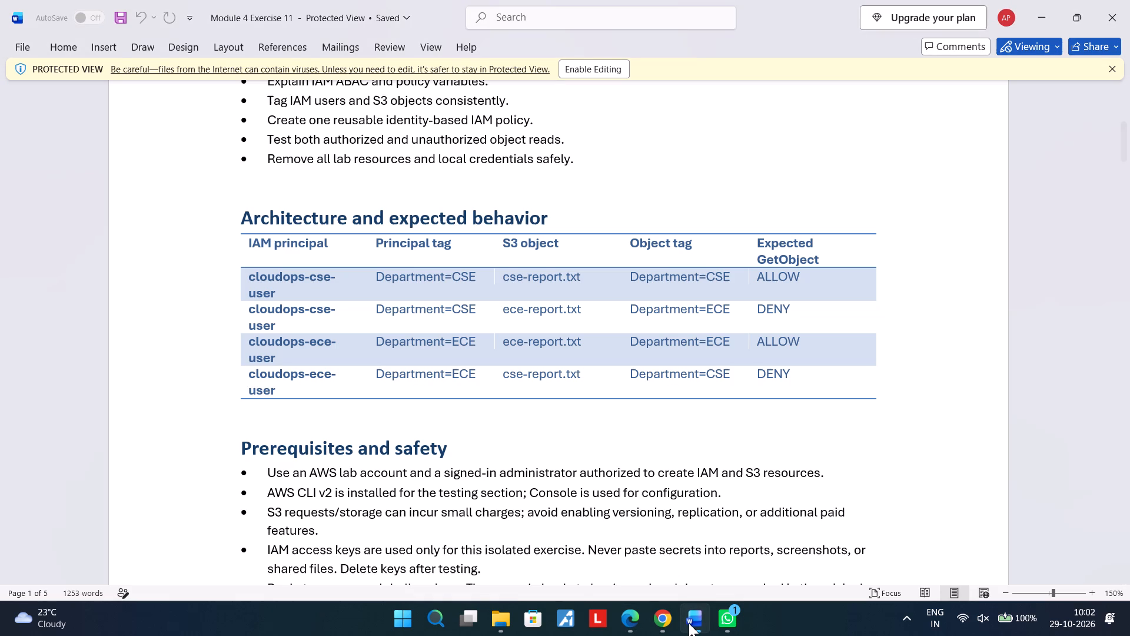
scroll(659, 493, down, 3)
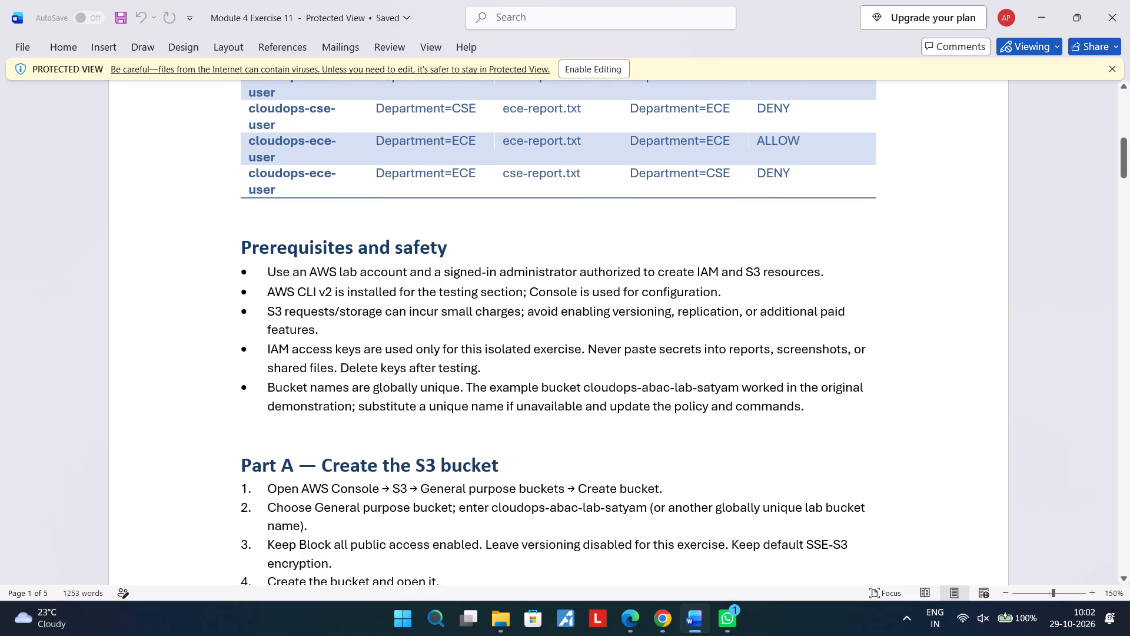
scroll(659, 493, down, 1)
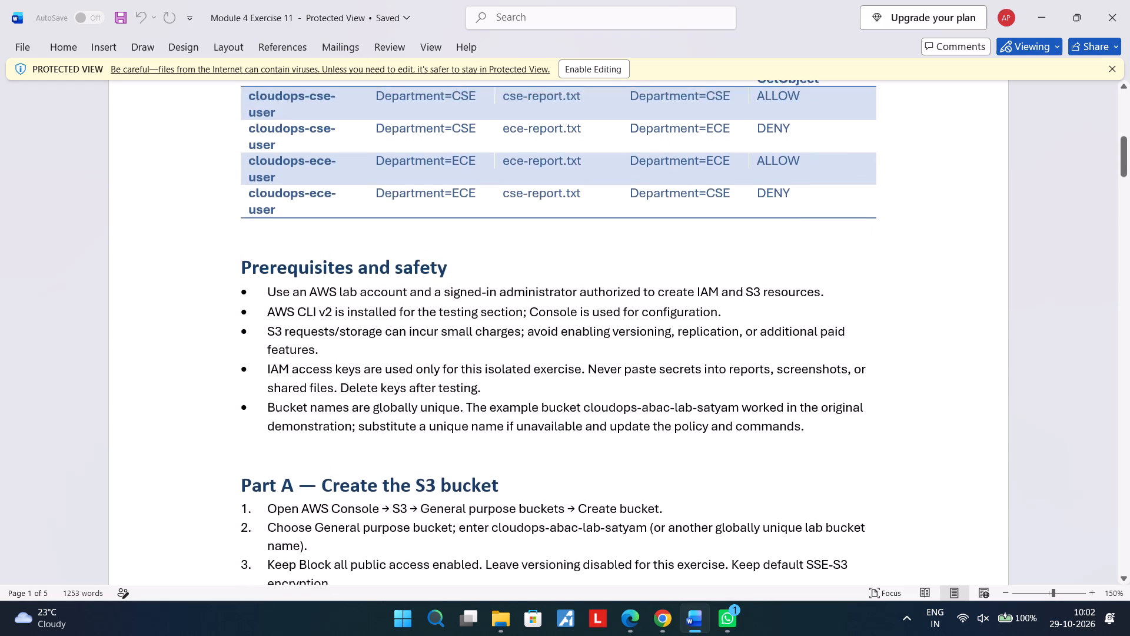
scroll(659, 493, up, 4)
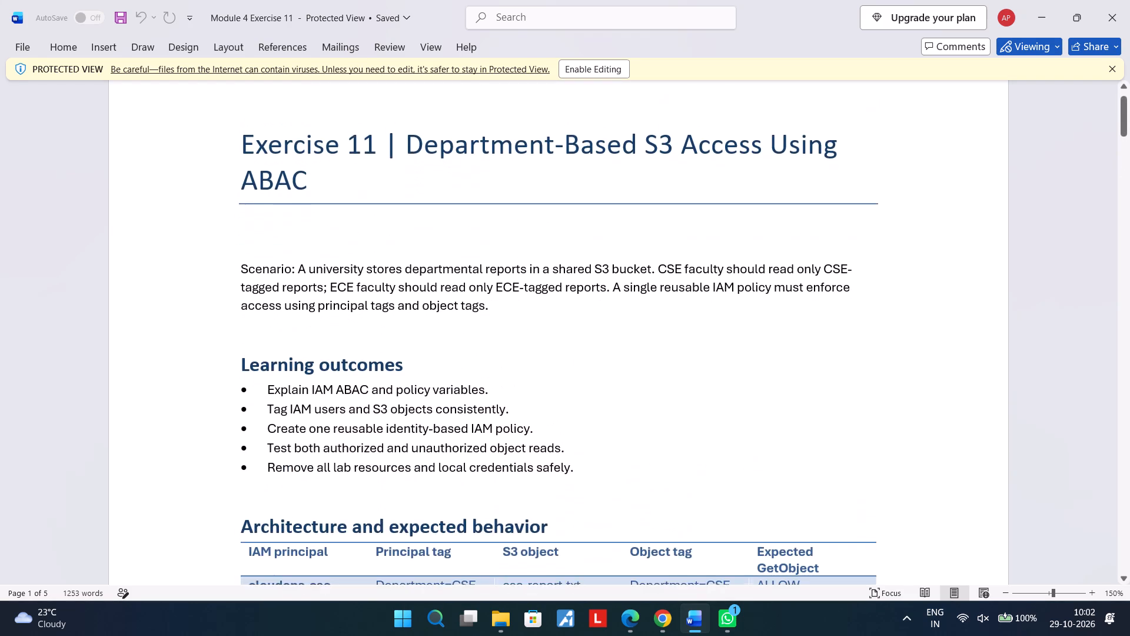
scroll(659, 493, down, 1)
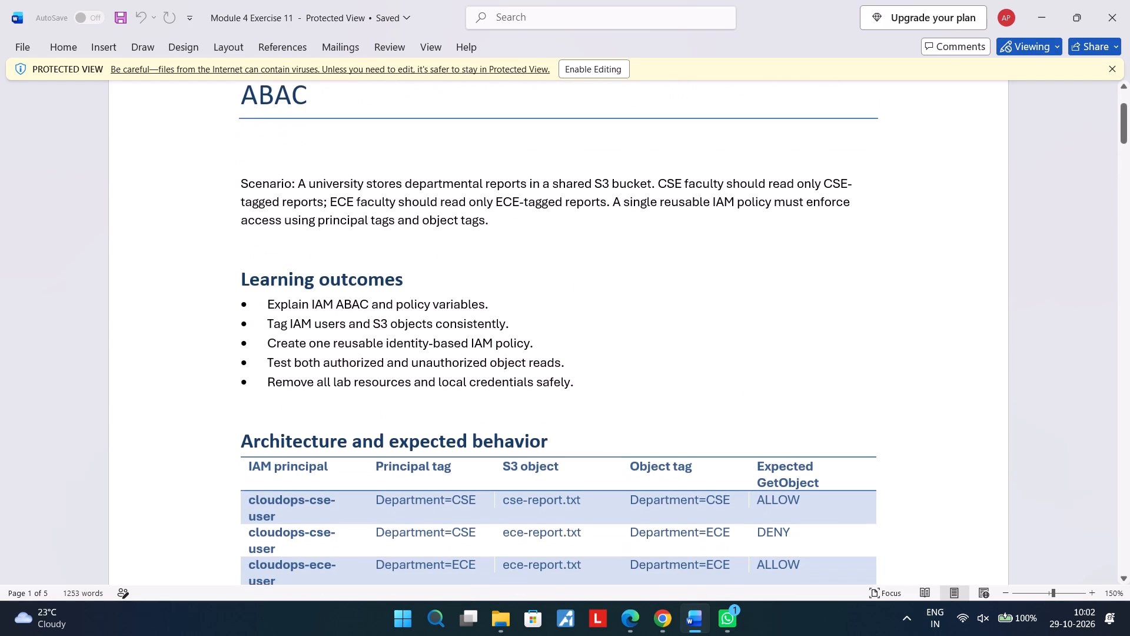
scroll(659, 493, down, 3)
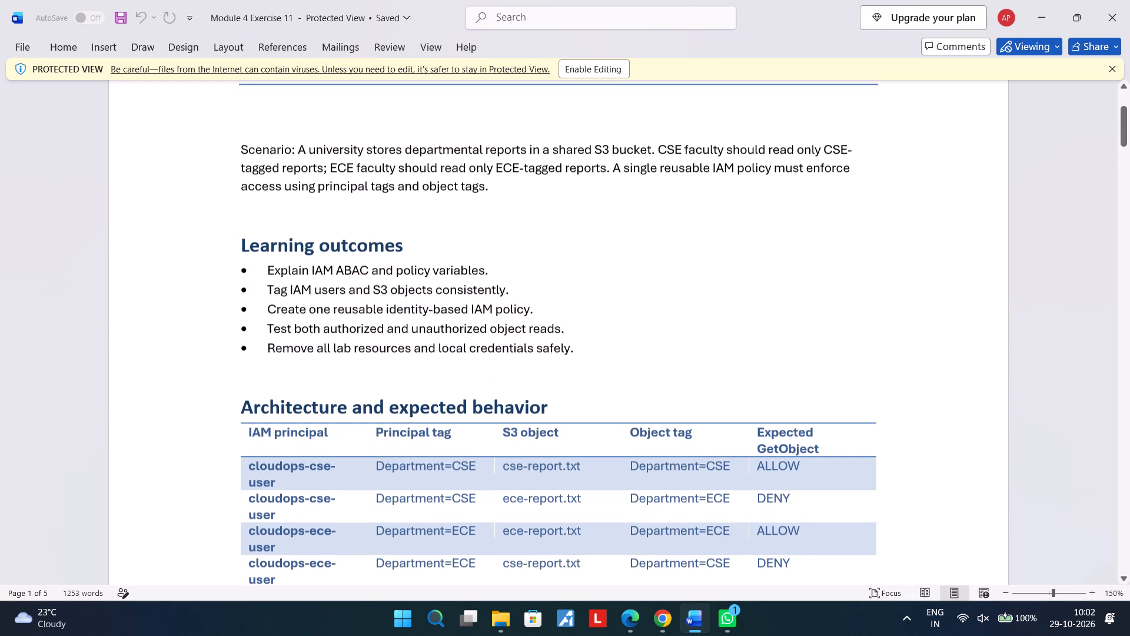
scroll(659, 493, down, 1)
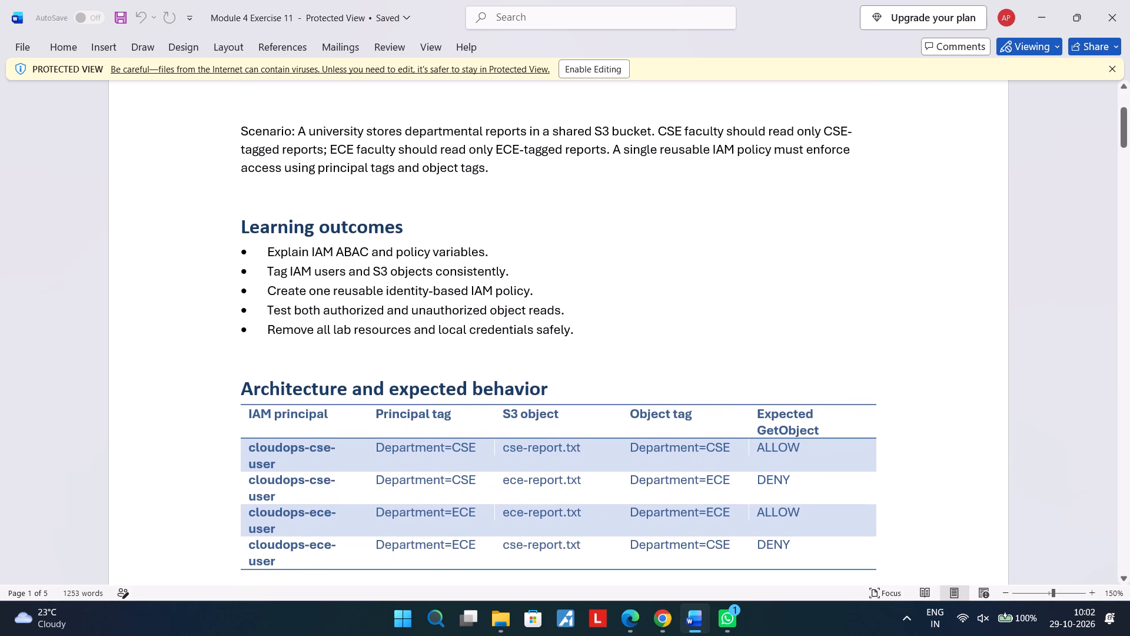
scroll(659, 493, down, 1)
scroll(724, 352, down, 1)
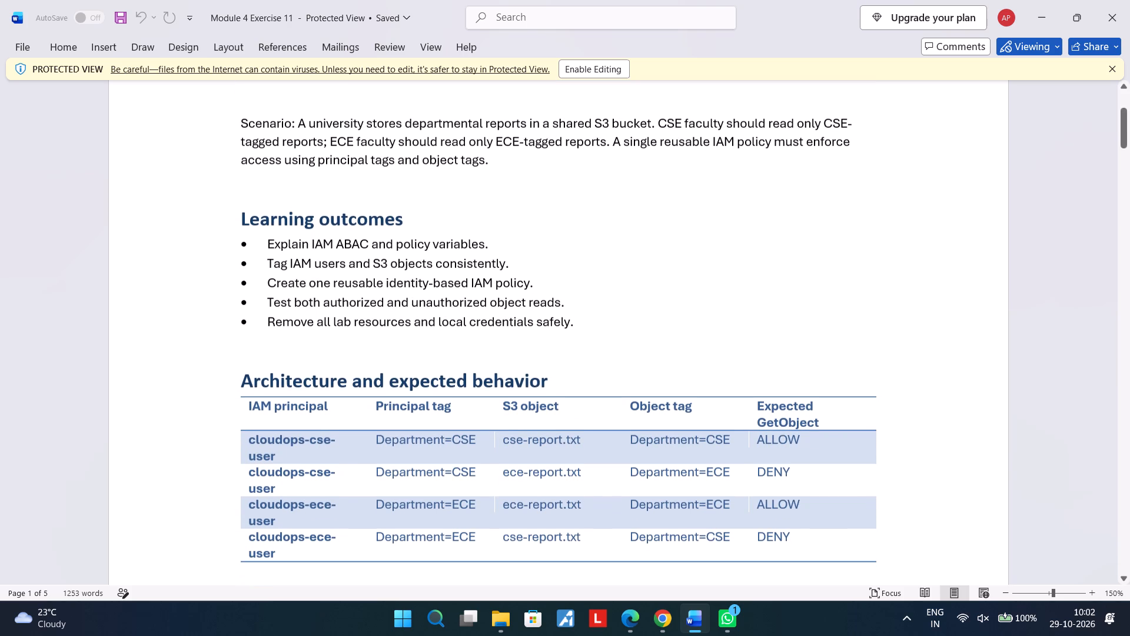
scroll(724, 352, down, 2)
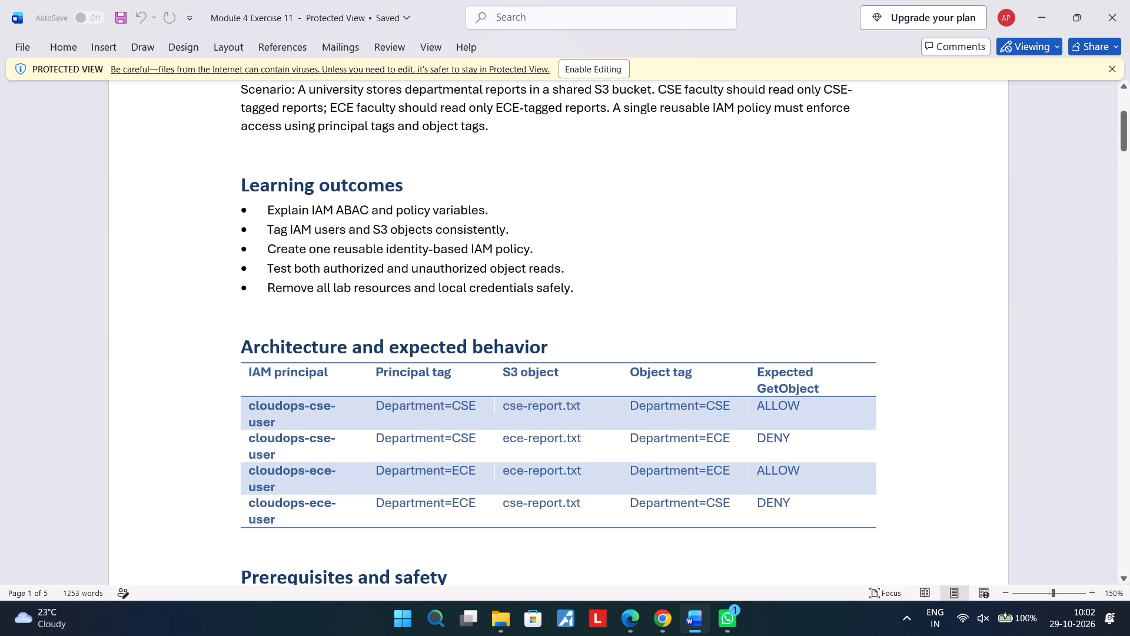
scroll(724, 352, down, 2)
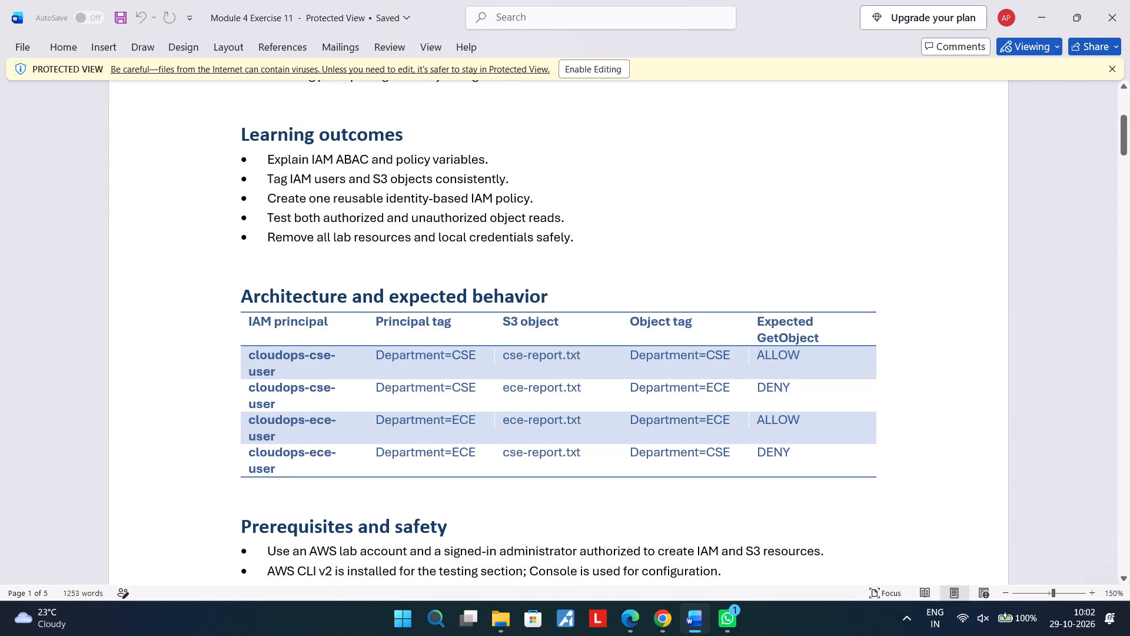
scroll(724, 352, down, 1)
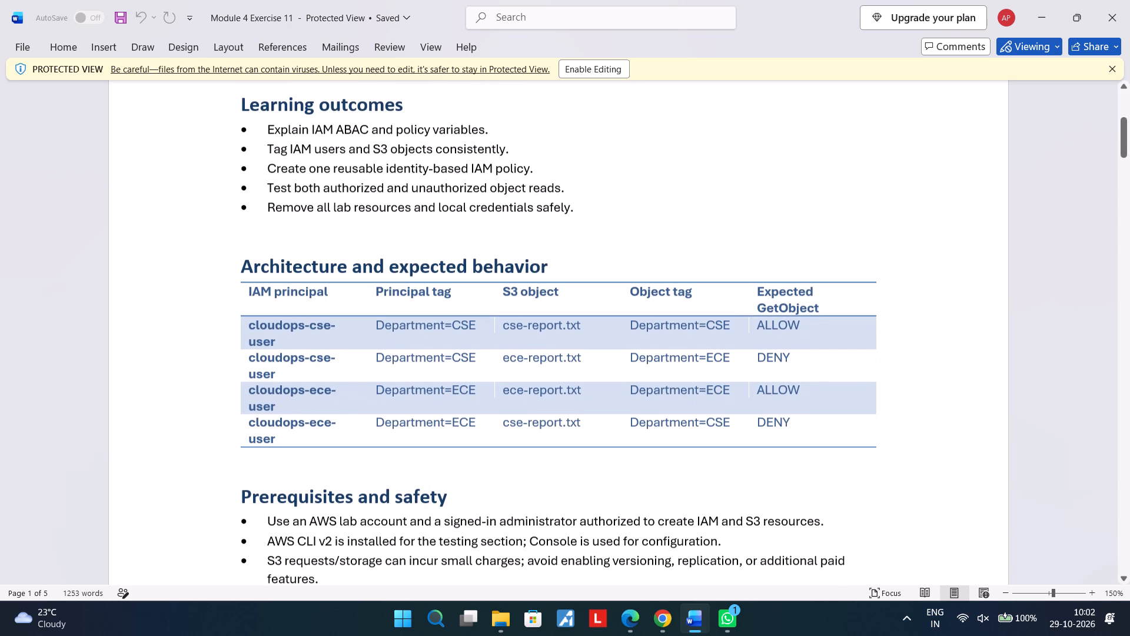
scroll(623, 303, down, 1)
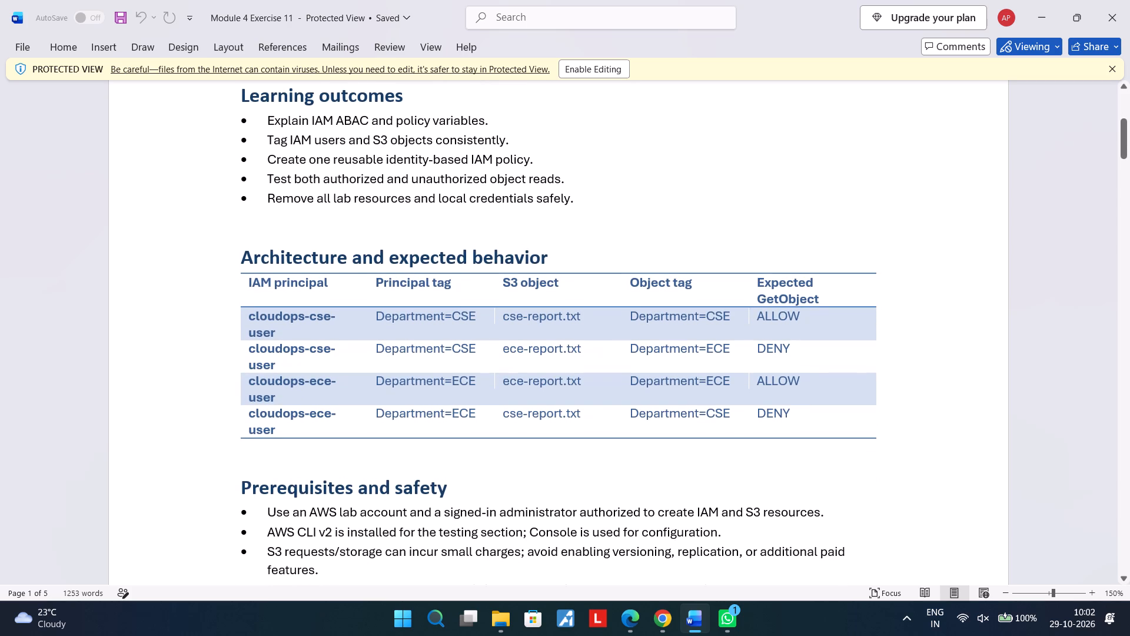
scroll(623, 303, down, 3)
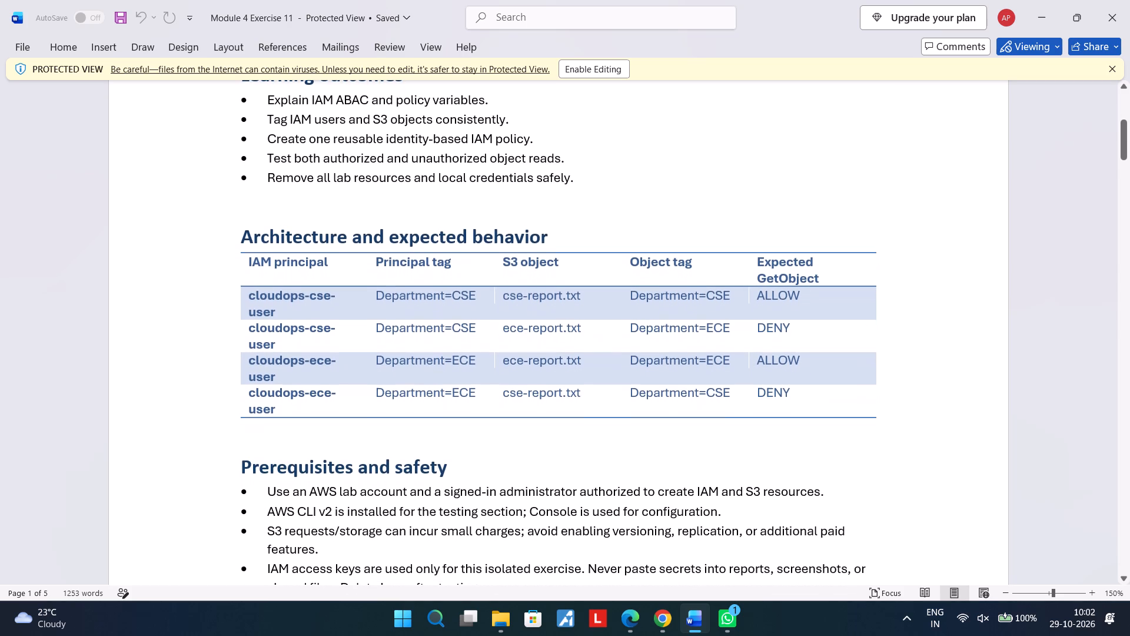
scroll(623, 303, down, 2)
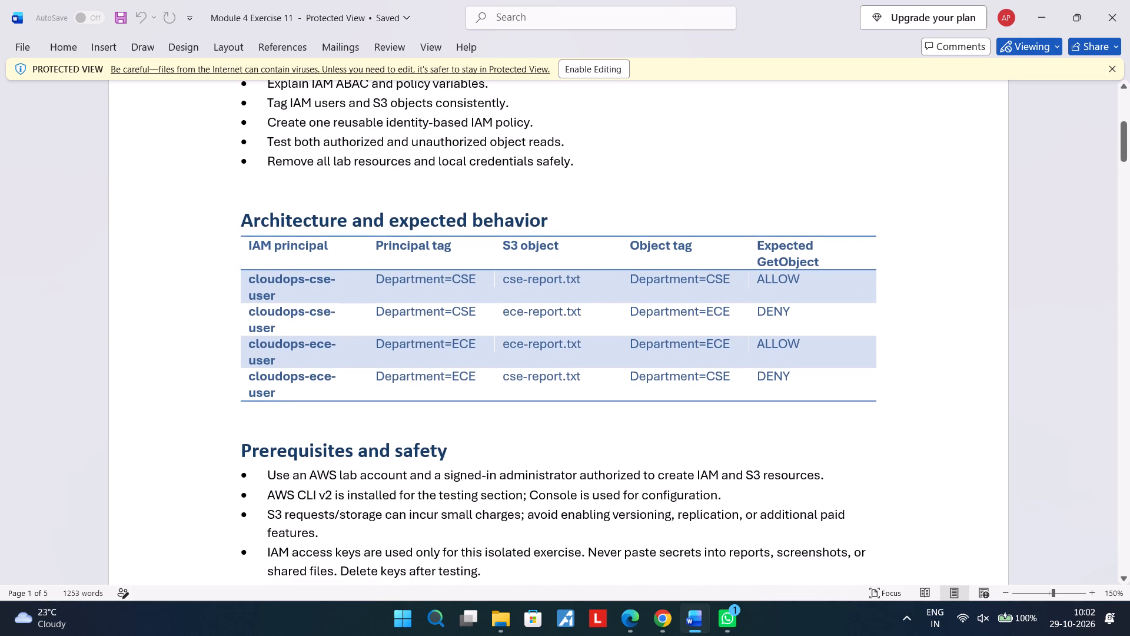
scroll(623, 303, down, 1)
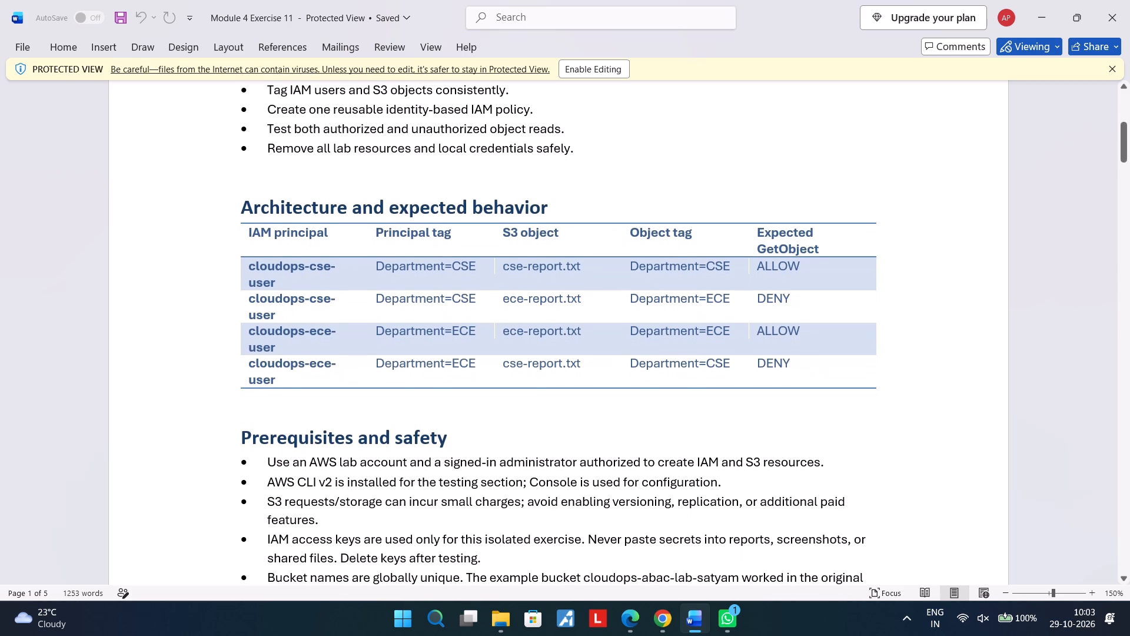
scroll(623, 303, down, 1)
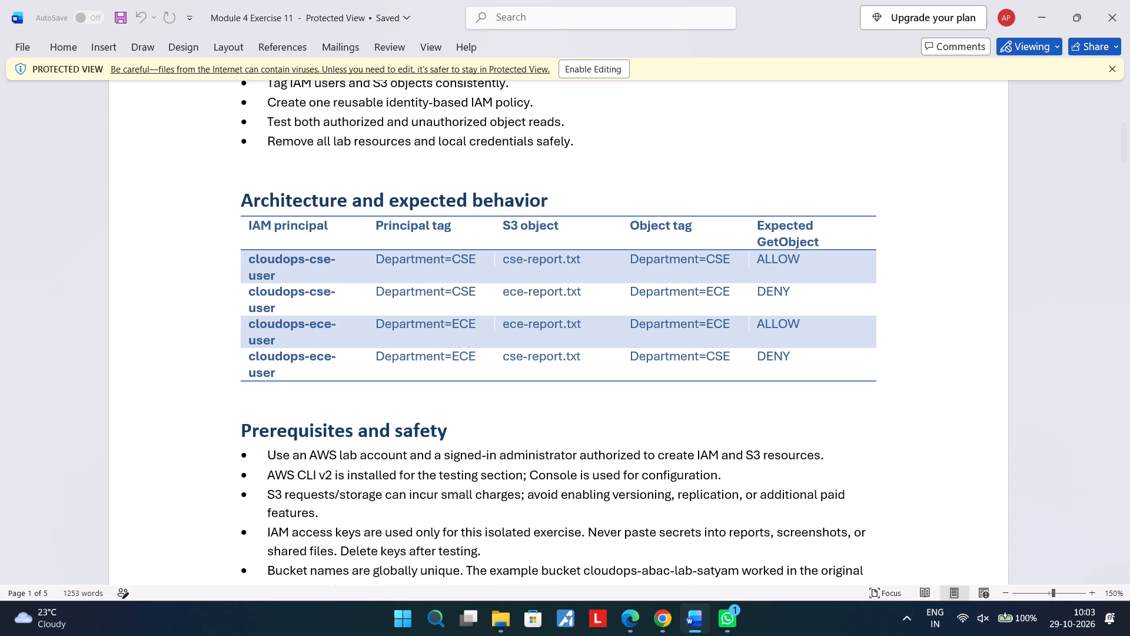
scroll(623, 303, down, 2)
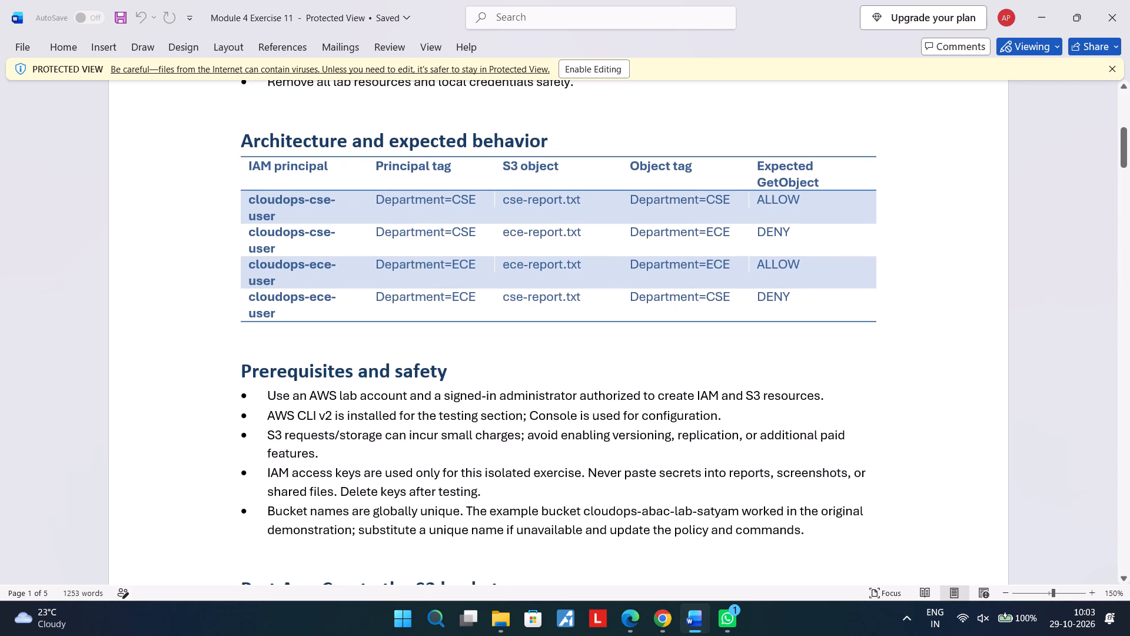
scroll(623, 303, down, 2)
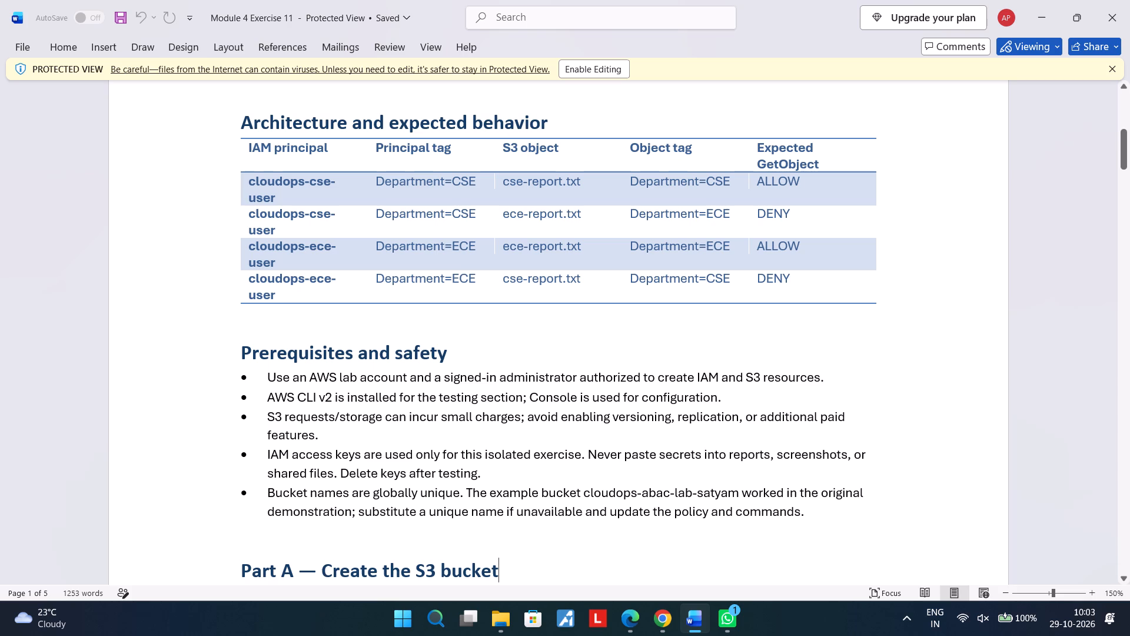
scroll(701, 320, down, 1)
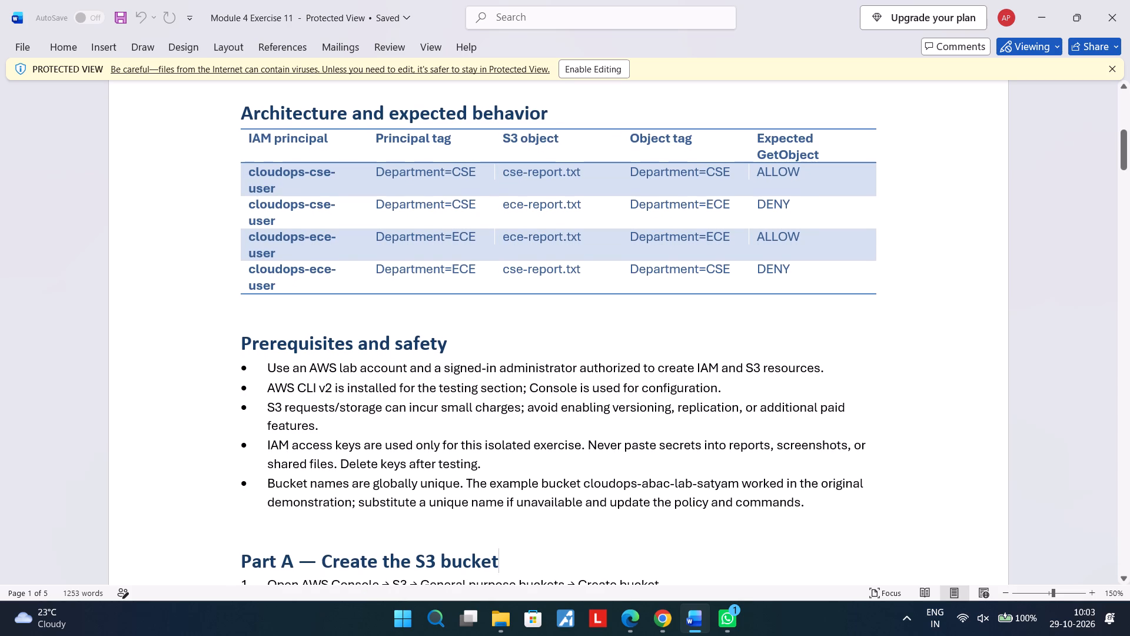
Switch to the Downloads folder in File Explorer and rename the finance text file as csereport.
click(506, 632)
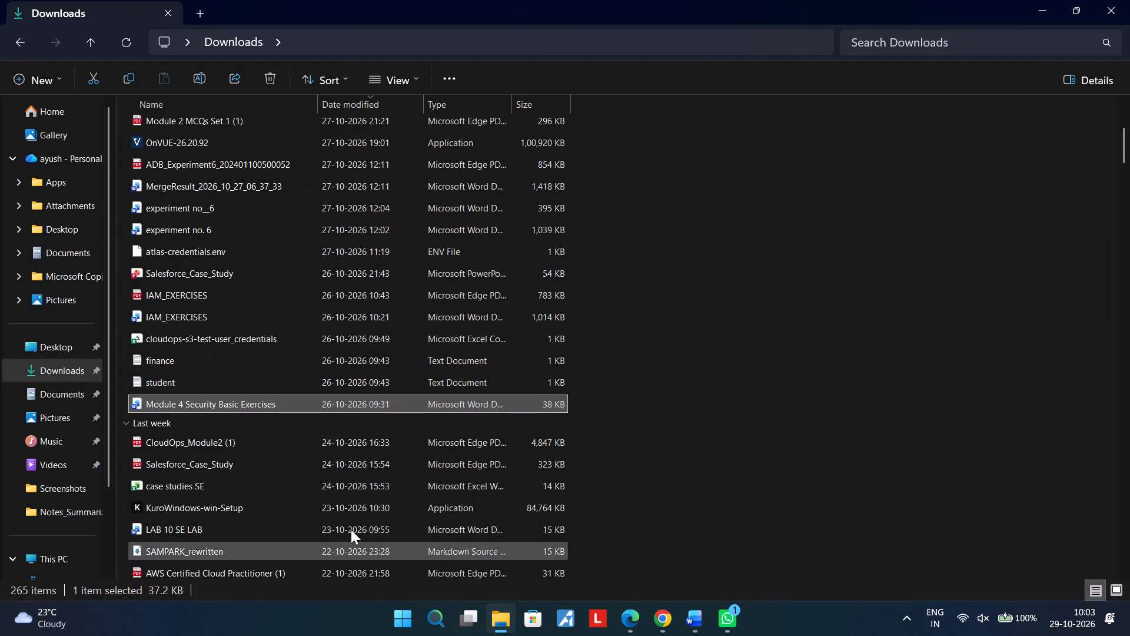
click(221, 357)
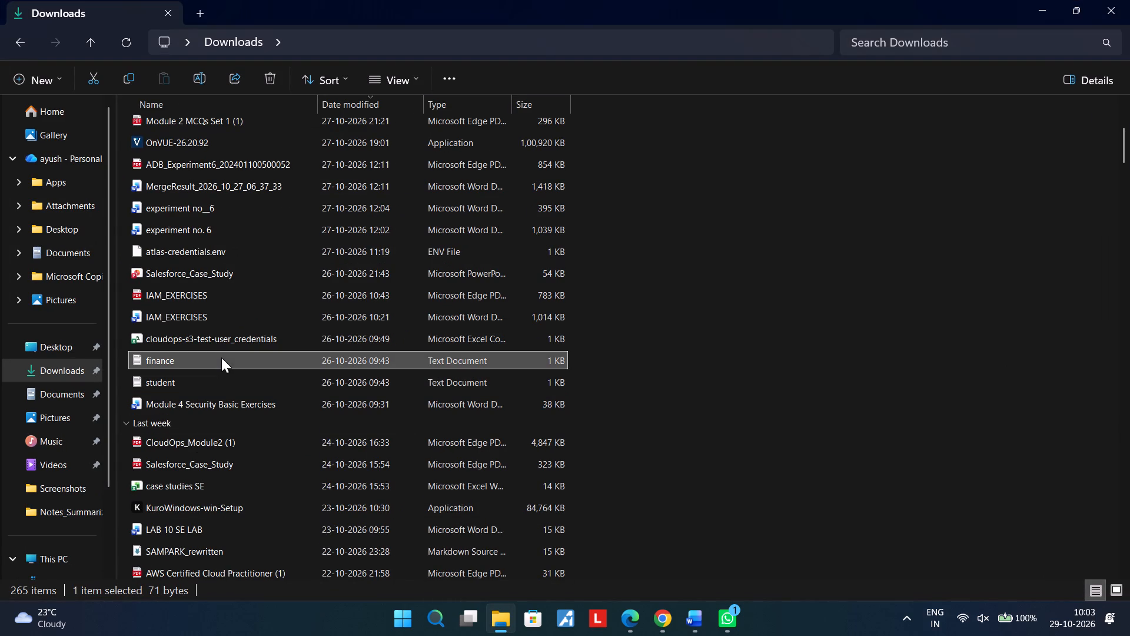
click(203, 82)
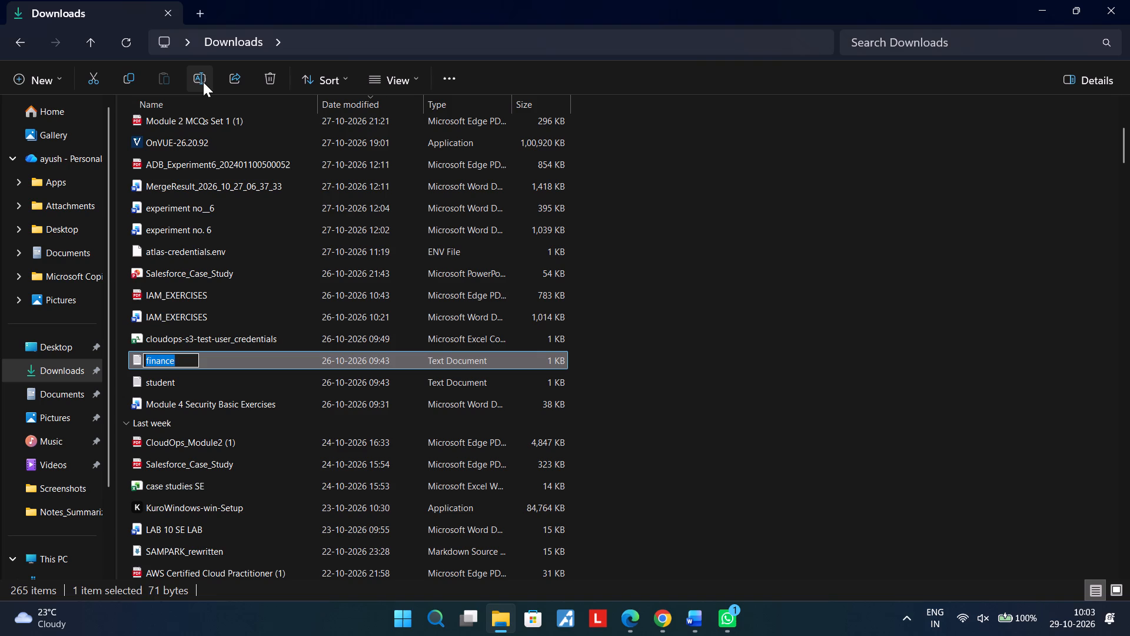
key(BackSpace)
text(cserepor)
key(BackSpace)
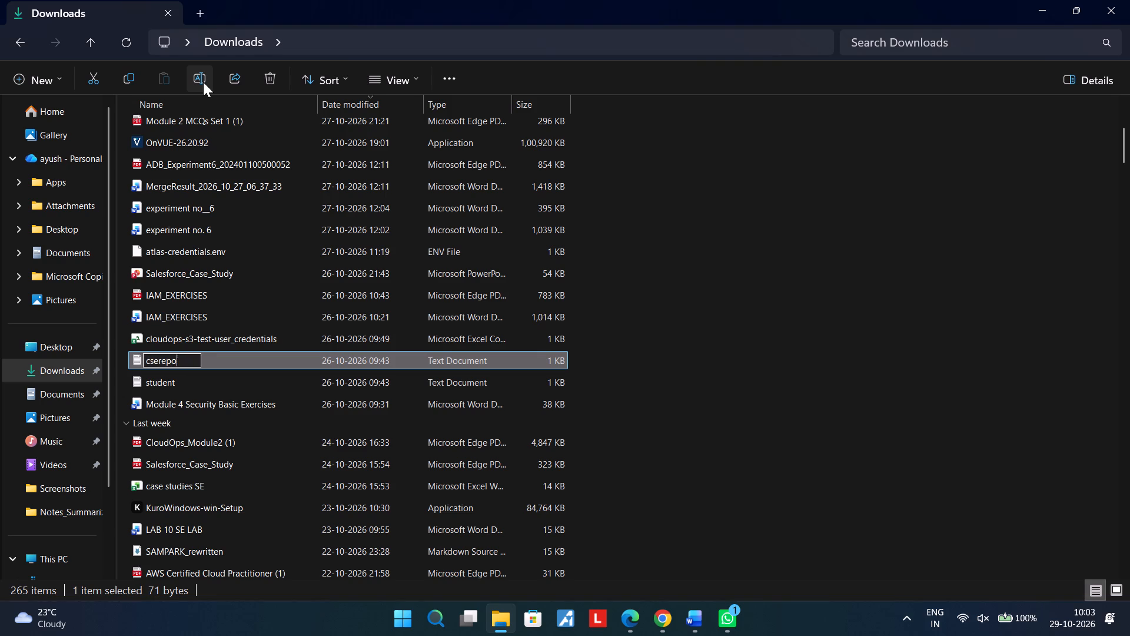
text(rt)
key(Return)
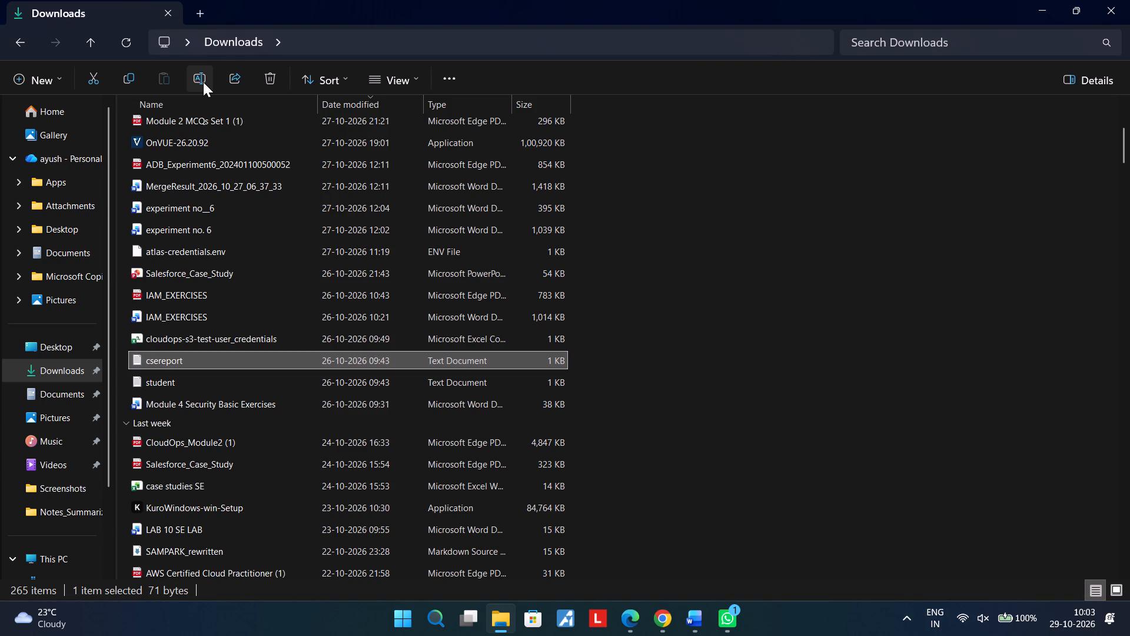
Rename the student text file in Downloads as ecereport.
click(197, 379)
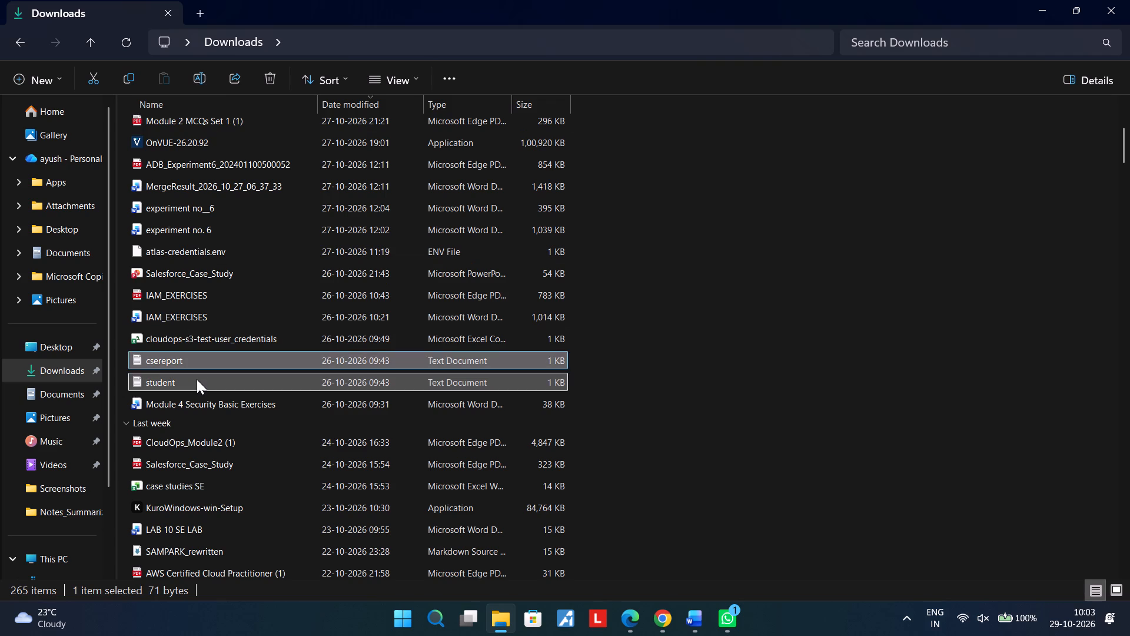
click(202, 84)
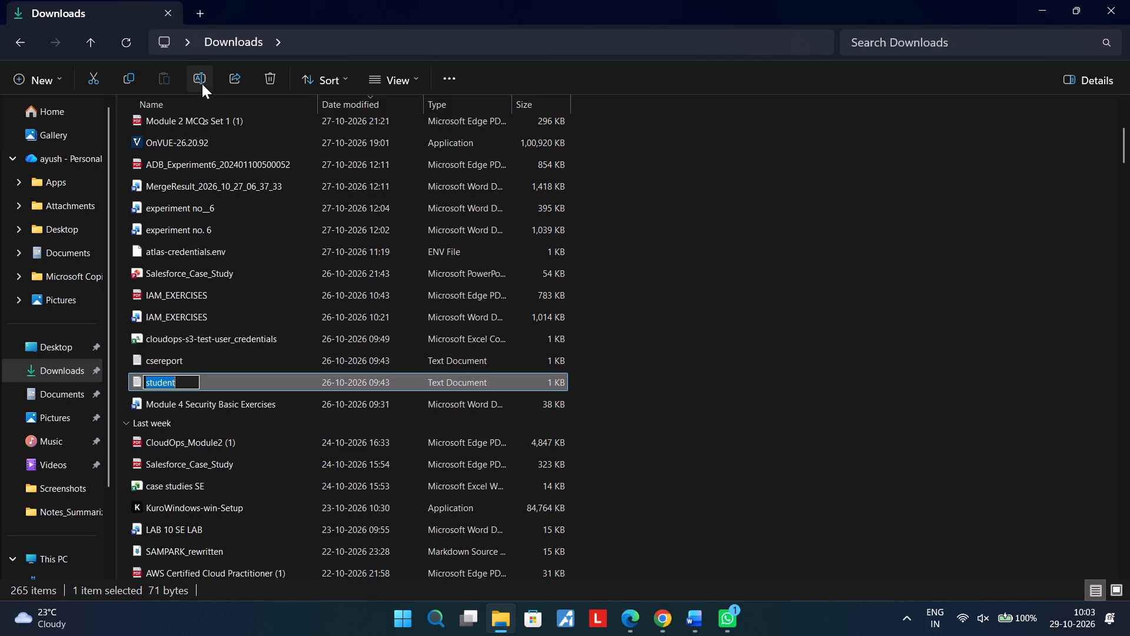
key(BackSpace)
text(ecereport)
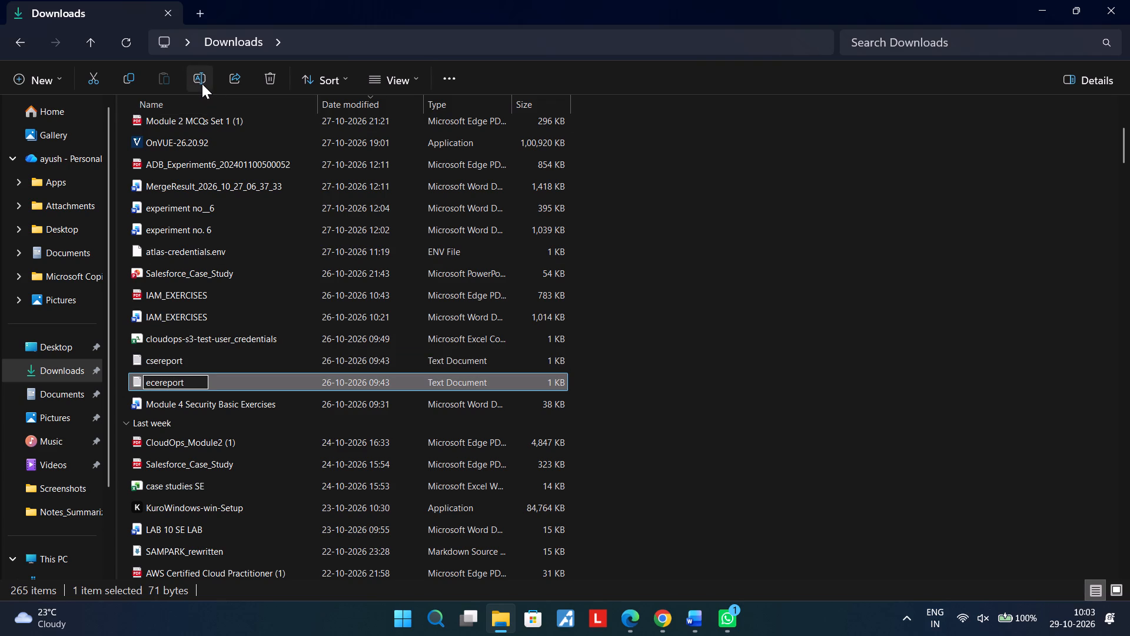
key(Return)
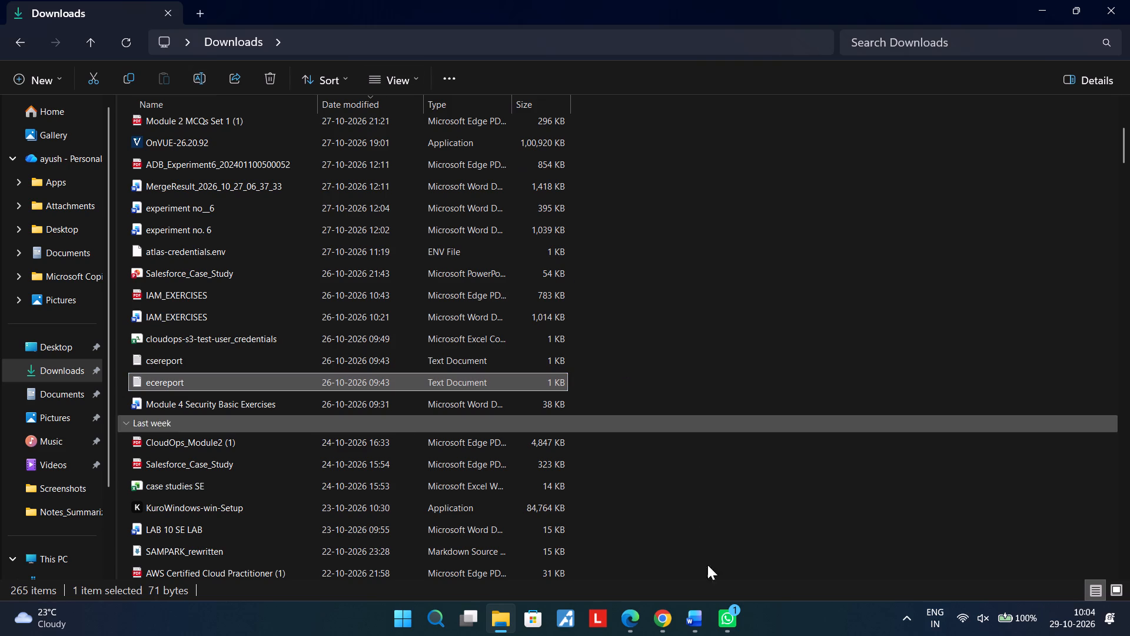
Switch to the AWS console in Chrome, open S3 from Console Home, then review and reload the general purpose buckets list.
click(662, 625)
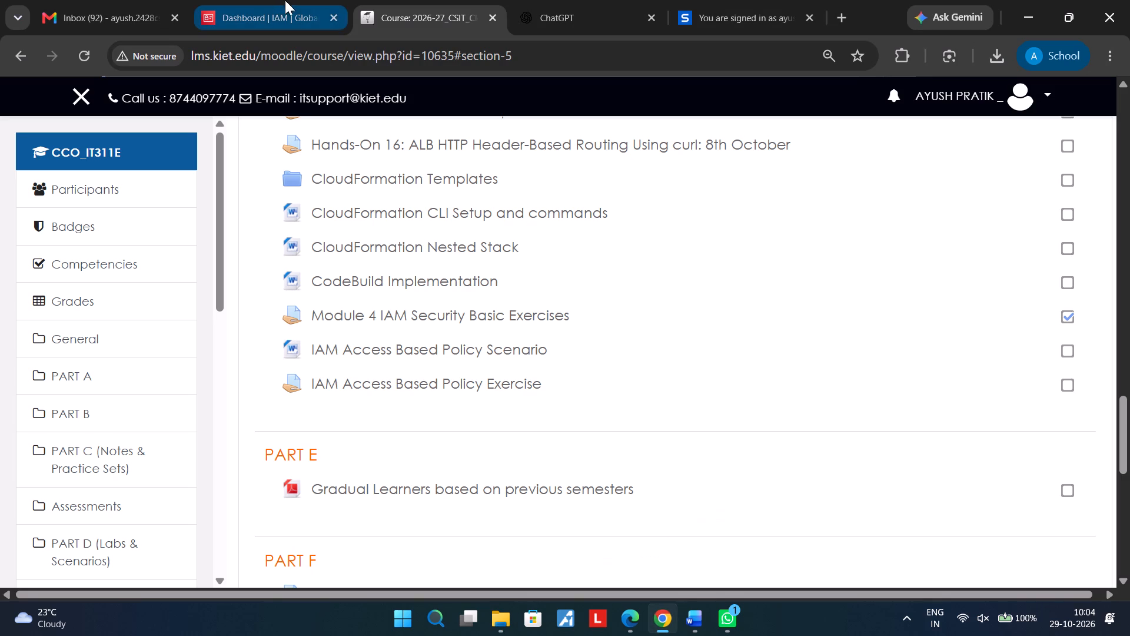
click(277, 0)
click(31, 100)
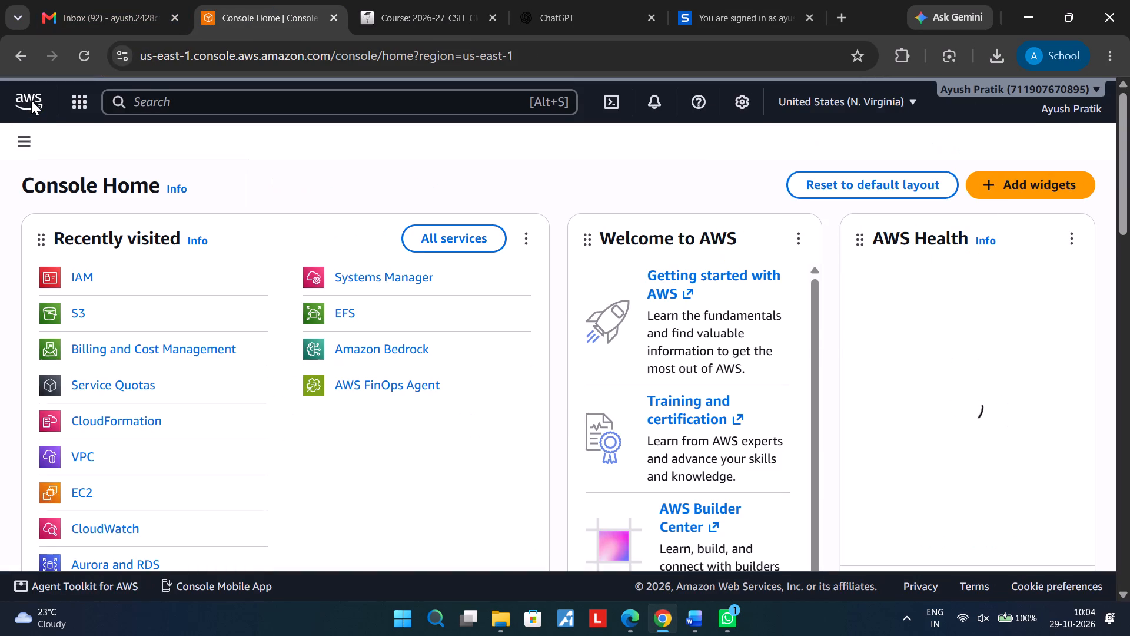
click(79, 314)
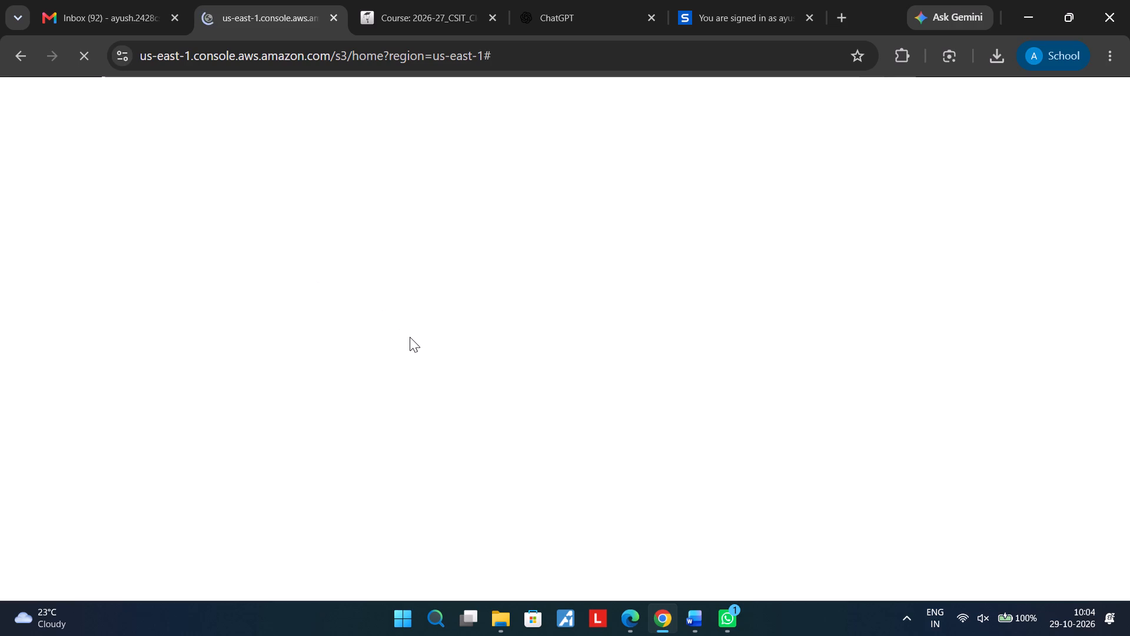
scroll(410, 337, down, 1)
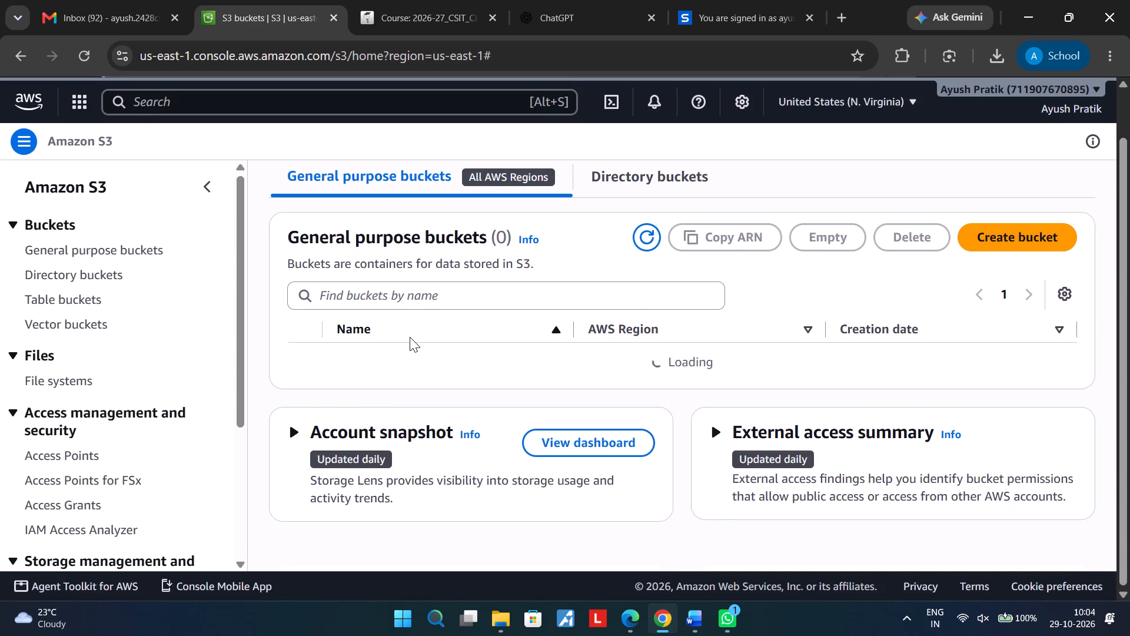
scroll(410, 337, down, 3)
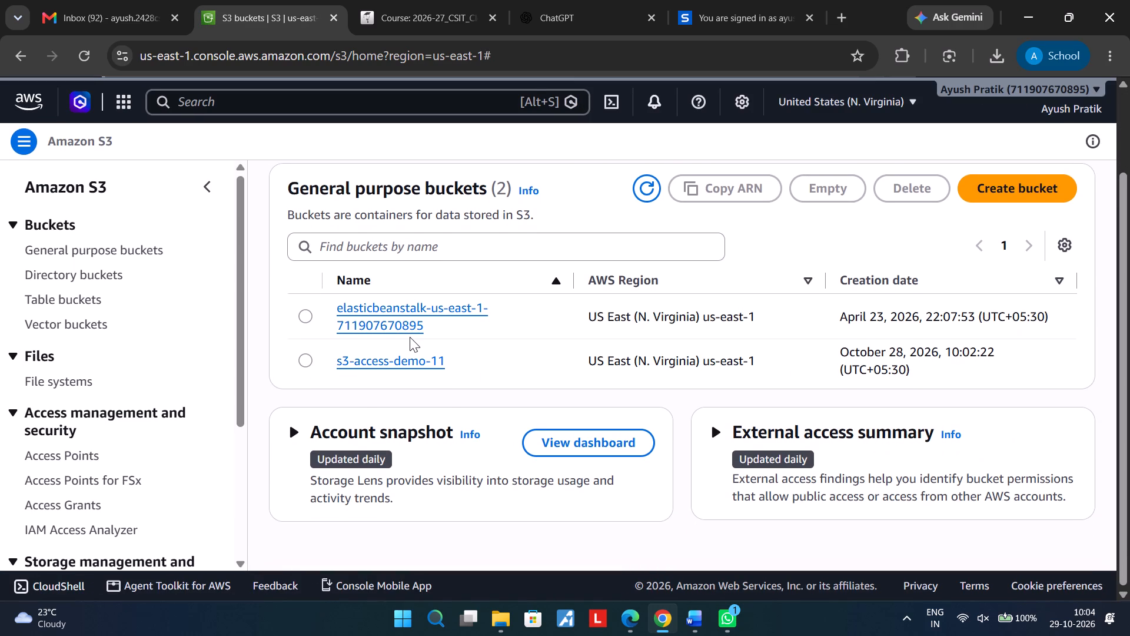
scroll(410, 337, down, 1)
scroll(410, 337, up, 1)
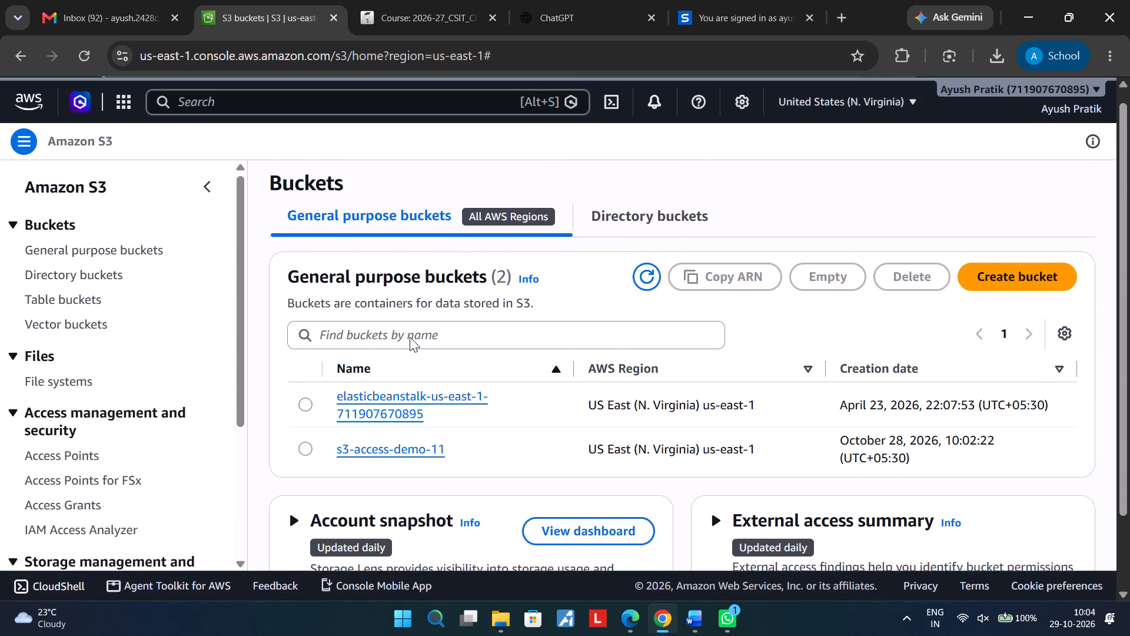
scroll(410, 337, up, 1)
click(87, 49)
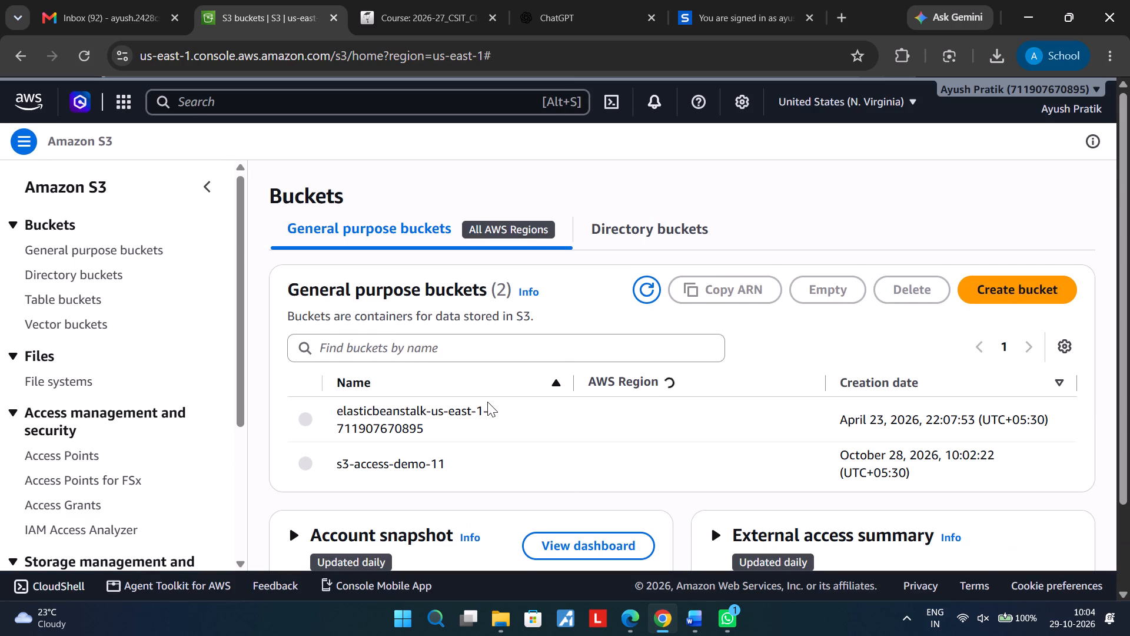
Open the s3-access-demo-11 bucket and bring up its object list.
scroll(487, 402, down, 1)
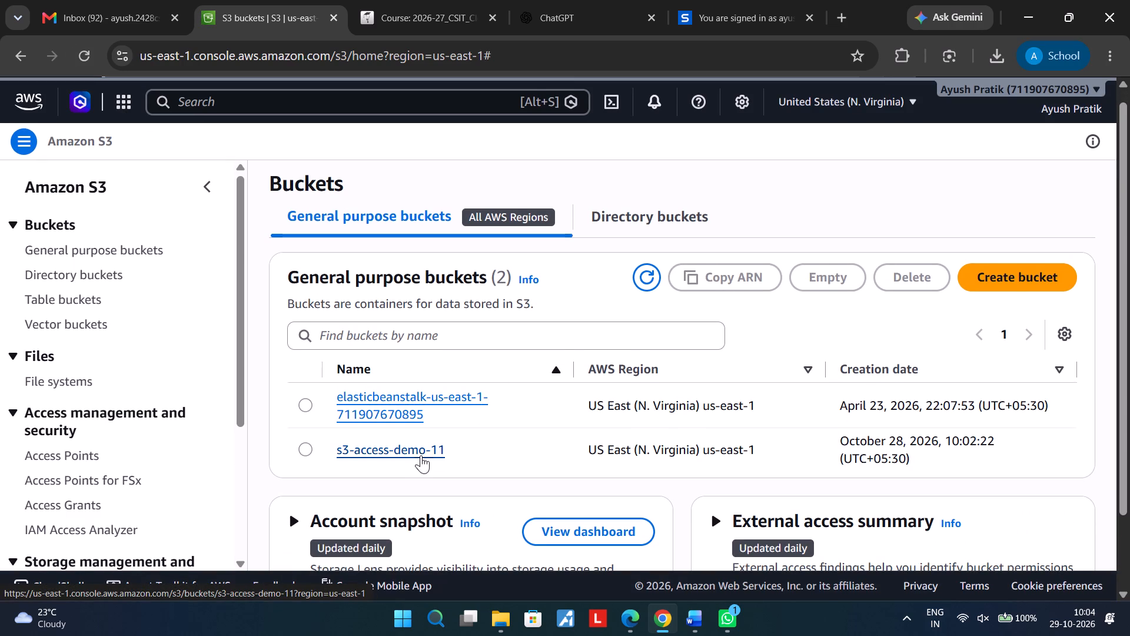
click(422, 453)
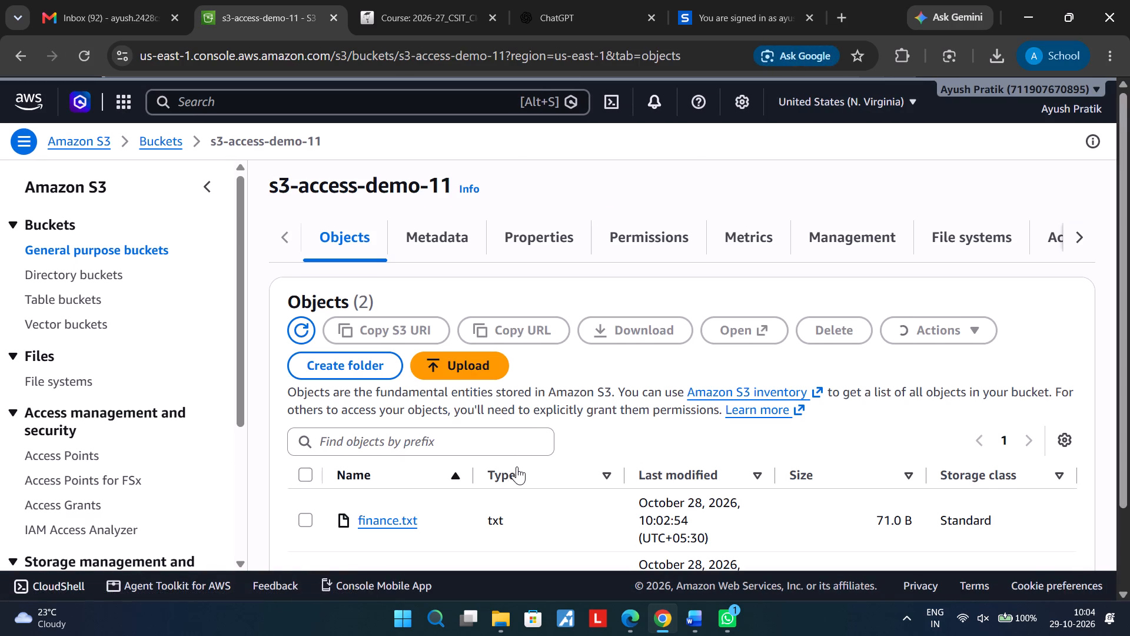
scroll(519, 468, down, 5)
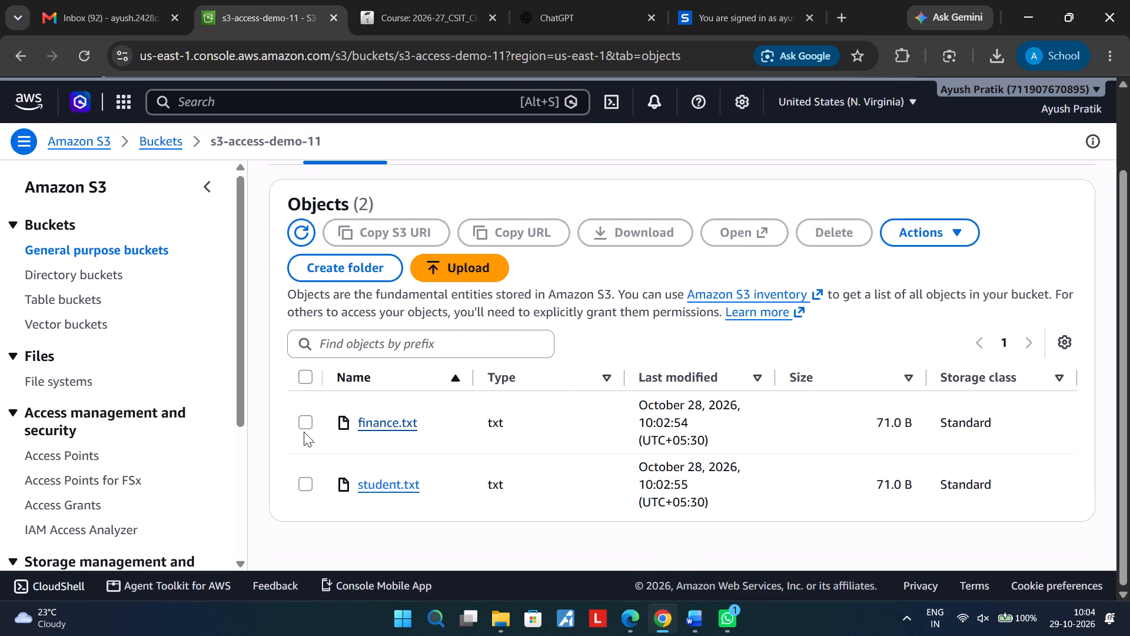
Permanently delete finance.txt from the bucket, confirming with "permanently delete", and return to the bucket's object list.
click(315, 416)
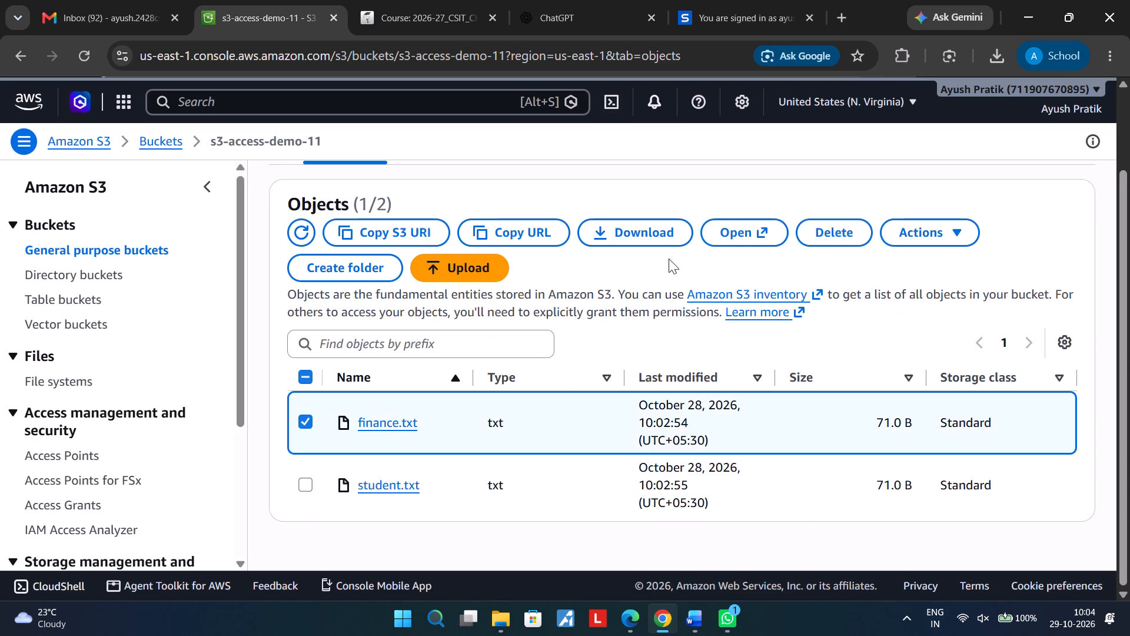
click(839, 228)
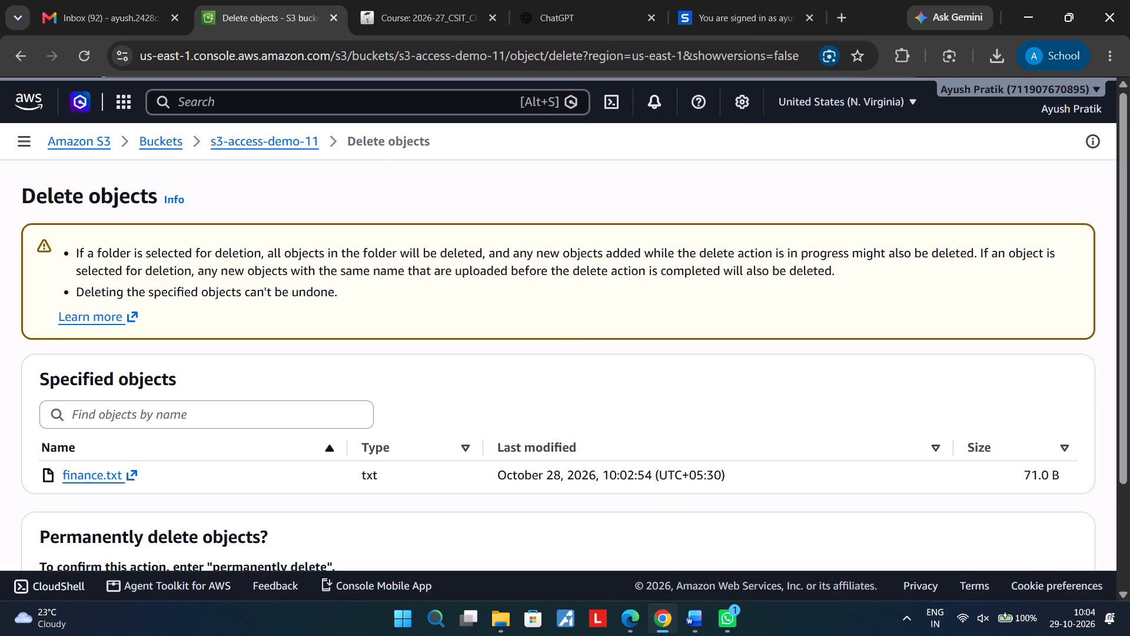
scroll(237, 419, down, 2)
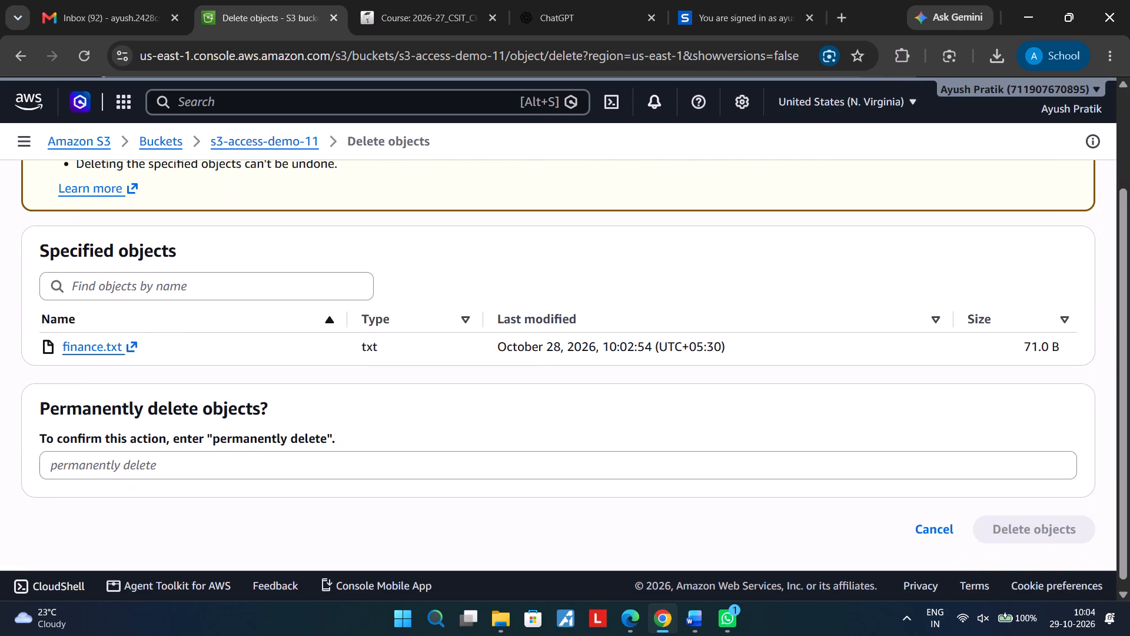
click(203, 461)
key(BackSpace)
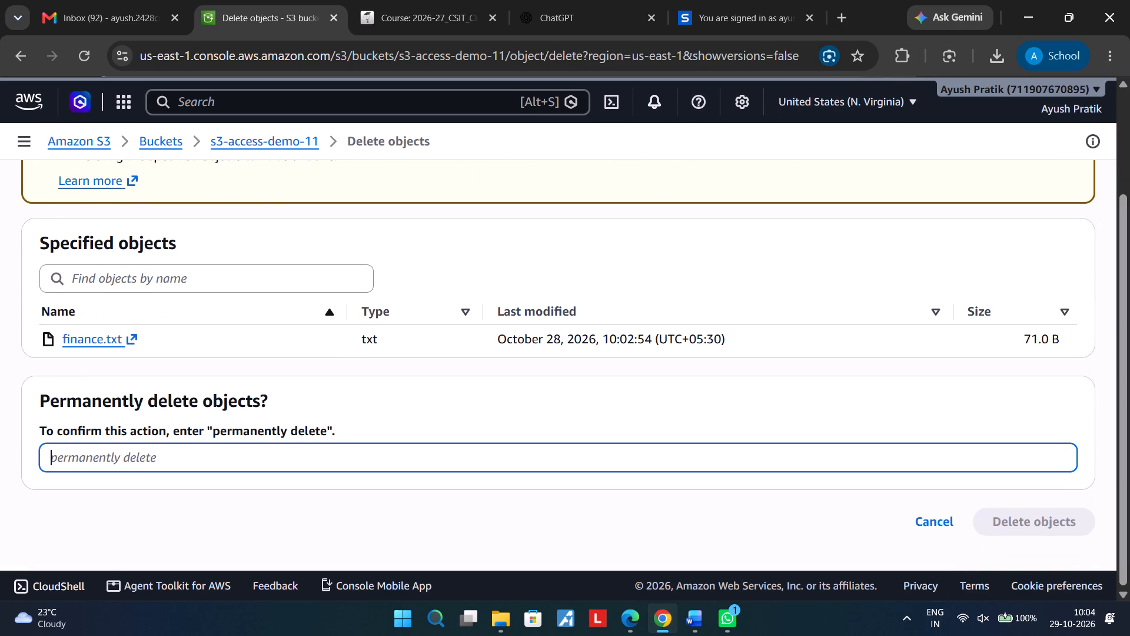
text(pr)
key(BackSpace)
text(ermanentlly delete)
key(Return)
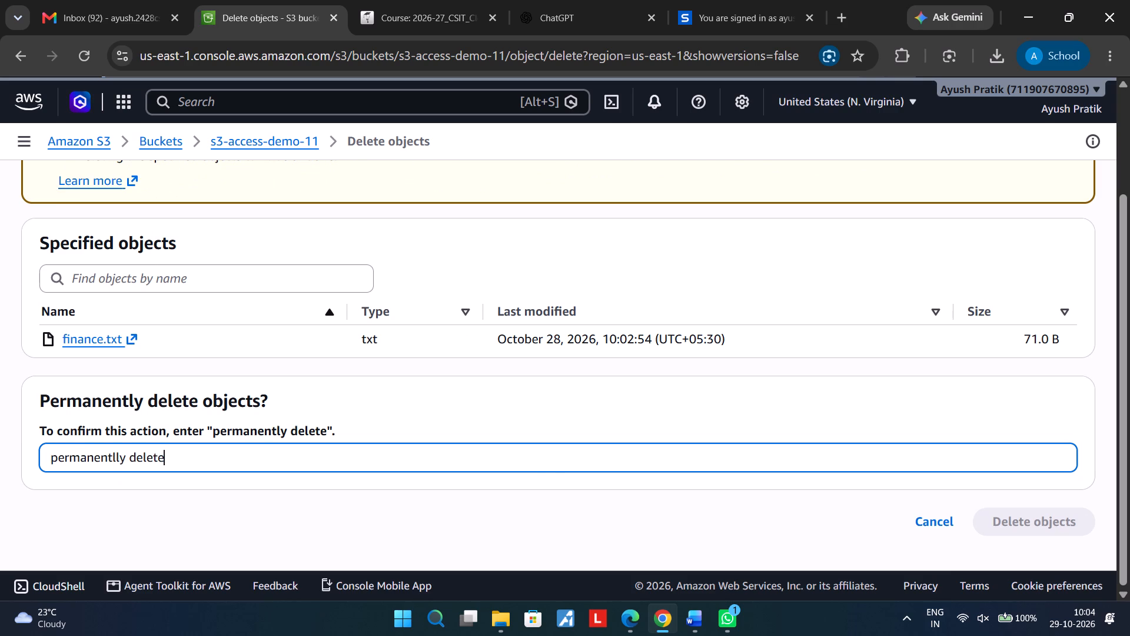
click(122, 457)
key(BackSpace)
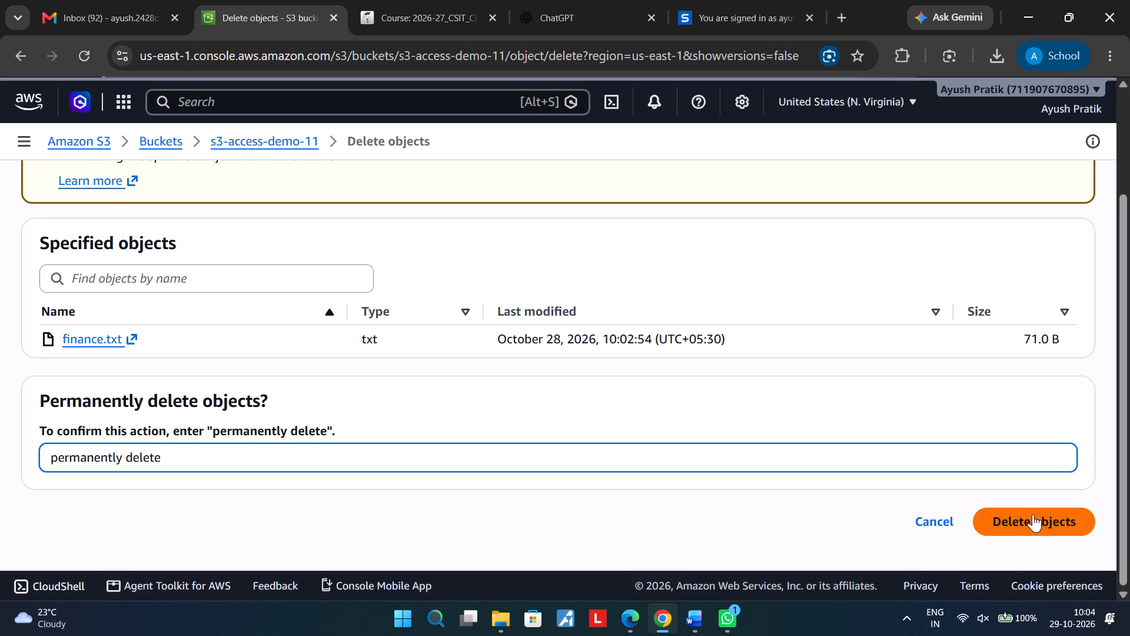
click(1033, 514)
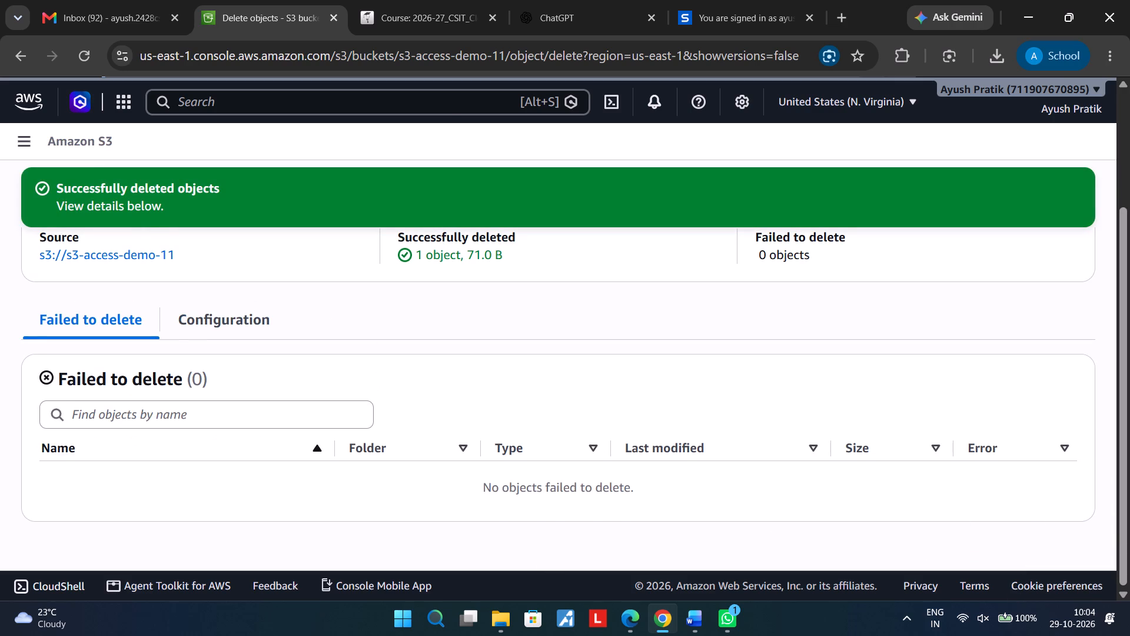
click(22, 54)
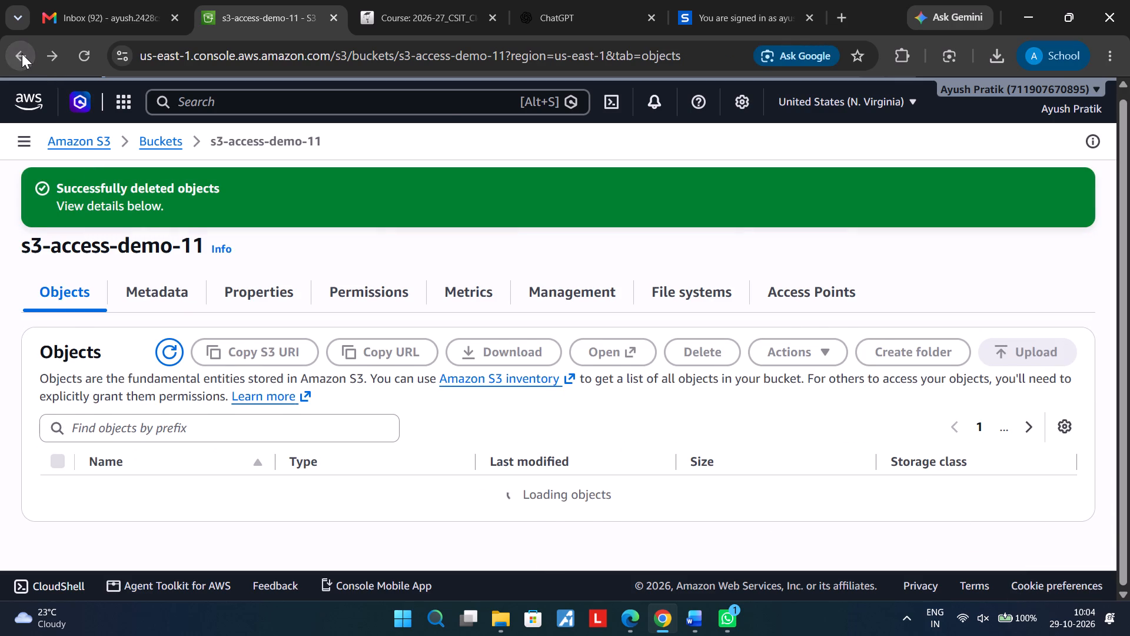
Permanently delete student.txt from s3-access-demo-11, confirming with "permanently delete", and return to the bucket's object list.
click(53, 492)
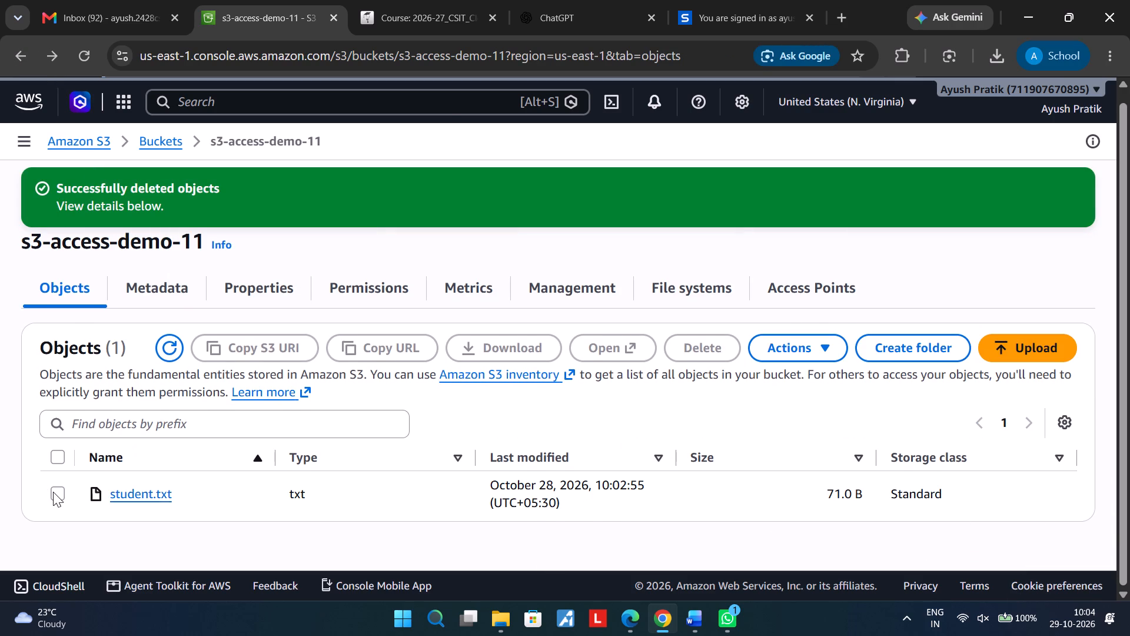
click(711, 335)
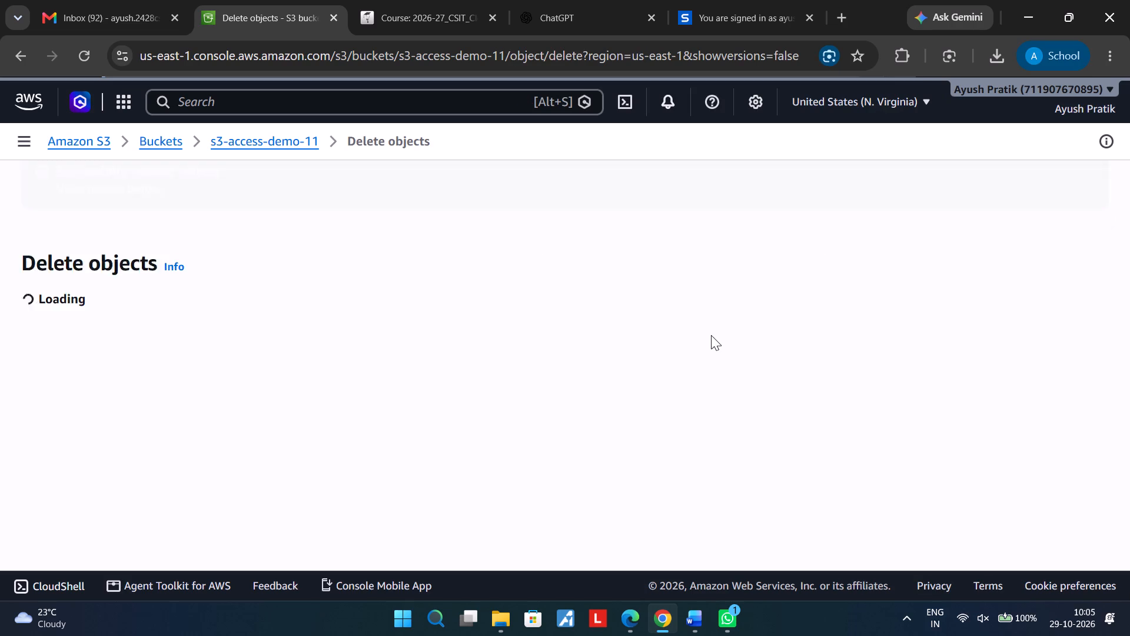
scroll(236, 449, down, 3)
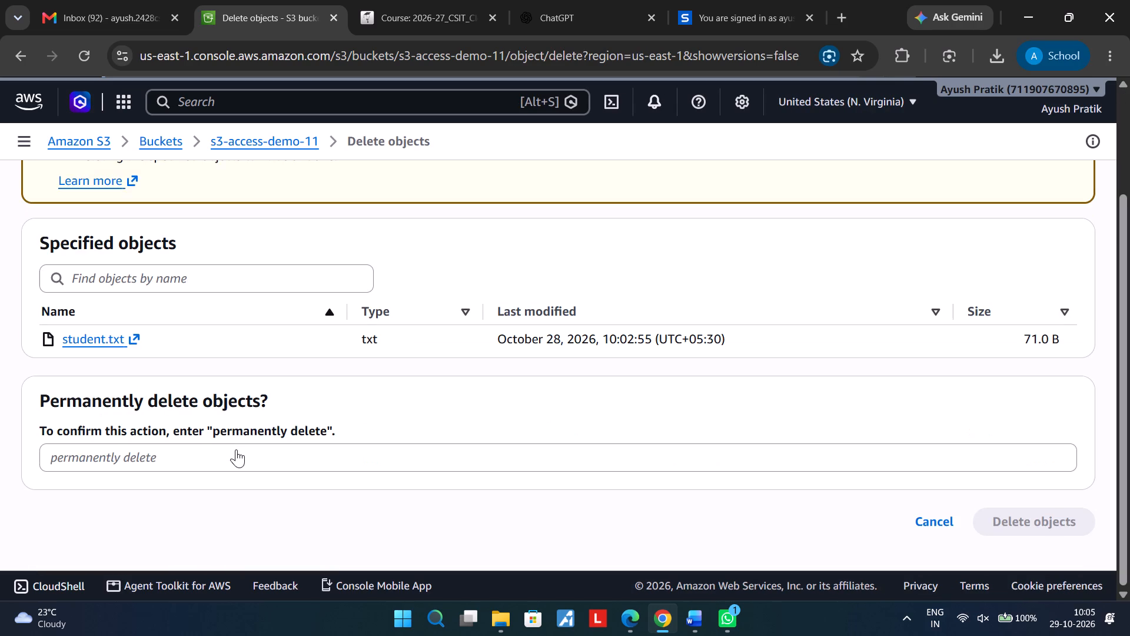
click(203, 457)
text(permanentlu)
key(BackSpace)
text(y delete)
key(Return)
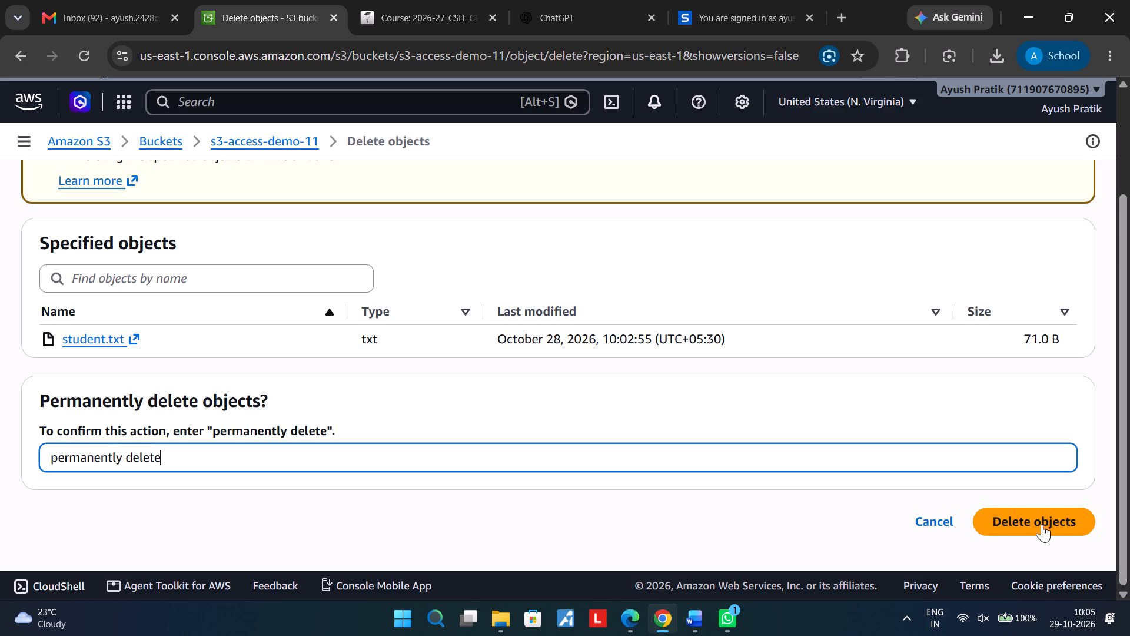
click(1049, 524)
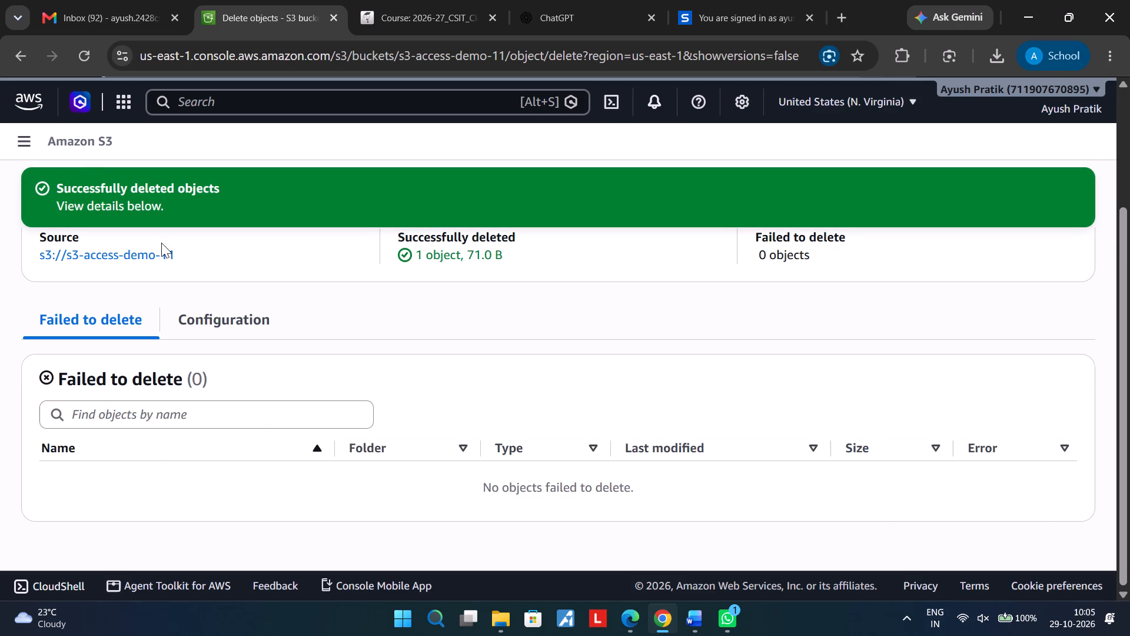
click(22, 58)
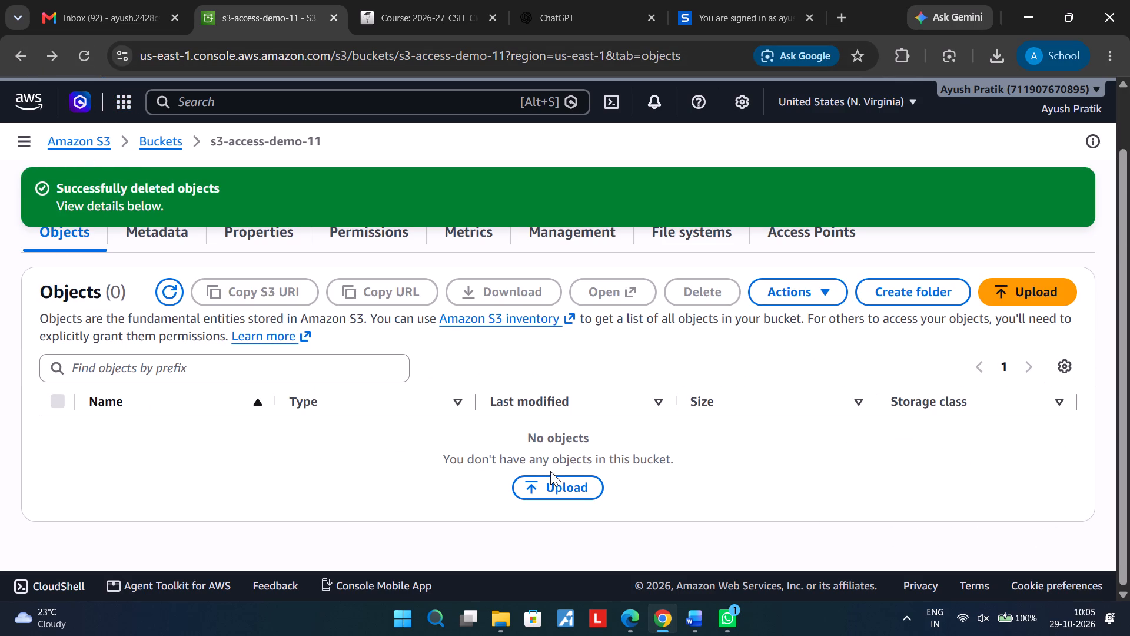
Switch to the Module 4 Exercise 11 document in Word and read Part A on creating the S3 bucket and the start of Part B.
click(693, 618)
click(576, 433)
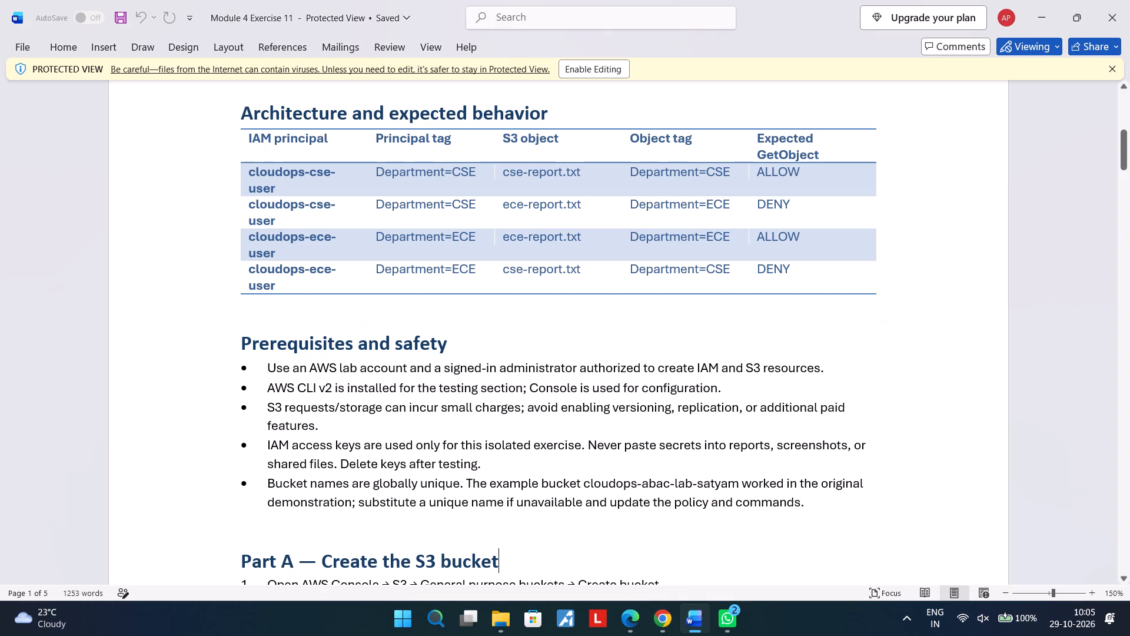
scroll(576, 433, down, 3)
click(649, 362)
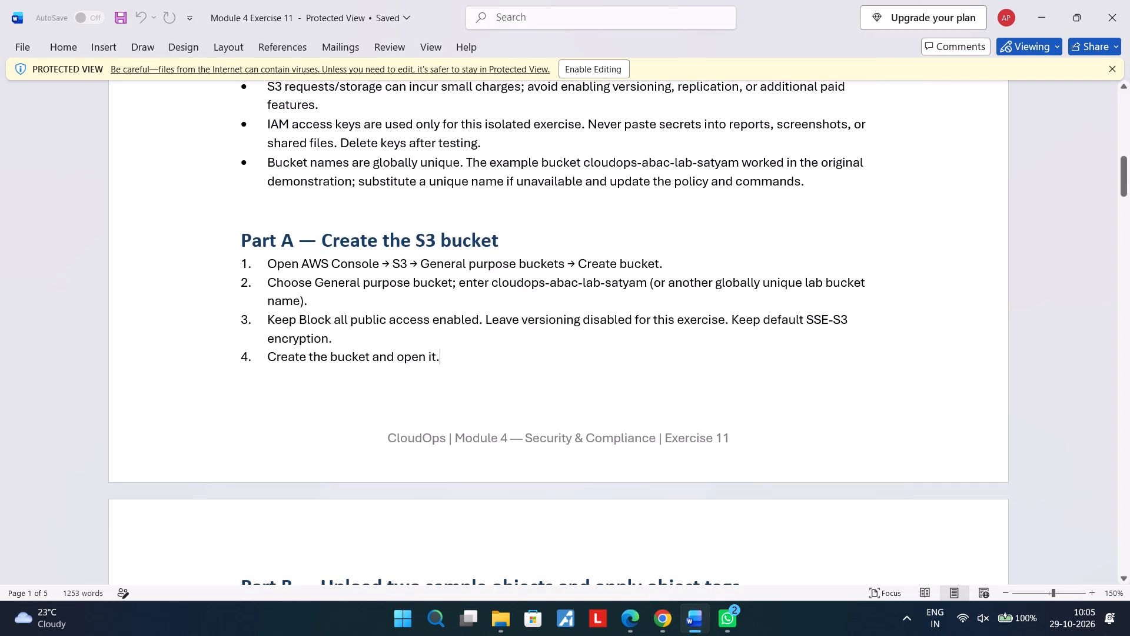
scroll(649, 362, down, 1)
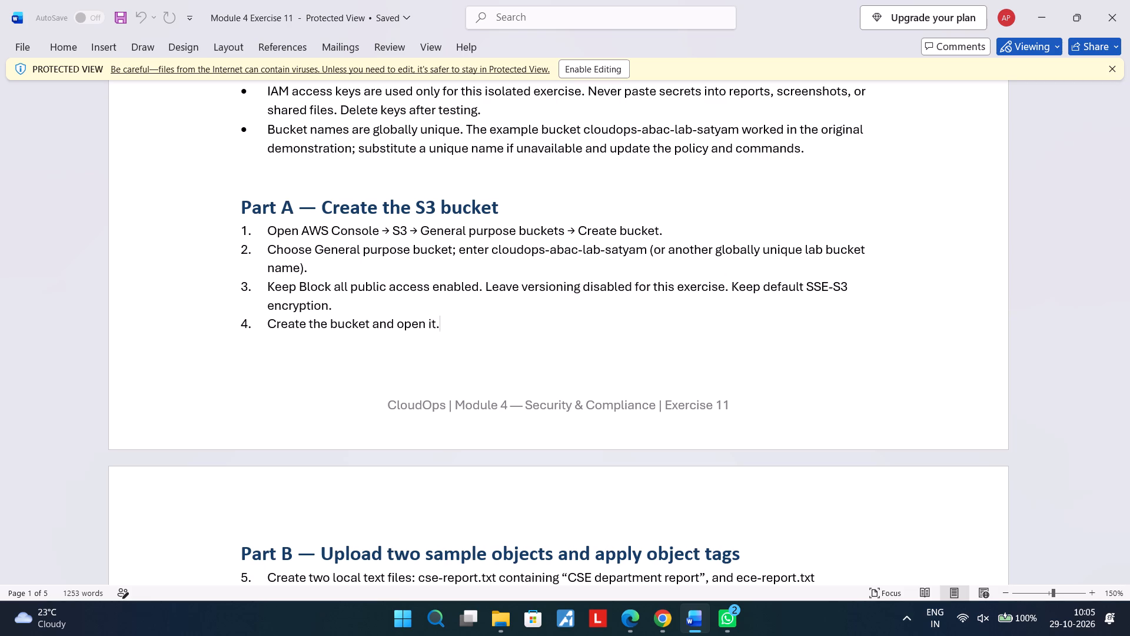
scroll(713, 445, down, 1)
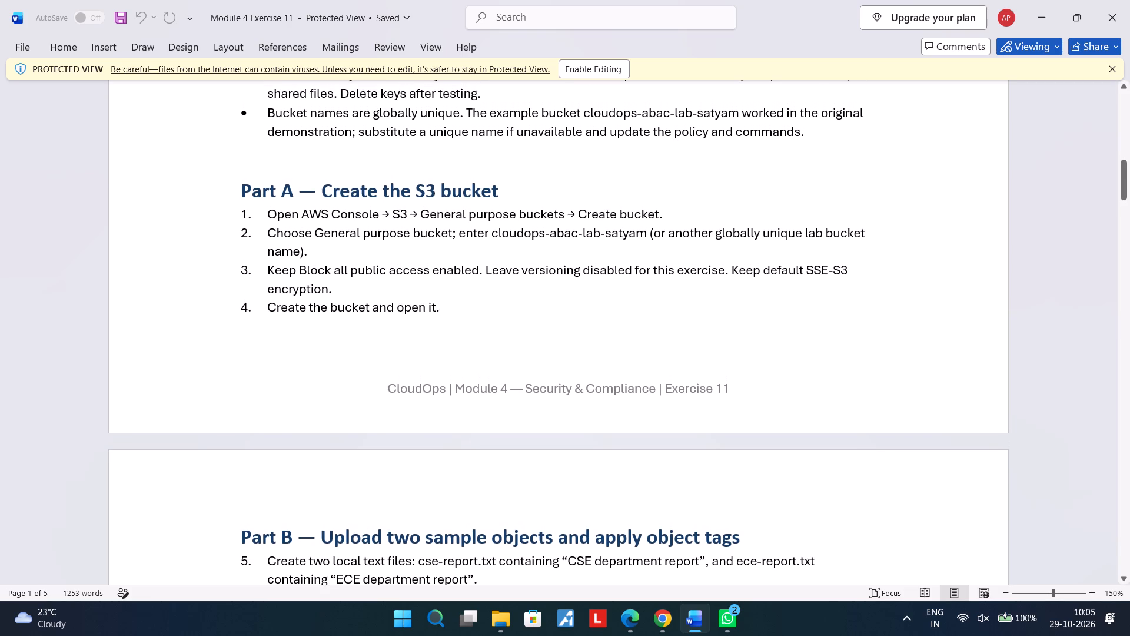
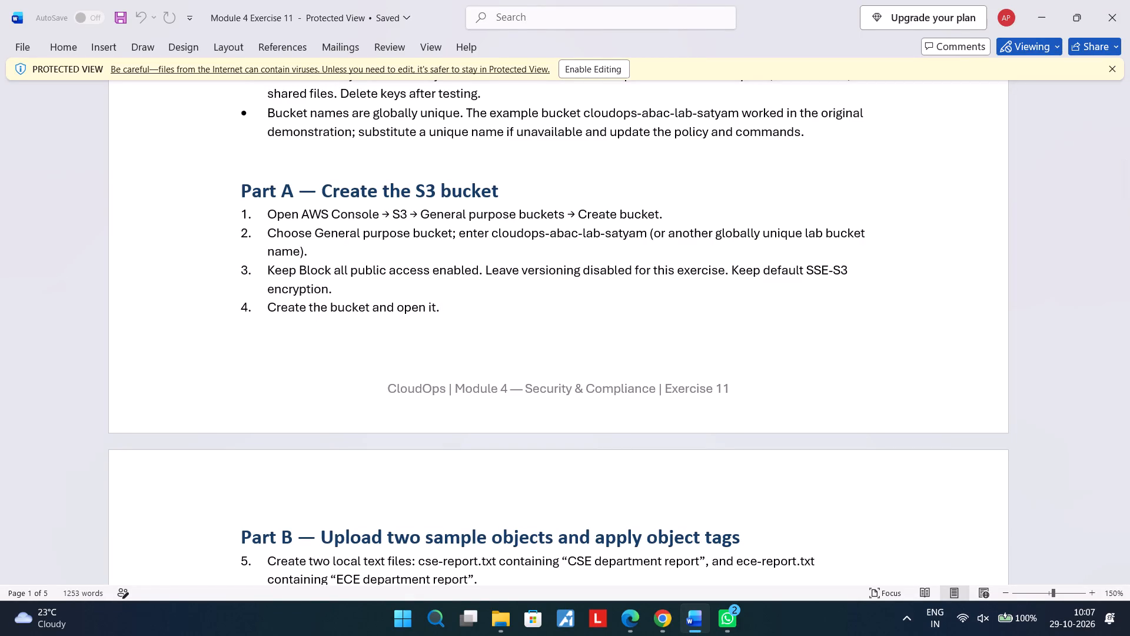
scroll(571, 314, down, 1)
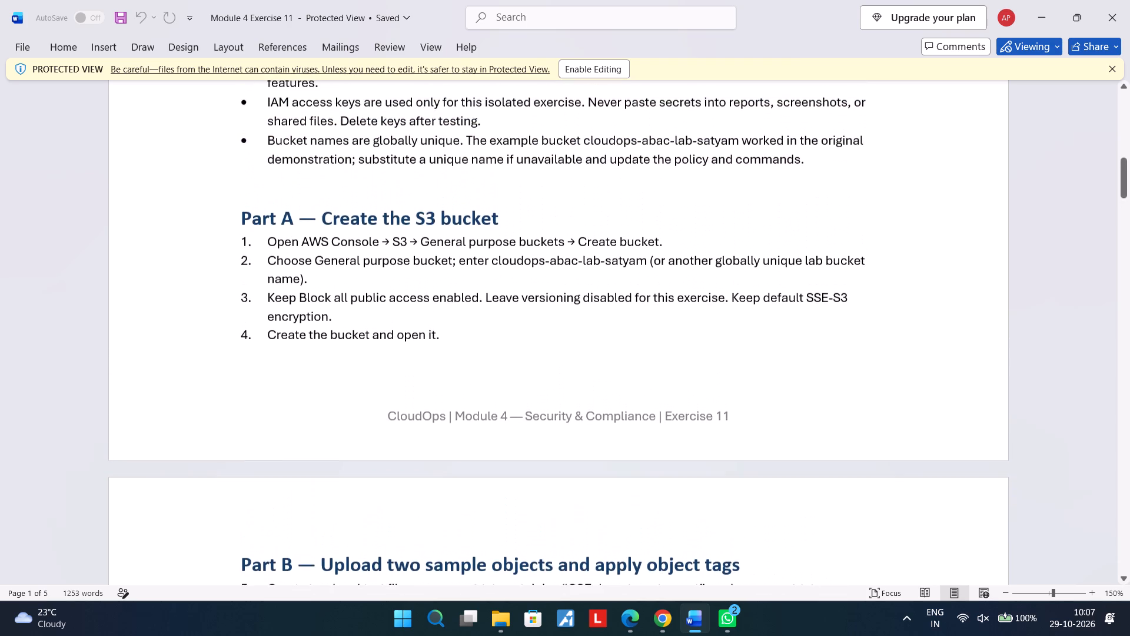
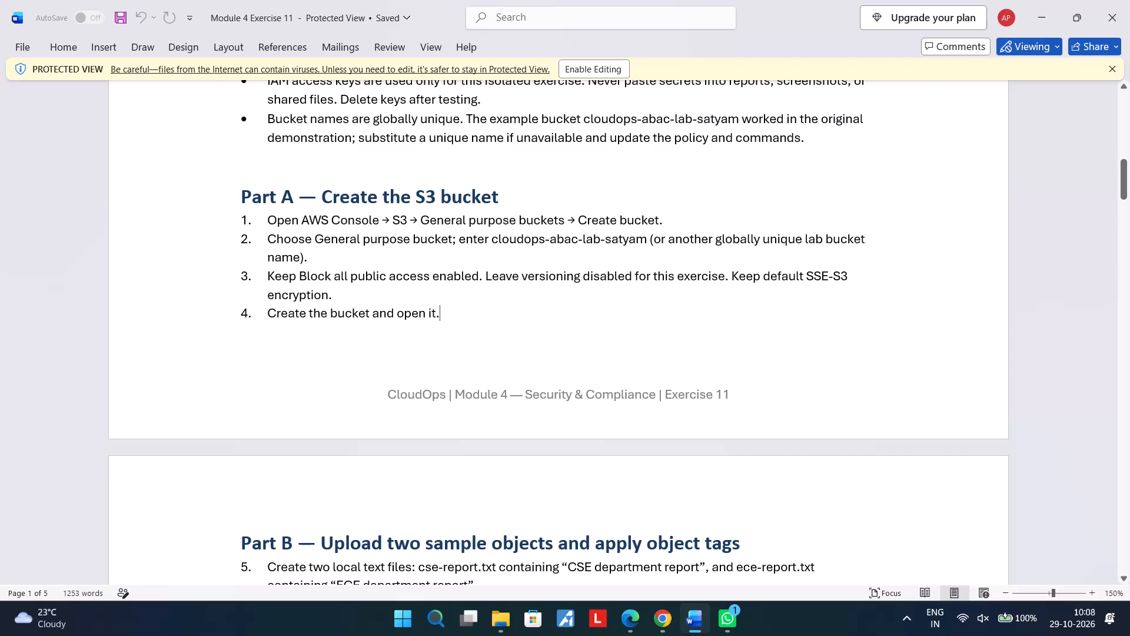
Switch to Chrome and upload csereport.txt and ecereport.txt from Downloads to the s3-access-demo-11 bucket.
scroll(606, 335, down, 2)
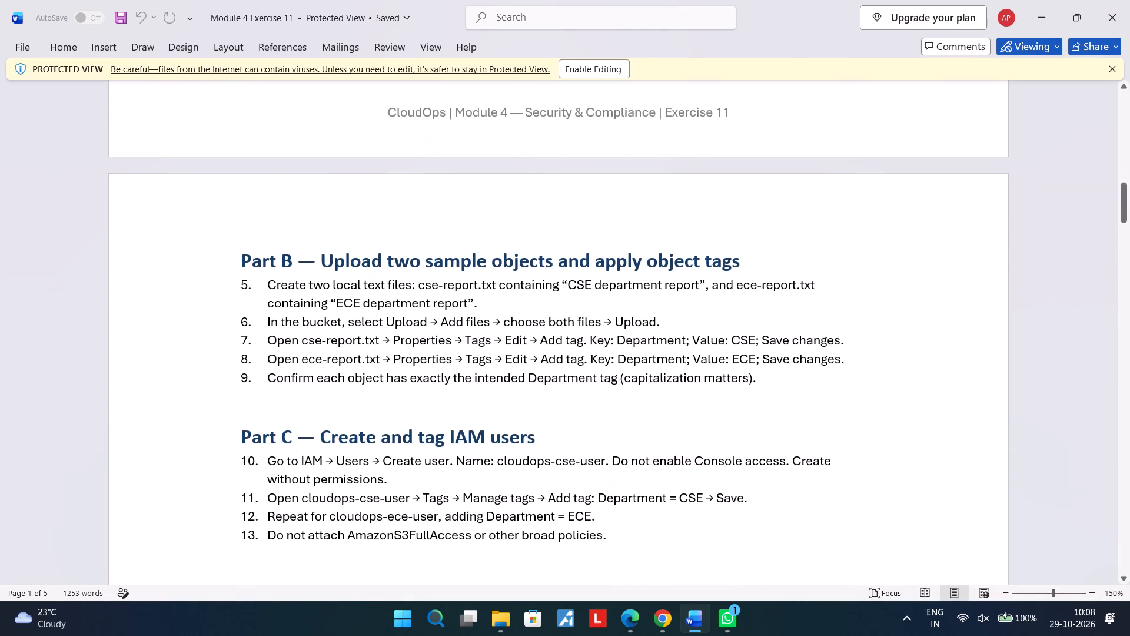
scroll(606, 335, down, 2)
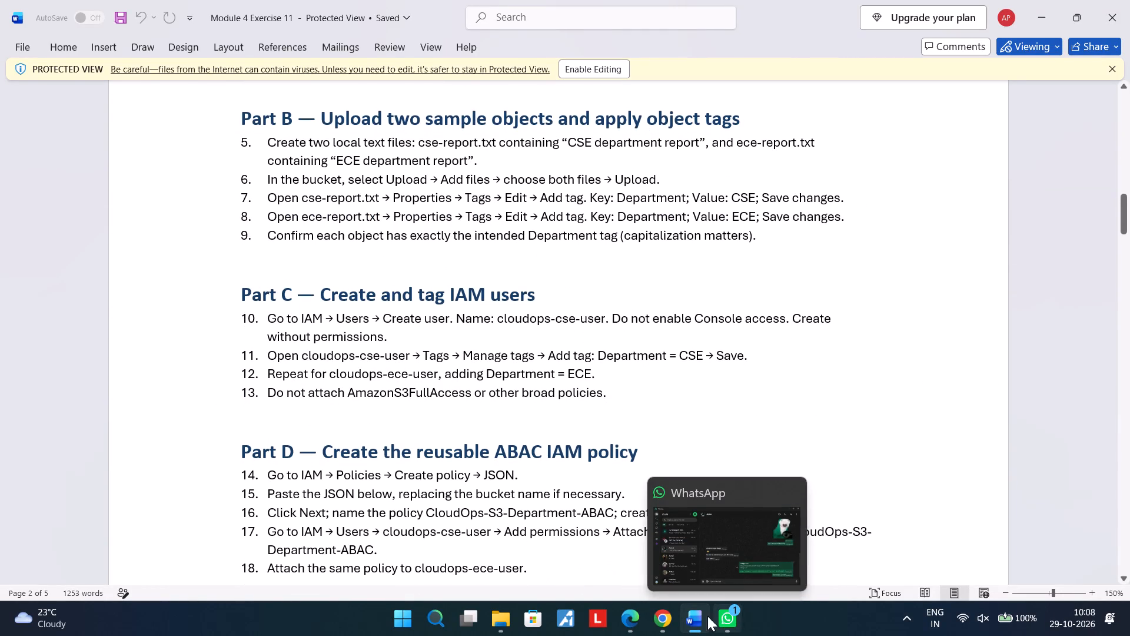
click(662, 612)
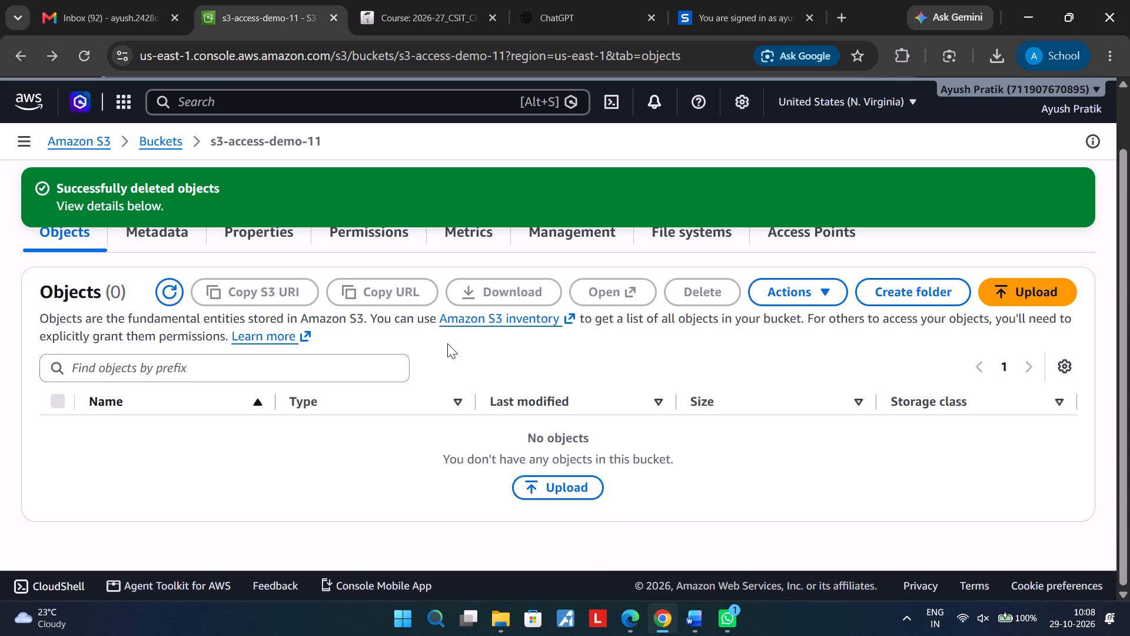
click(1013, 294)
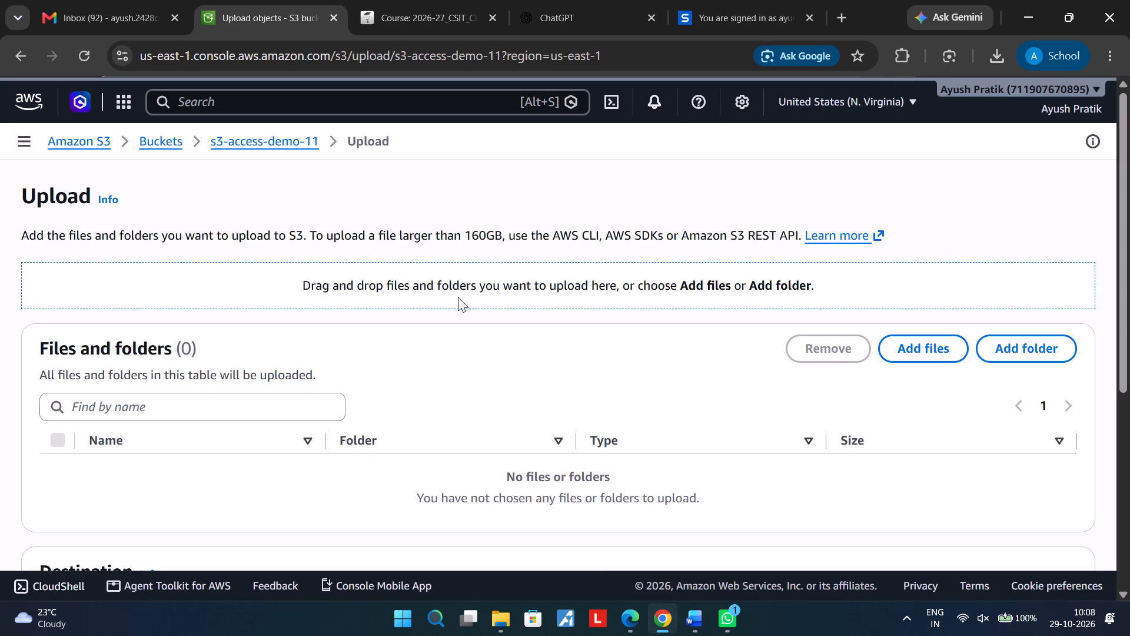
click(924, 343)
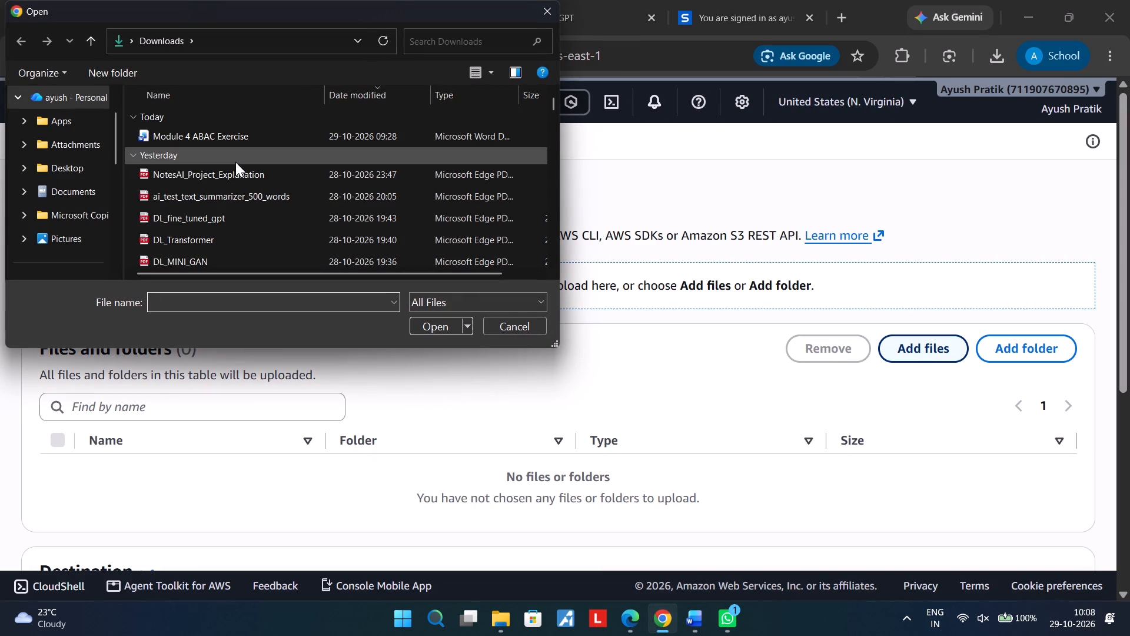
scroll(235, 162, down, 1)
scroll(212, 203, down, 1)
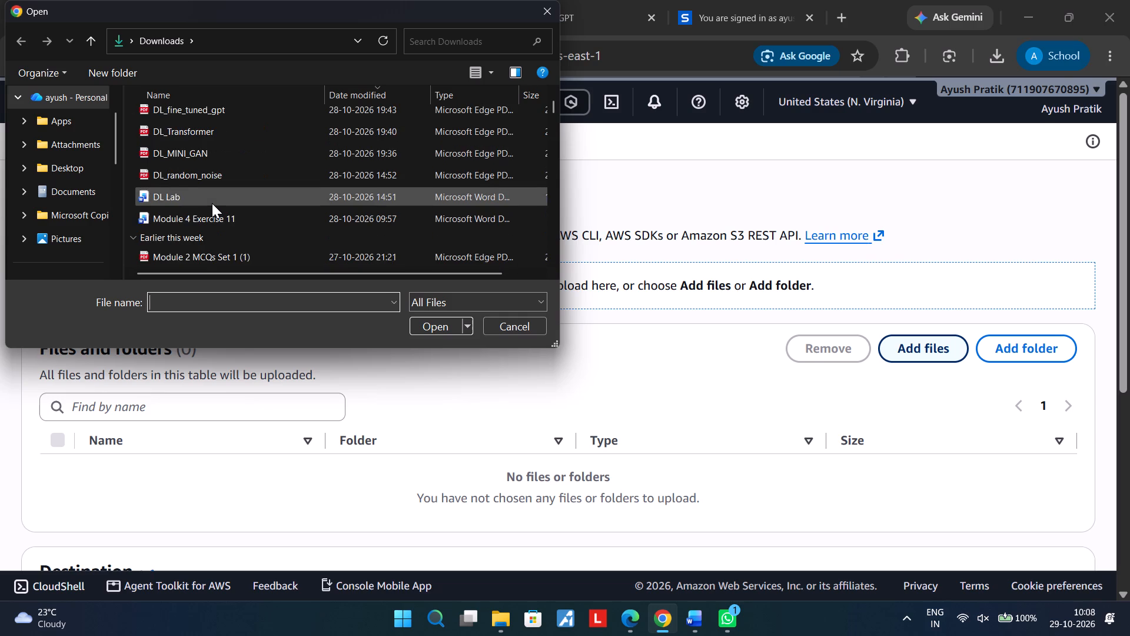
scroll(212, 203, up, 2)
scroll(212, 203, down, 2)
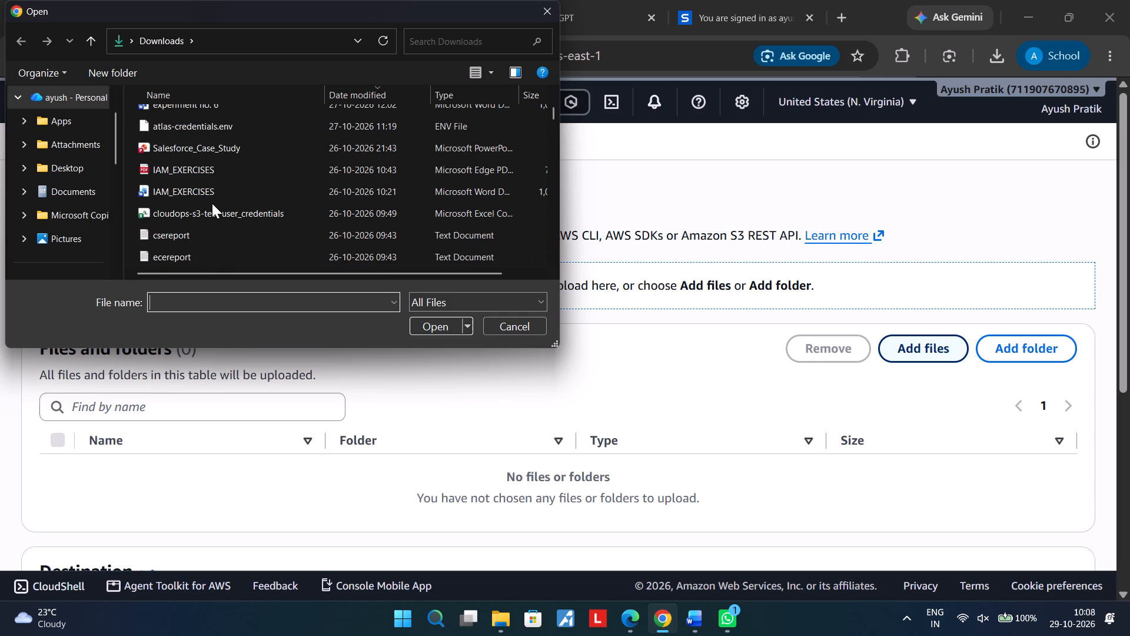
click(195, 227)
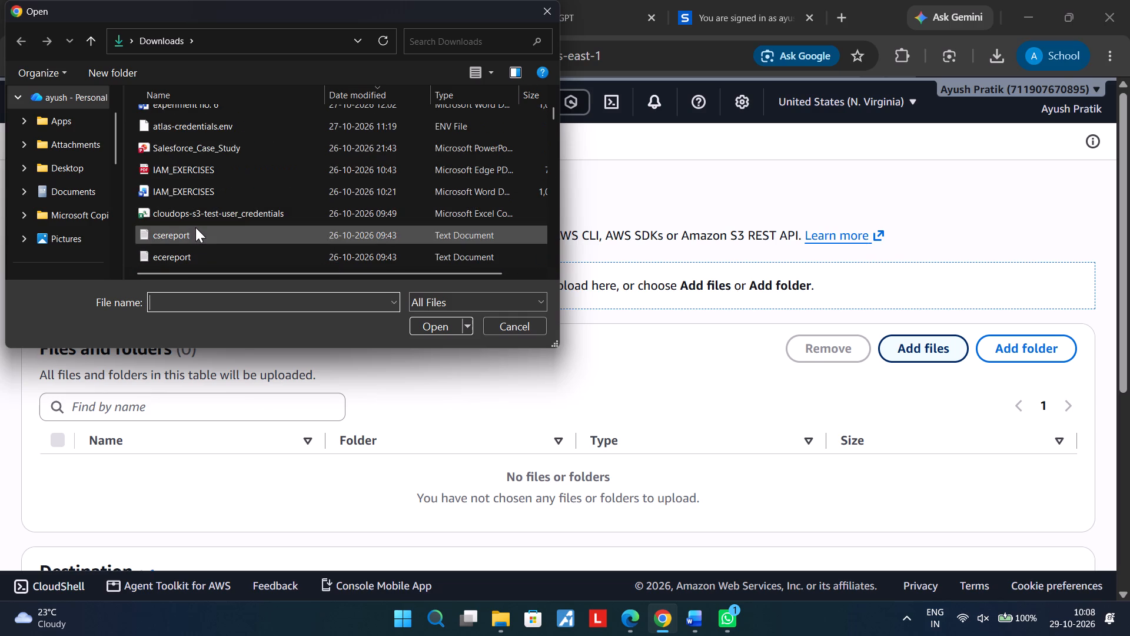
shift+click(198, 259)
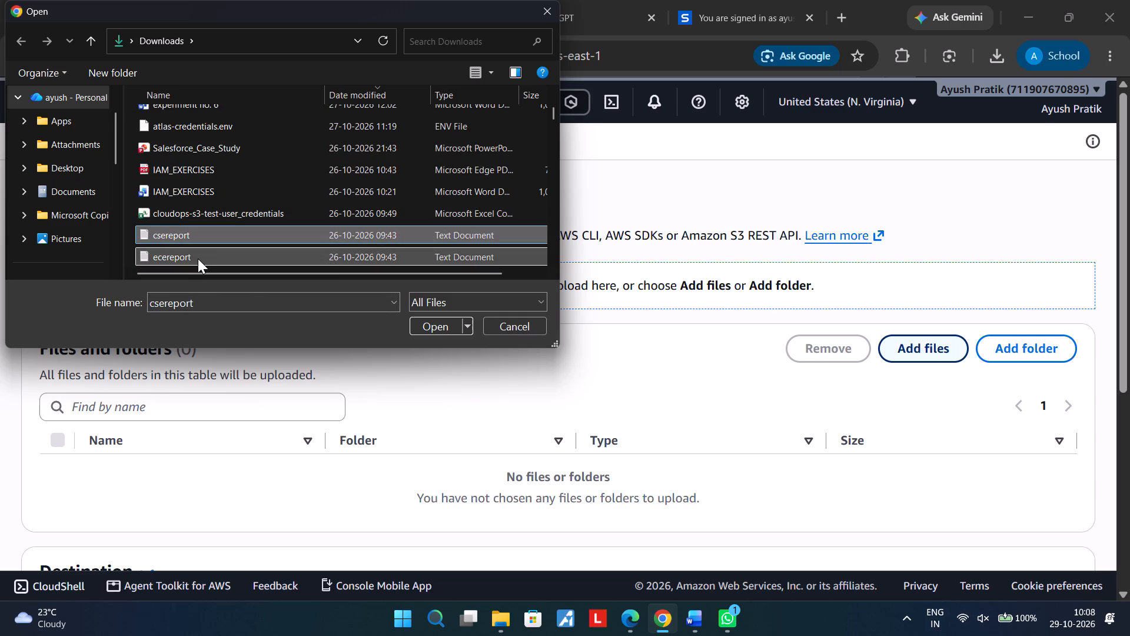
click(426, 323)
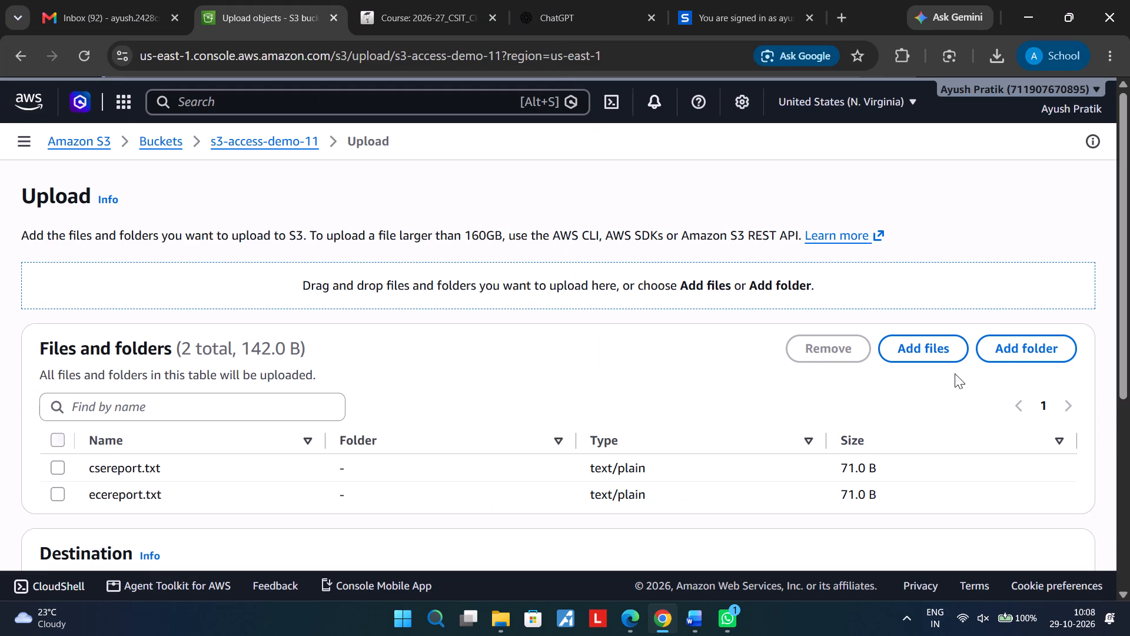
click(946, 340)
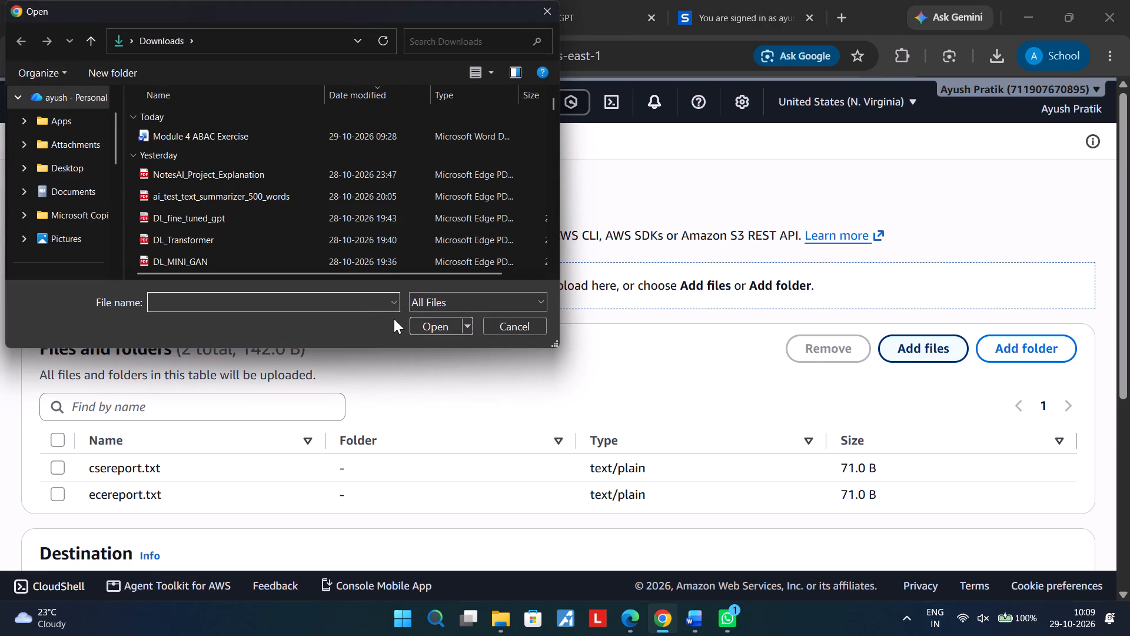
click(539, 324)
scroll(717, 376, down, 7)
click(1080, 522)
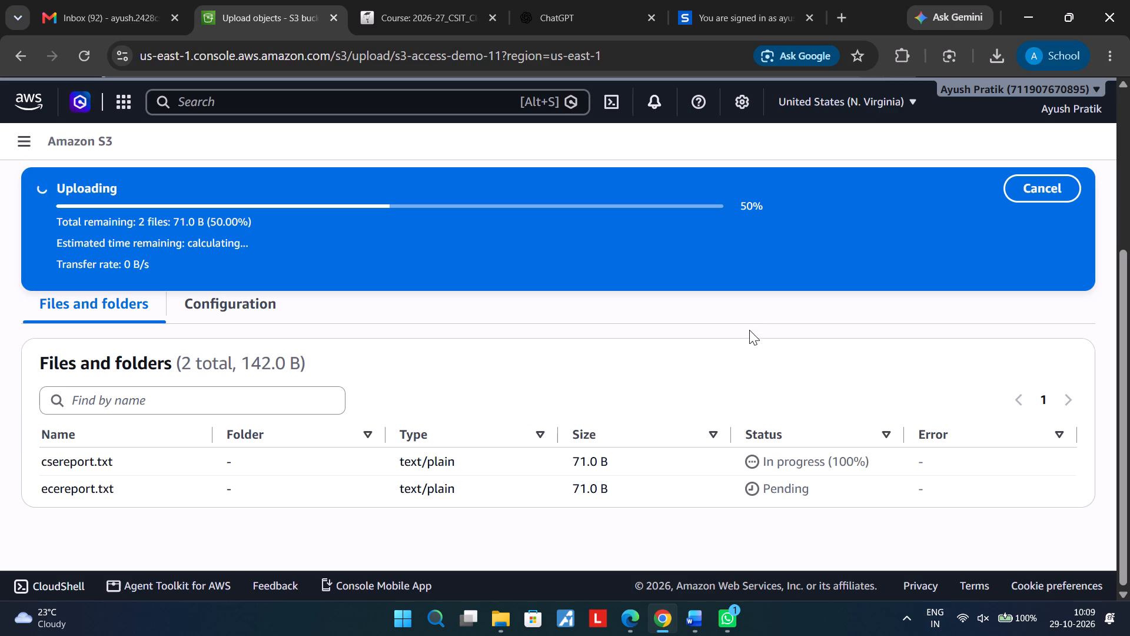
Switch to the Word exercise document and review the Part B to Part D instructions on object tags, IAM users and the policy.
click(693, 619)
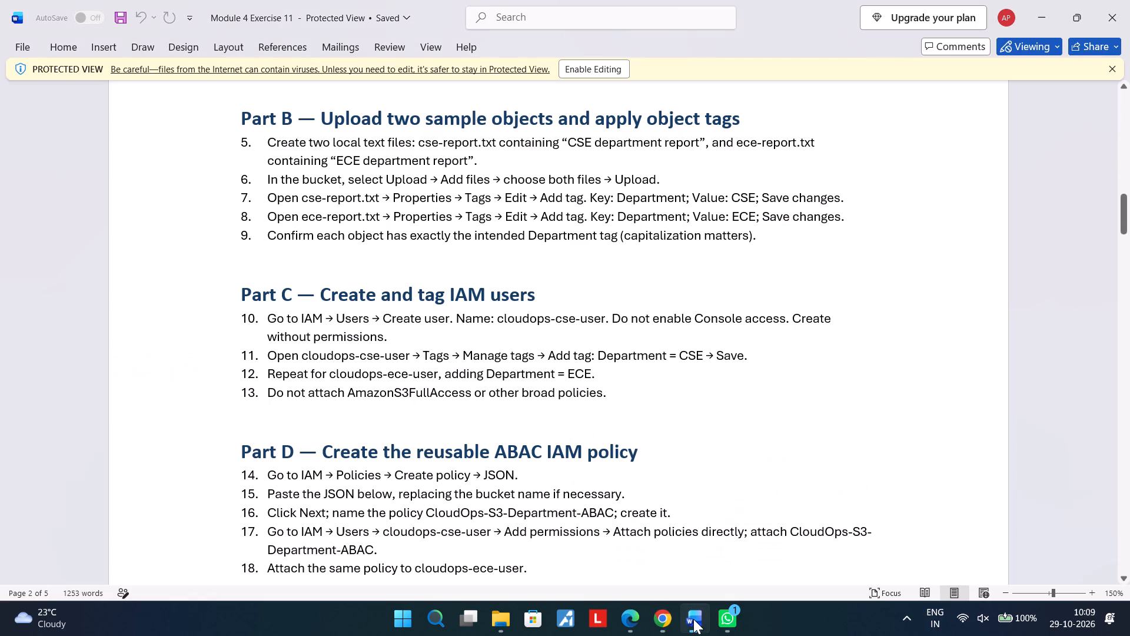
scroll(672, 446, down, 2)
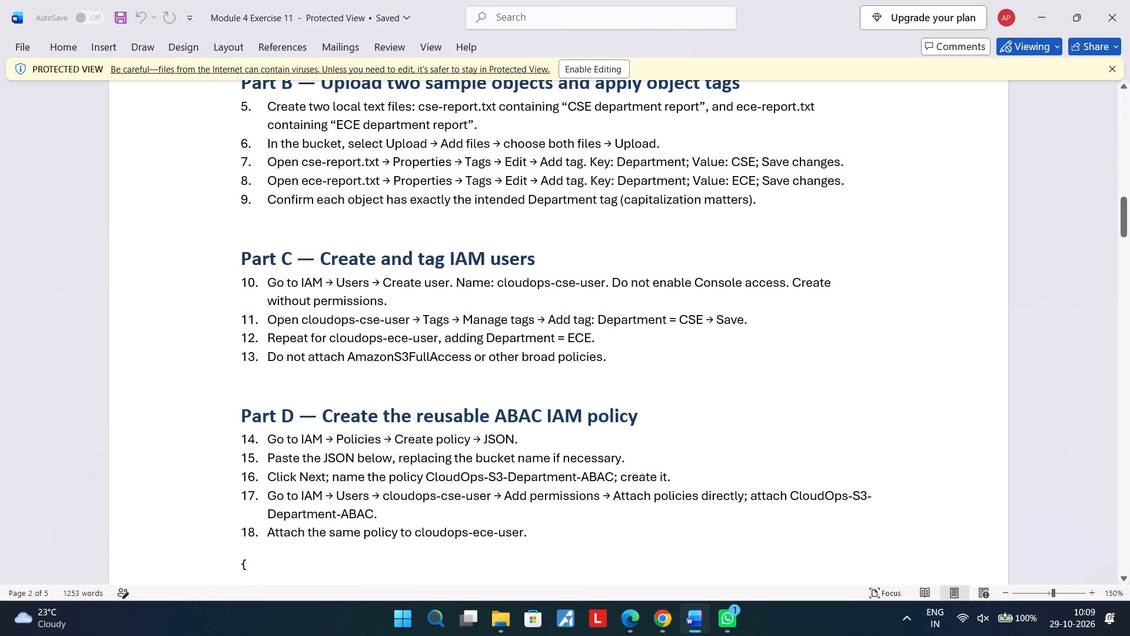
scroll(672, 446, down, 1)
scroll(672, 446, up, 2)
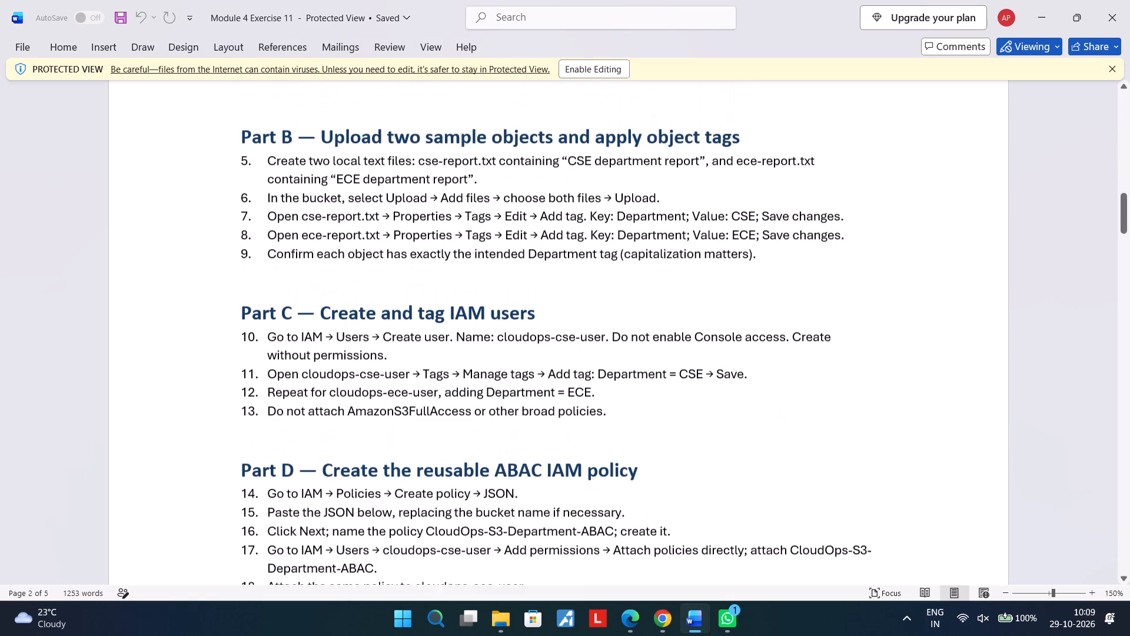
scroll(672, 446, up, 1)
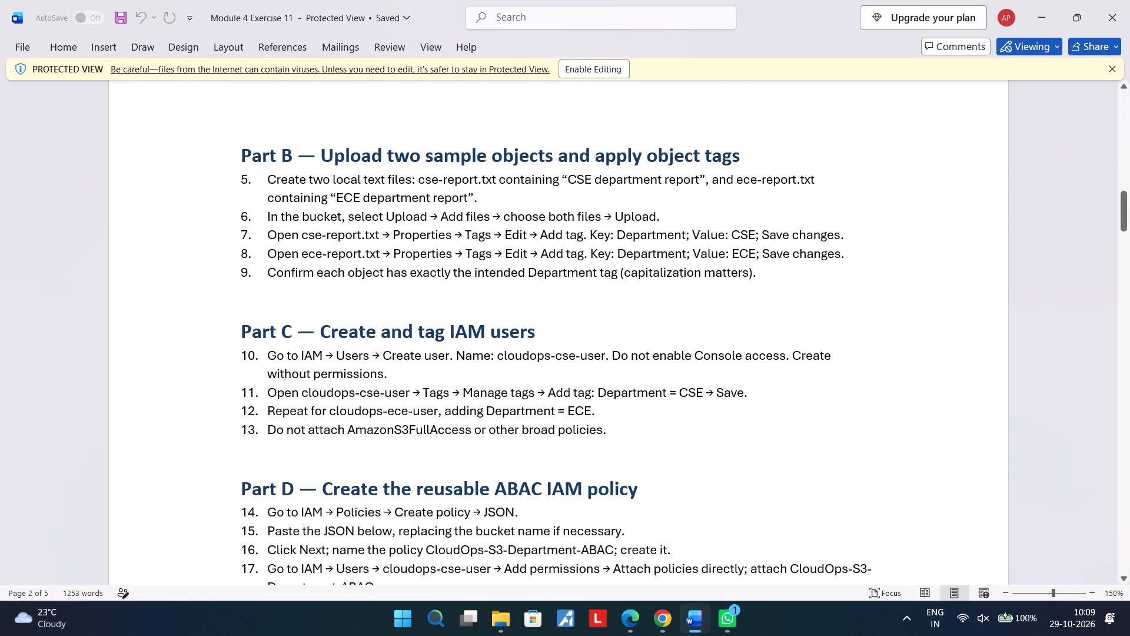
Switch to Chrome, return to the s3-access-demo-11 bucket and open the csereport.txt object.
click(660, 617)
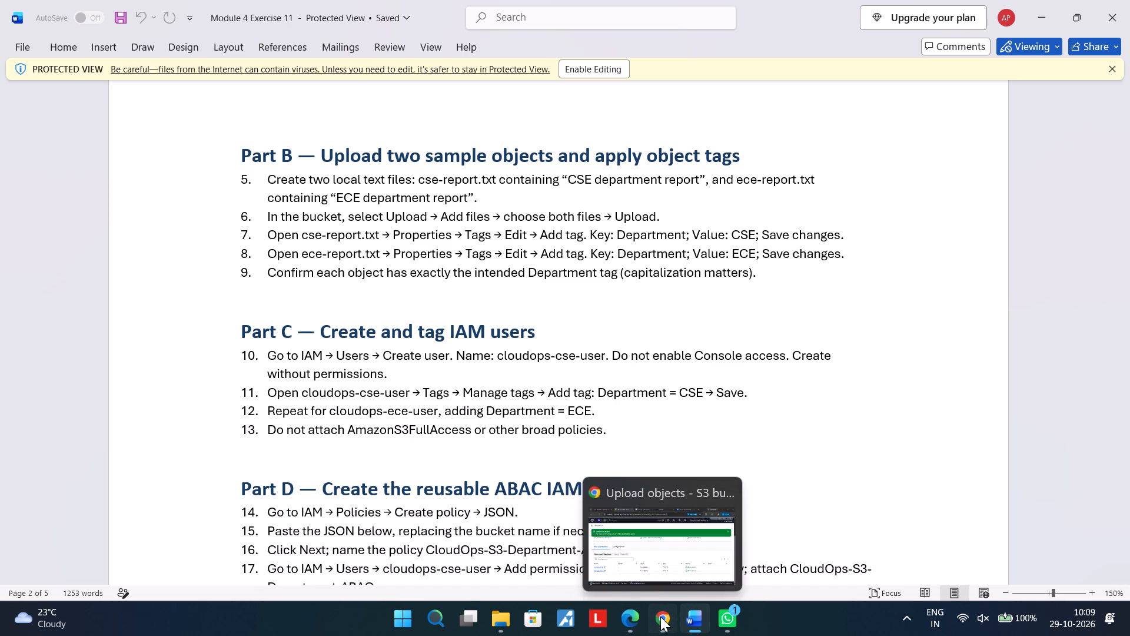
scroll(480, 392, up, 1)
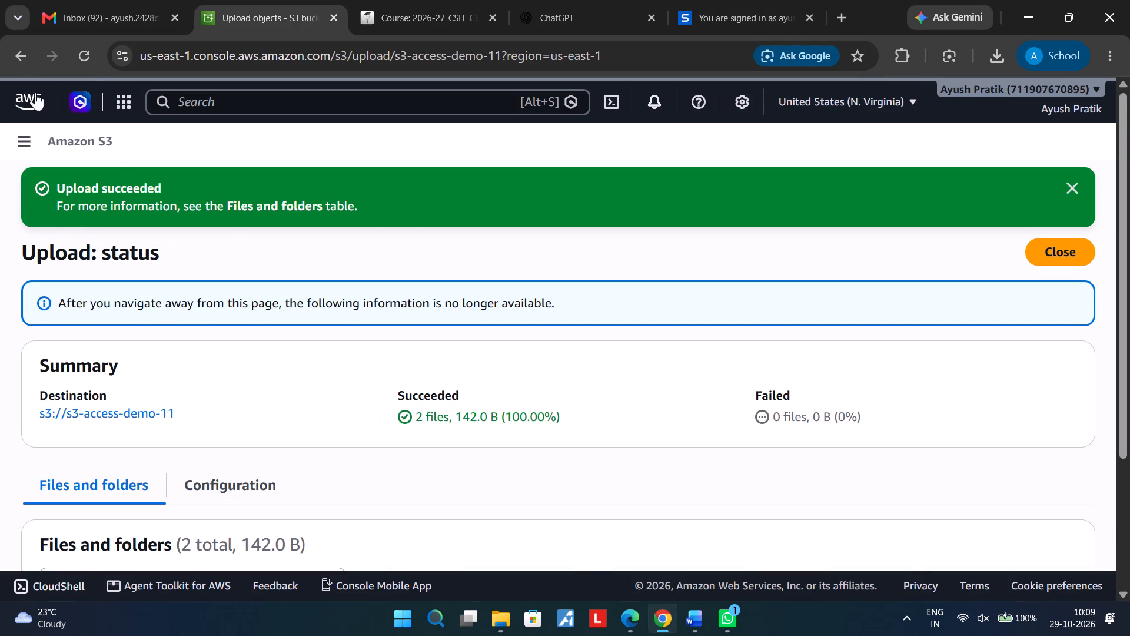
click(18, 58)
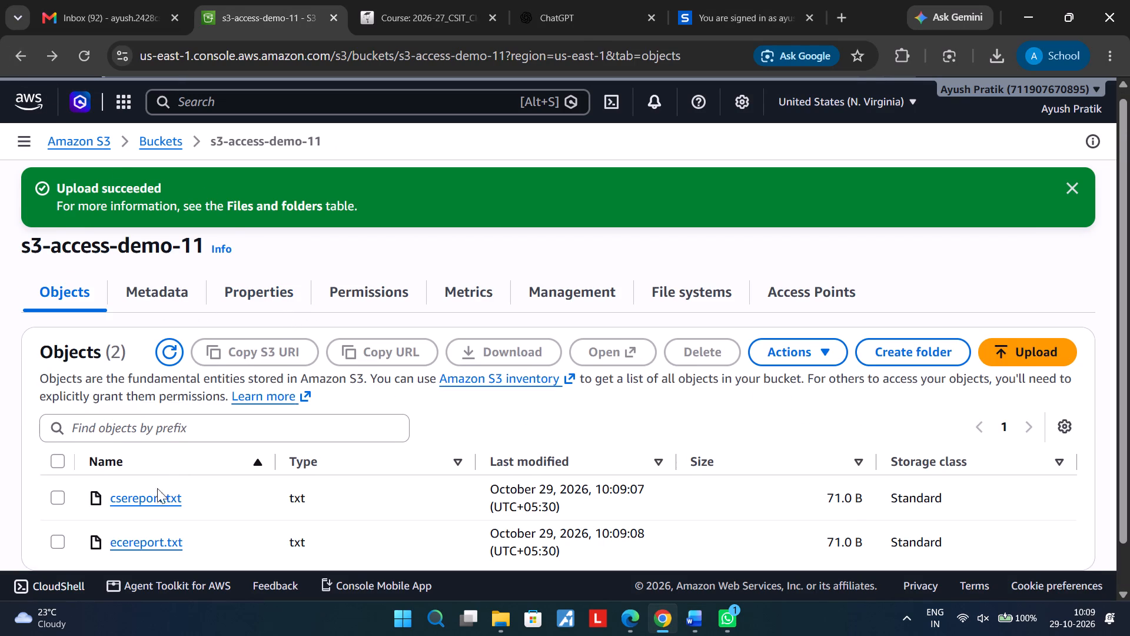
click(158, 497)
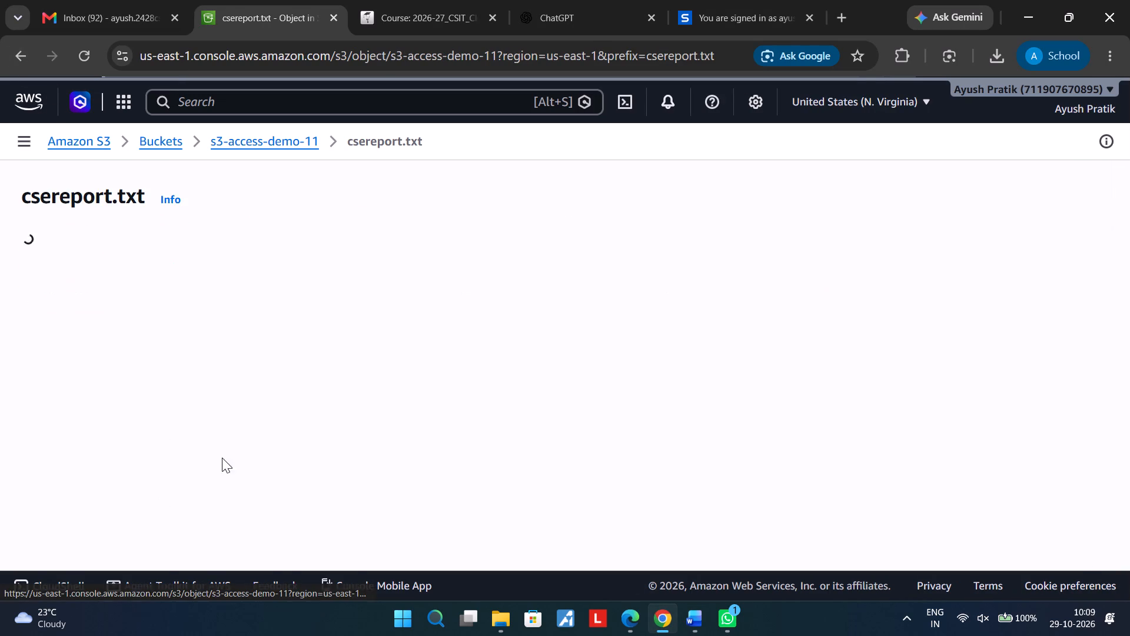
scroll(244, 366, down, 1)
scroll(244, 366, up, 1)
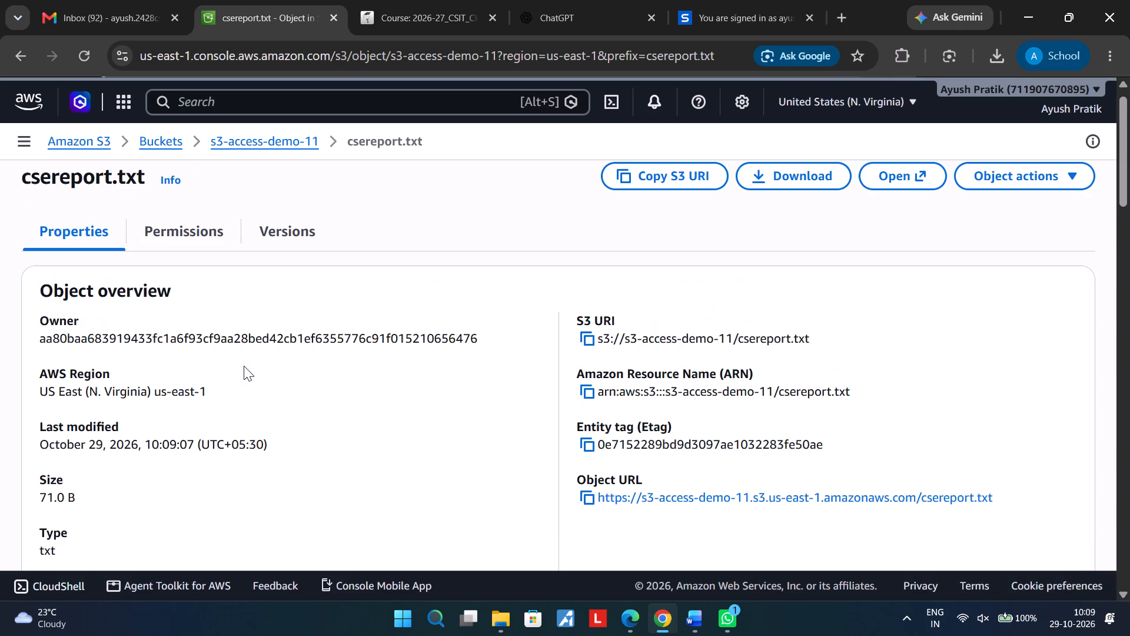
Add a tag with key Department and value CSE to csereport.txt and save the changes.
scroll(305, 310, down, 6)
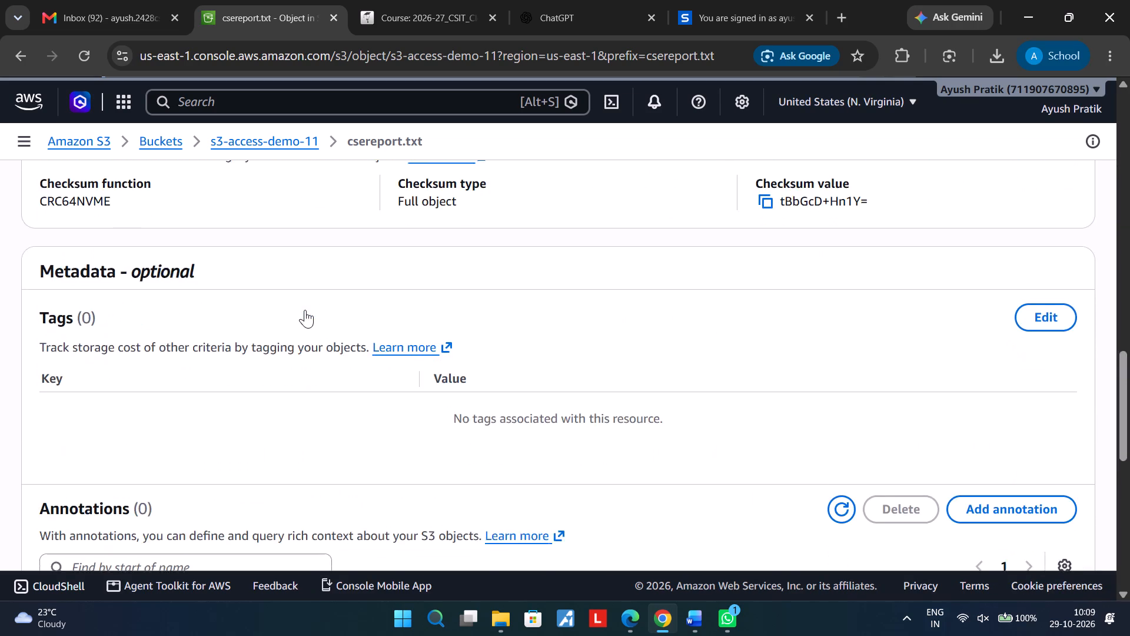
scroll(305, 310, down, 4)
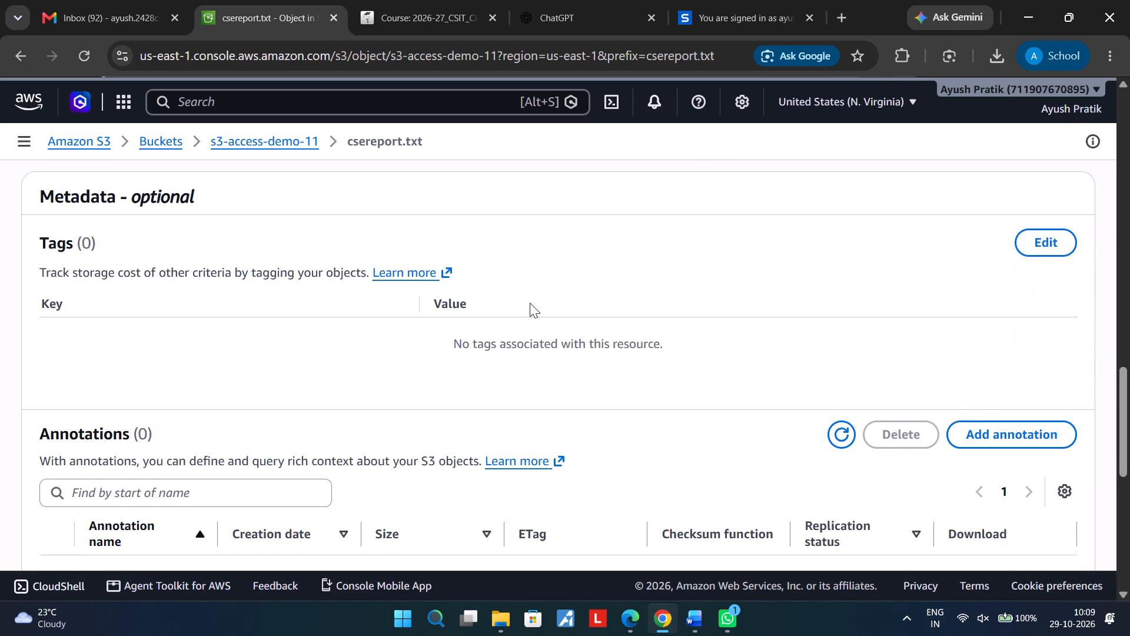
click(1057, 243)
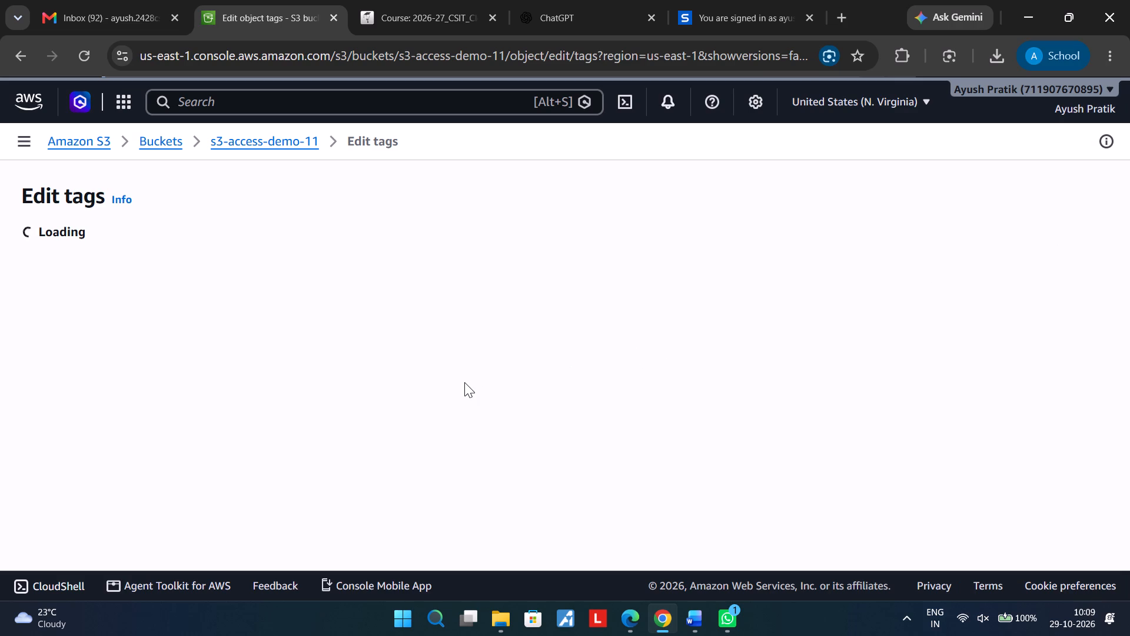
scroll(187, 522, down, 1)
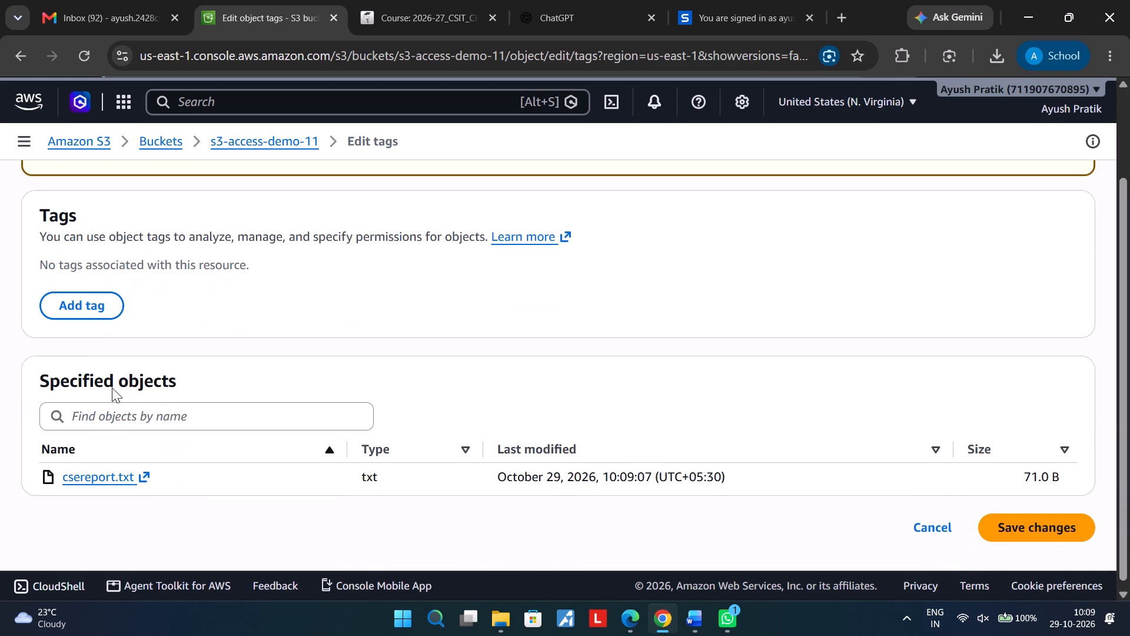
click(82, 296)
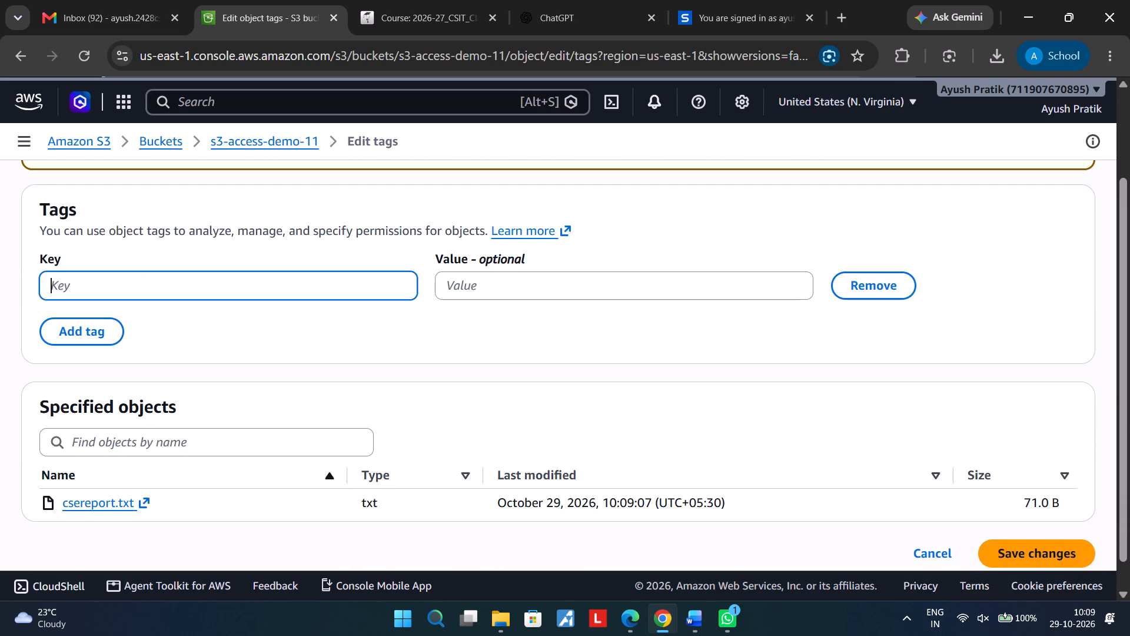
click(149, 286)
text(Departement)
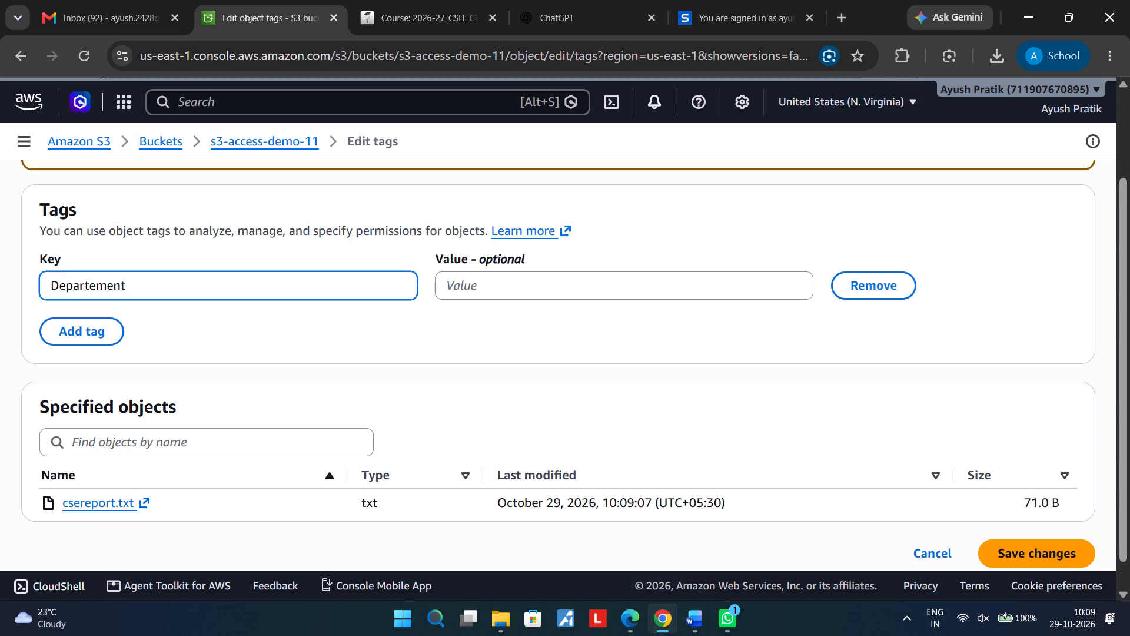
click(98, 287)
key(BackSpace)
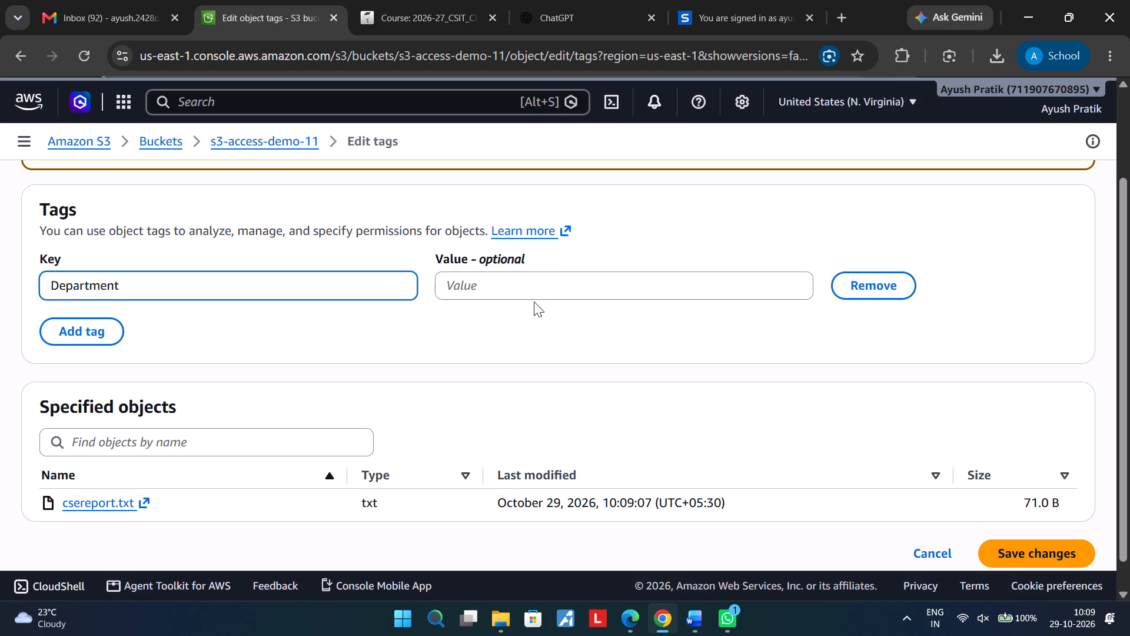
click(537, 293)
text(CSE)
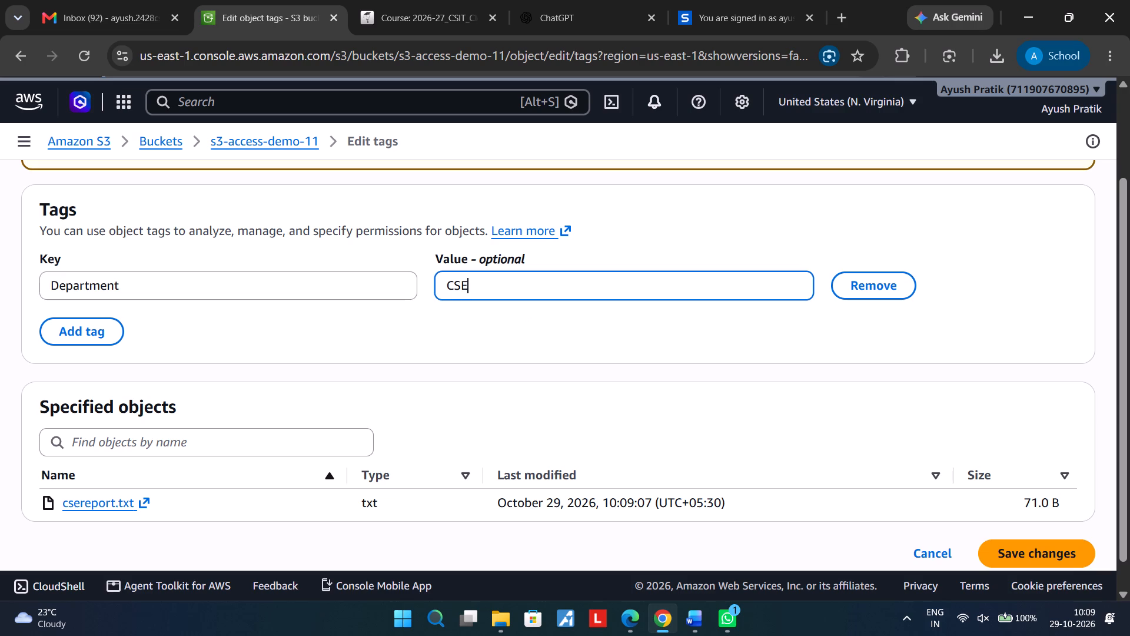
click(557, 359)
scroll(557, 359, down, 1)
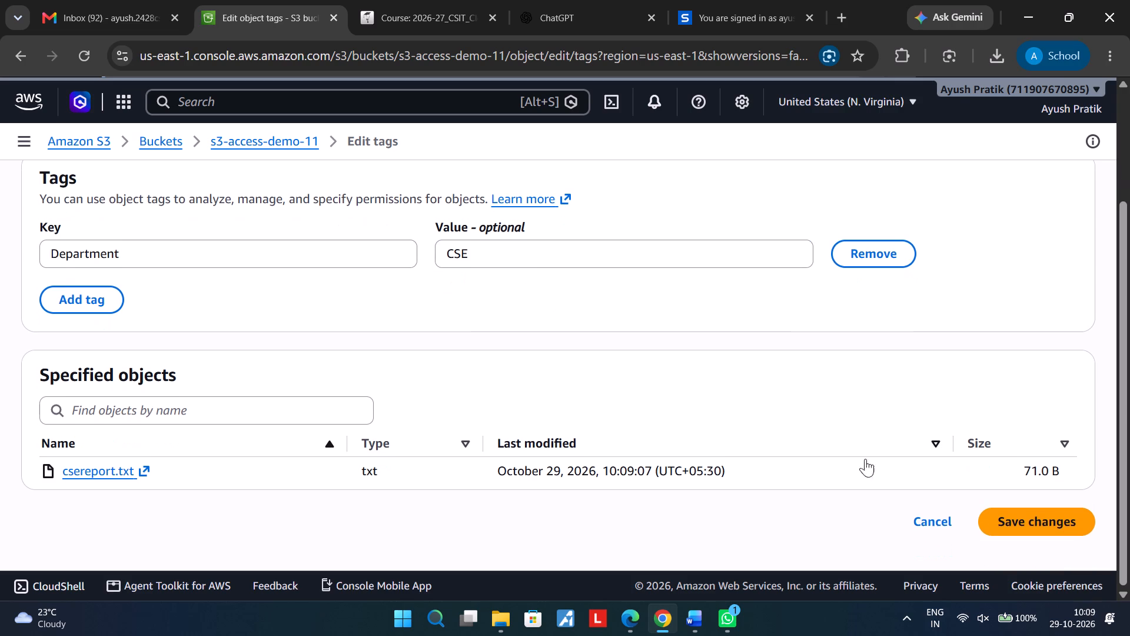
click(1026, 527)
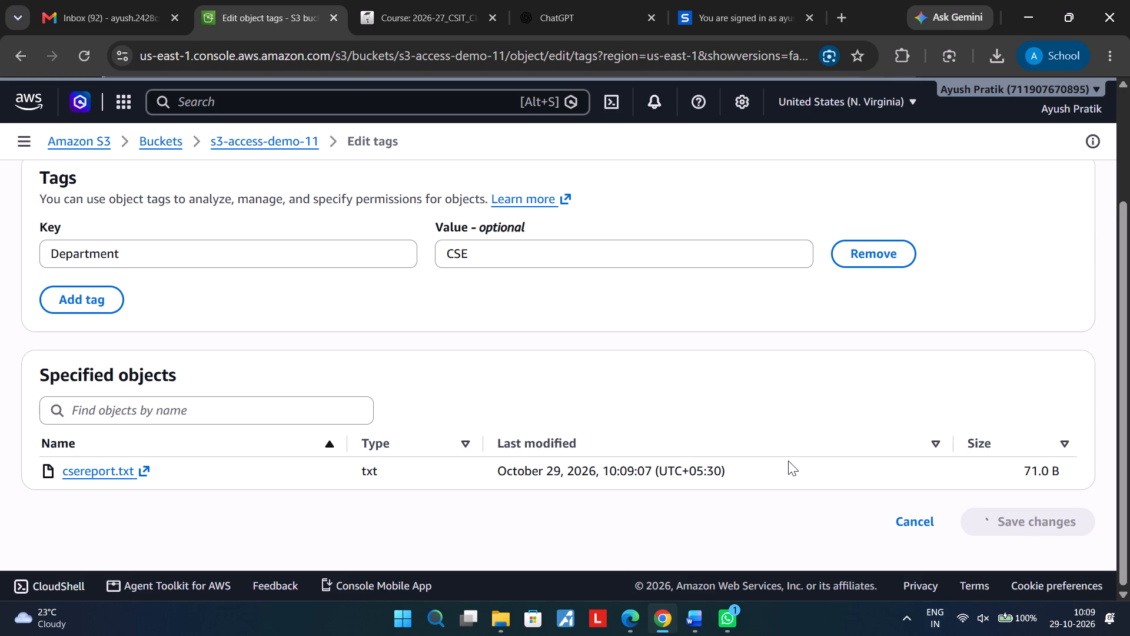
Return to the csereport.txt properties and check the object's Department tag.
scroll(625, 456, up, 3)
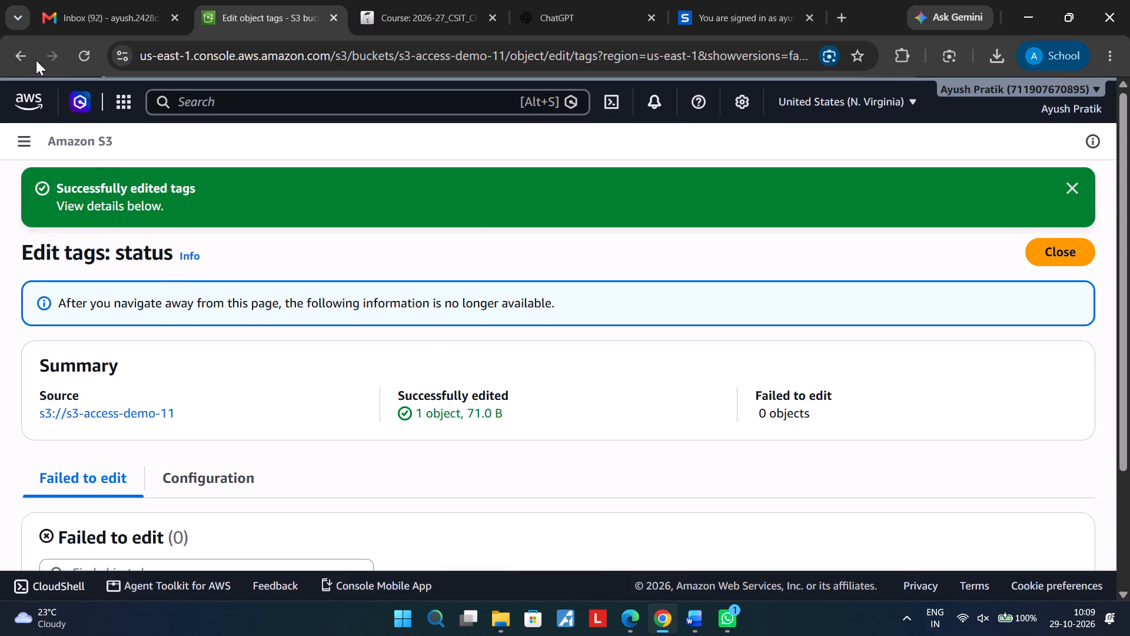
click(20, 58)
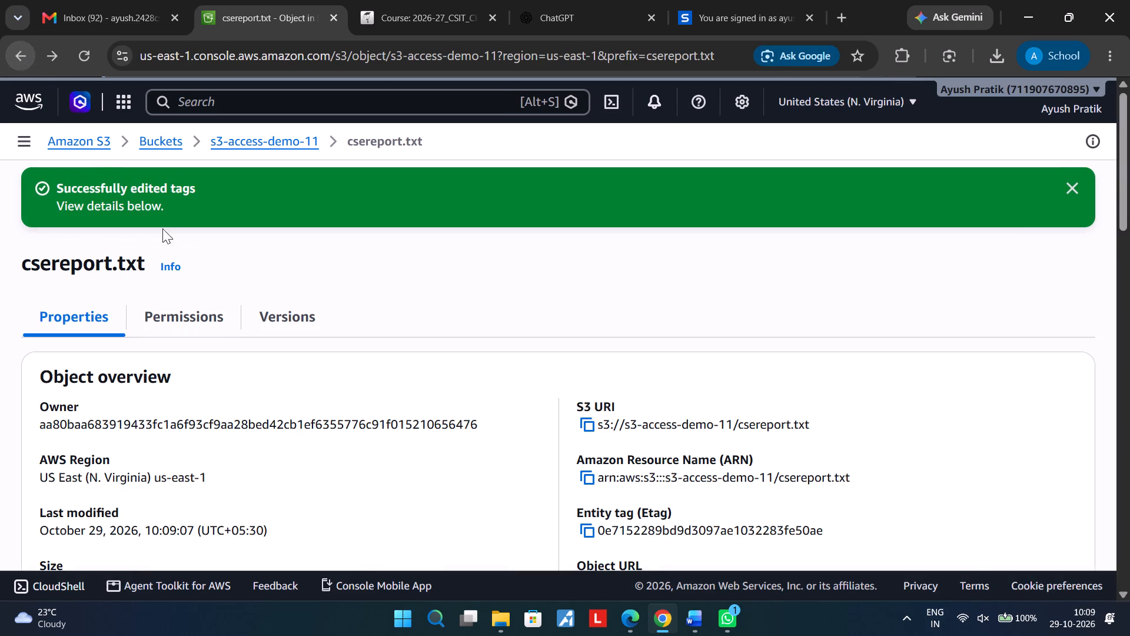
scroll(342, 483, down, 9)
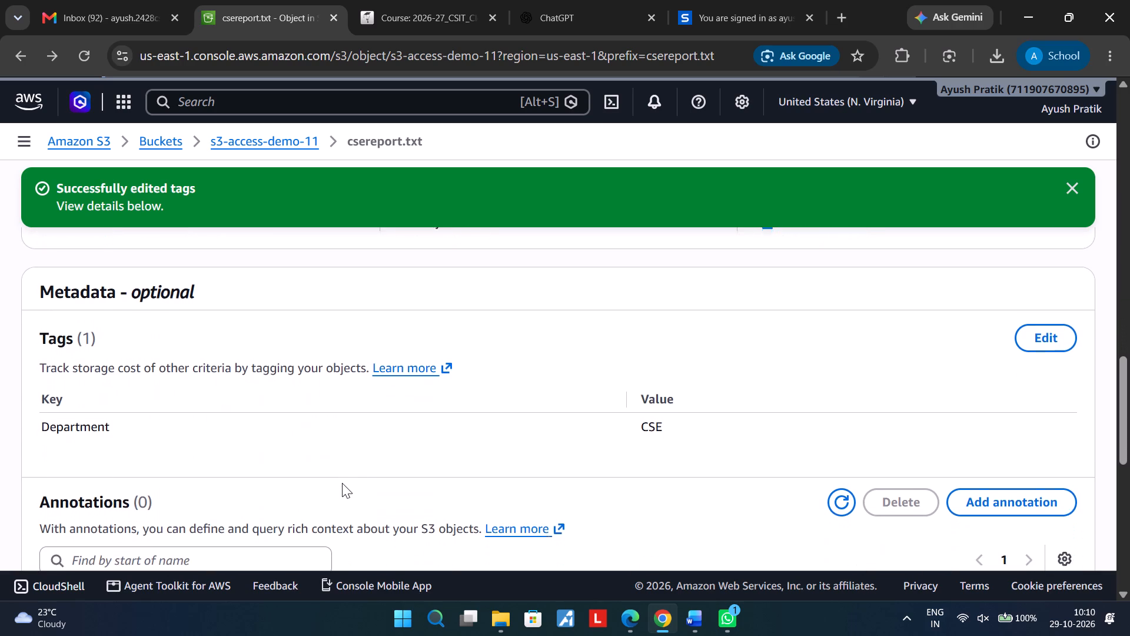
scroll(342, 483, down, 2)
scroll(342, 483, up, 6)
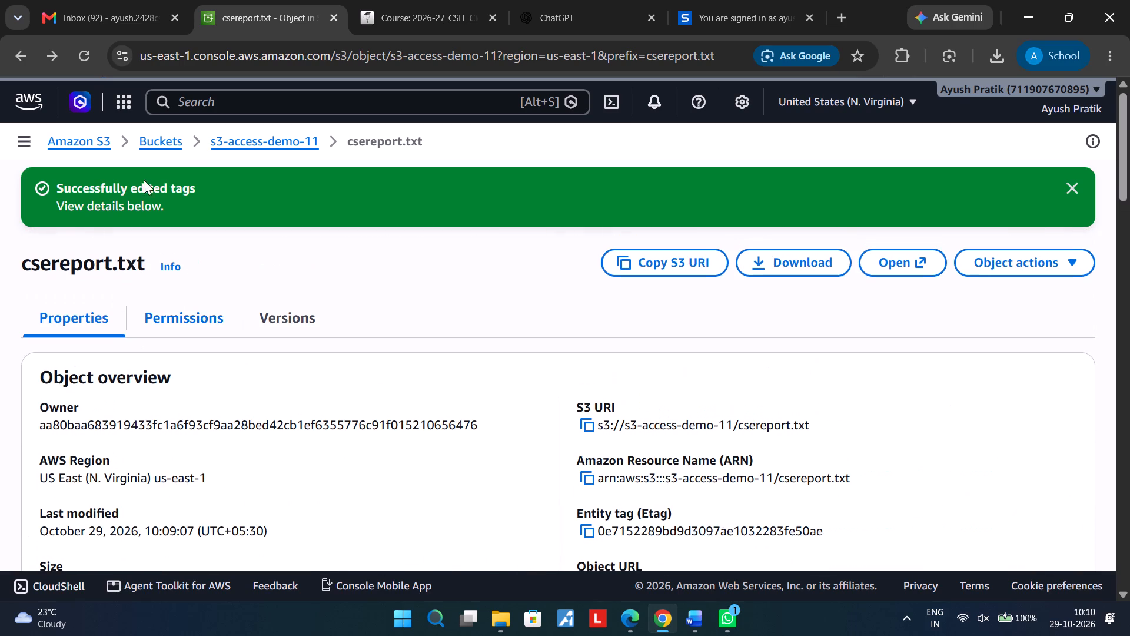
Return to the s3-access-demo-11 bucket and open the tags of ecereport.txt for editing.
click(240, 134)
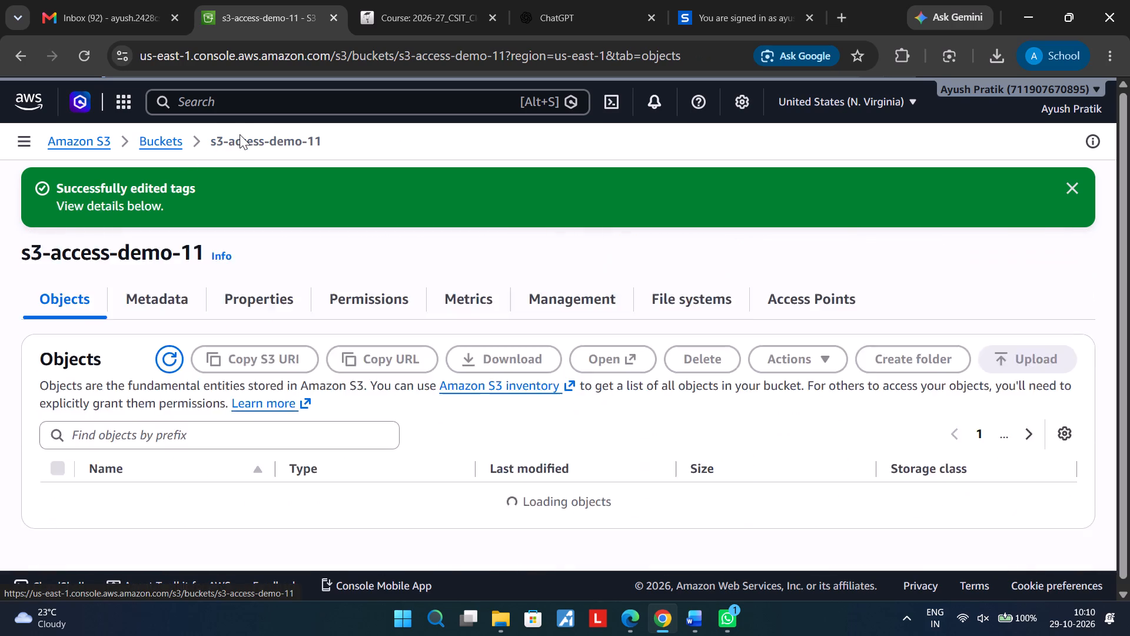
click(139, 483)
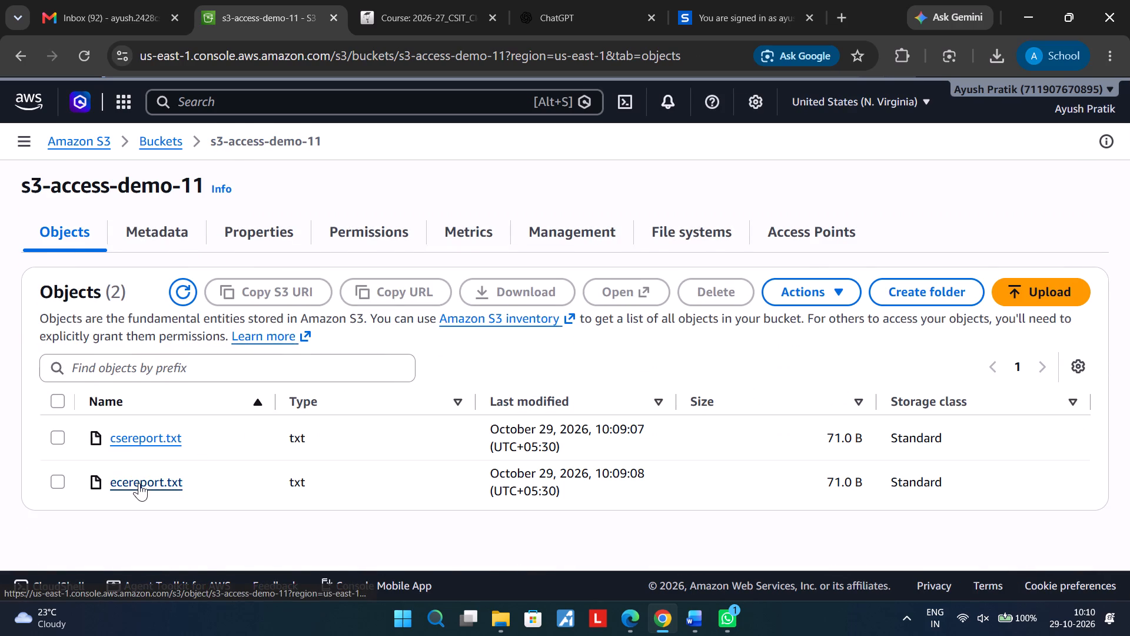
scroll(419, 422, down, 4)
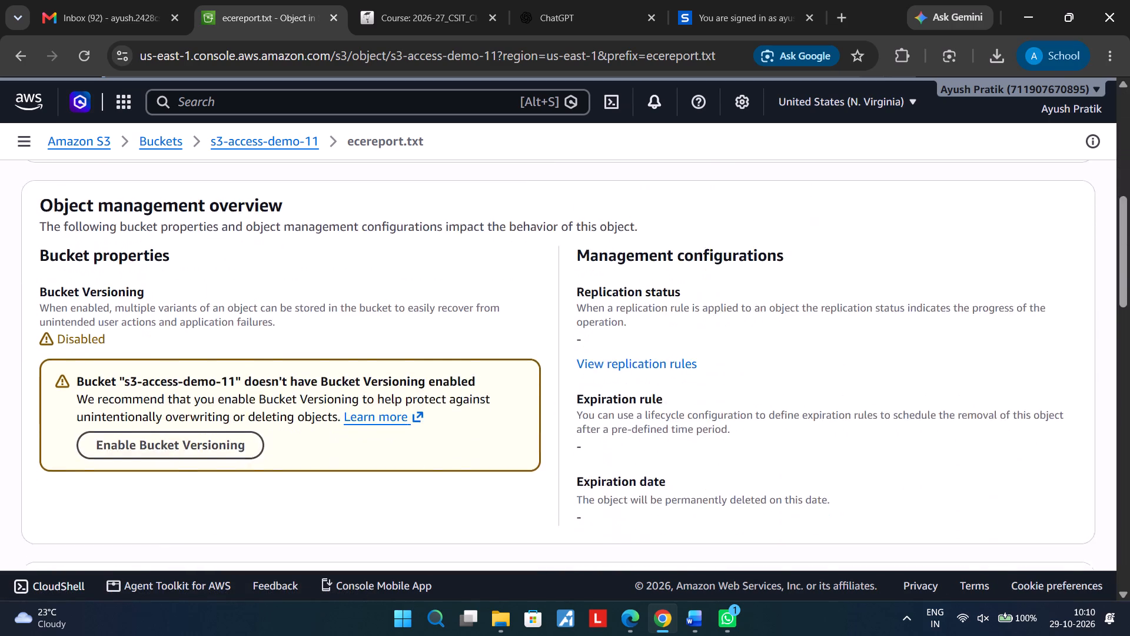
scroll(419, 422, down, 2)
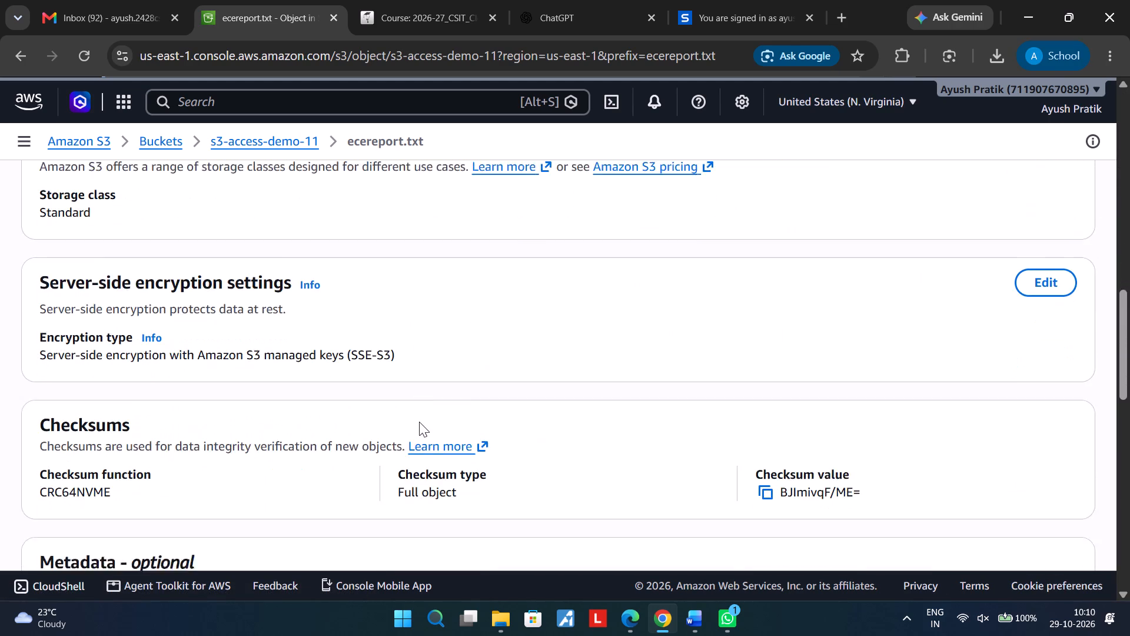
scroll(419, 422, down, 3)
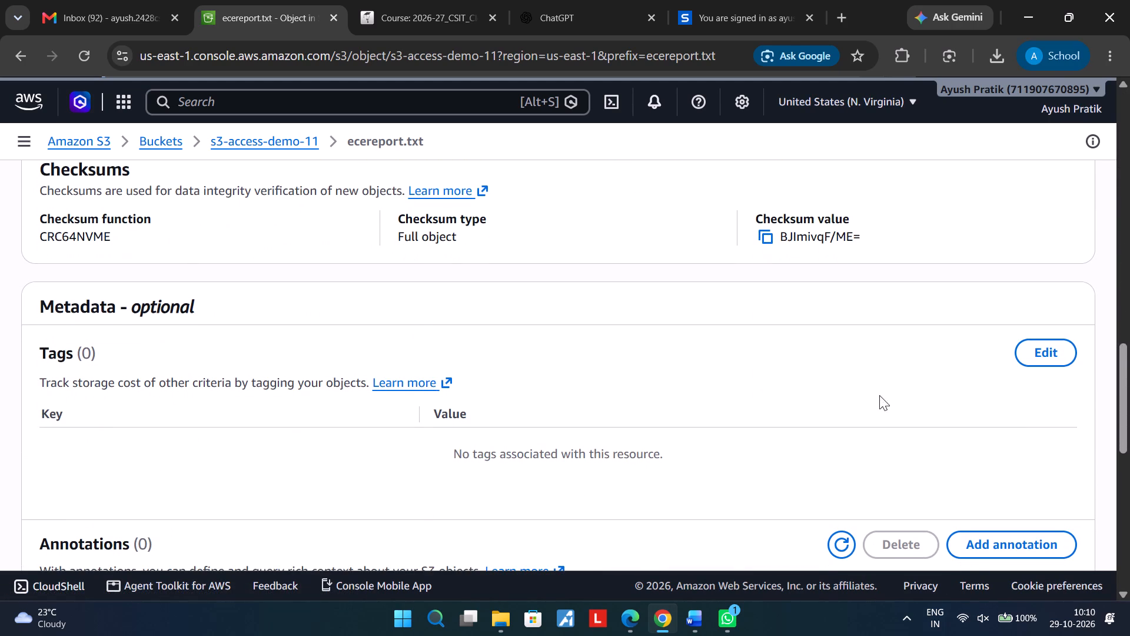
click(1027, 350)
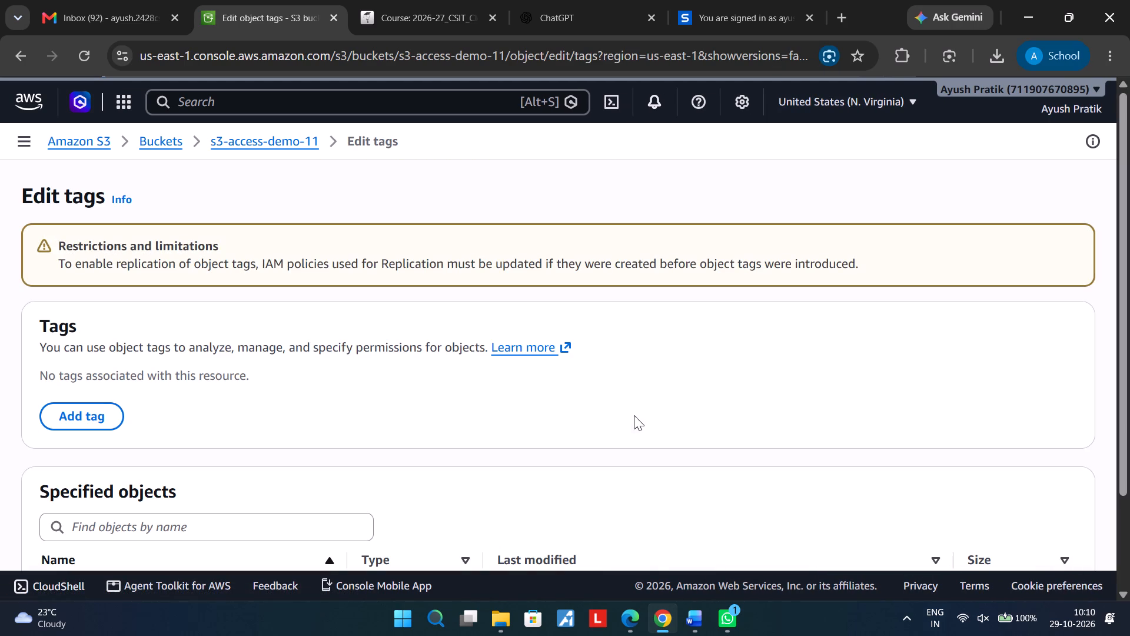
Add a tag with key Department and value ECE to ecereport.txt and save the changes.
scroll(389, 463, down, 3)
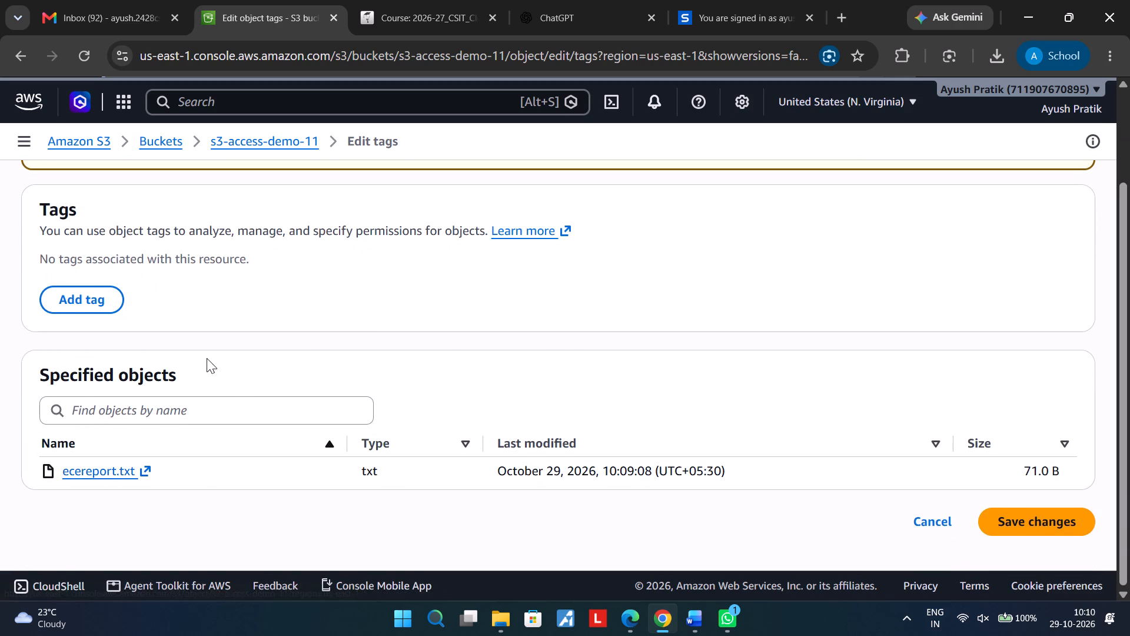
scroll(207, 358, up, 1)
click(97, 414)
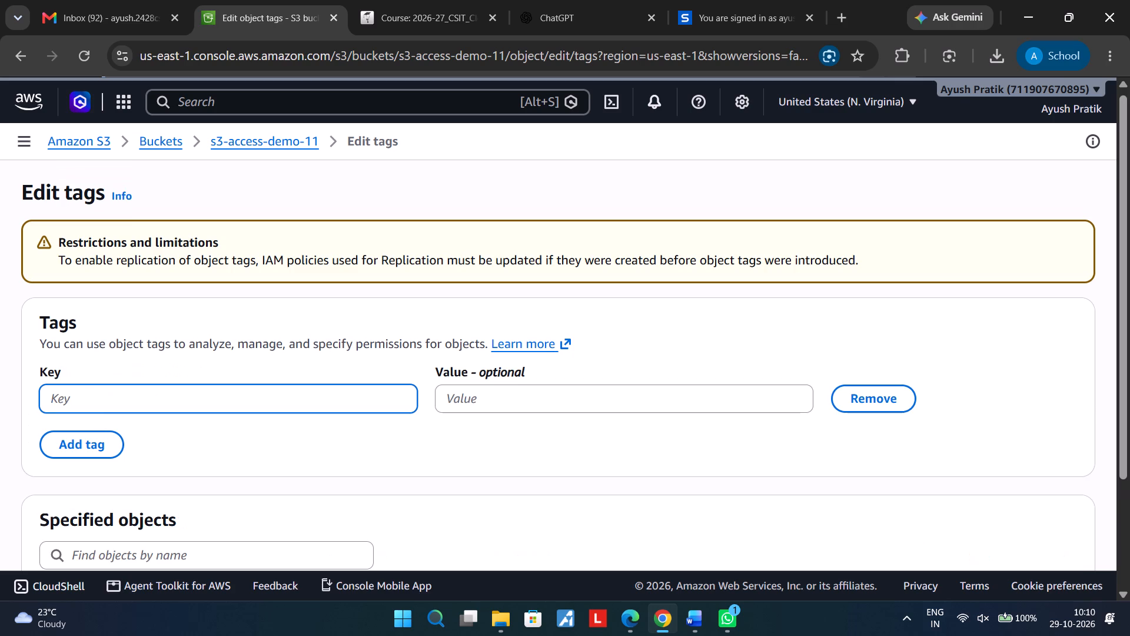
click(157, 400)
text(Depa)
text(rtment)
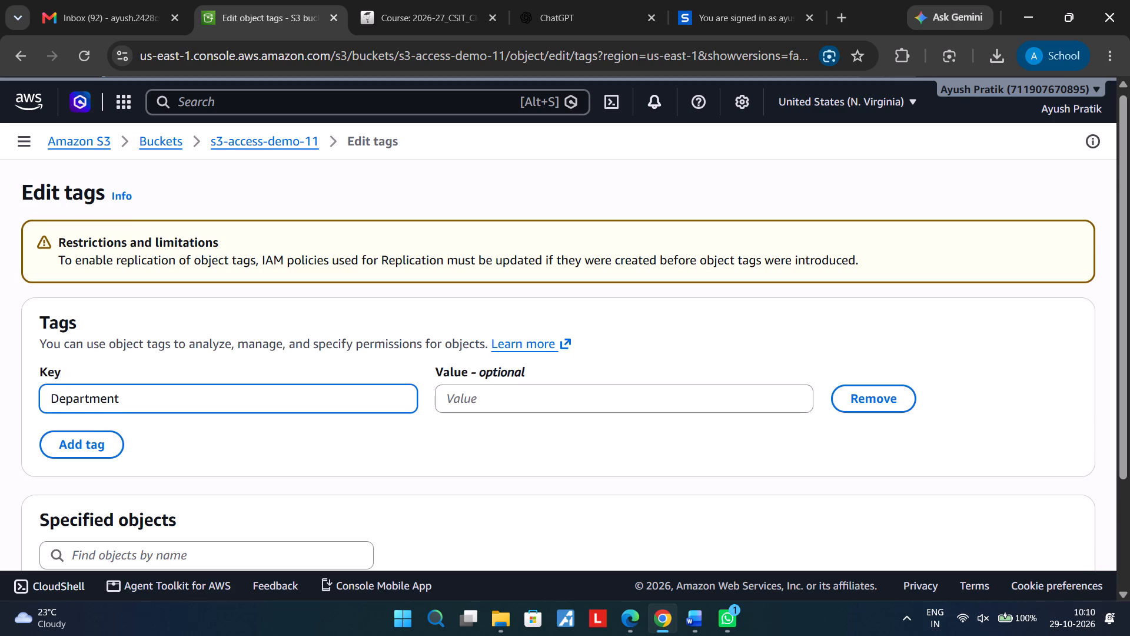
click(516, 404)
text(ECE)
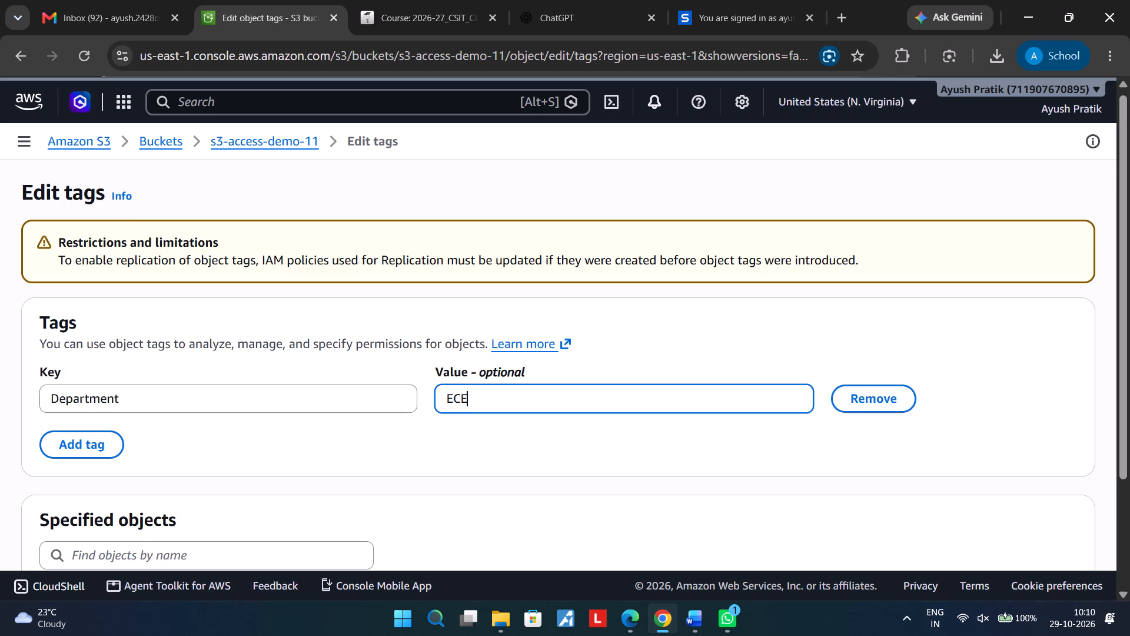
scroll(745, 463, down, 4)
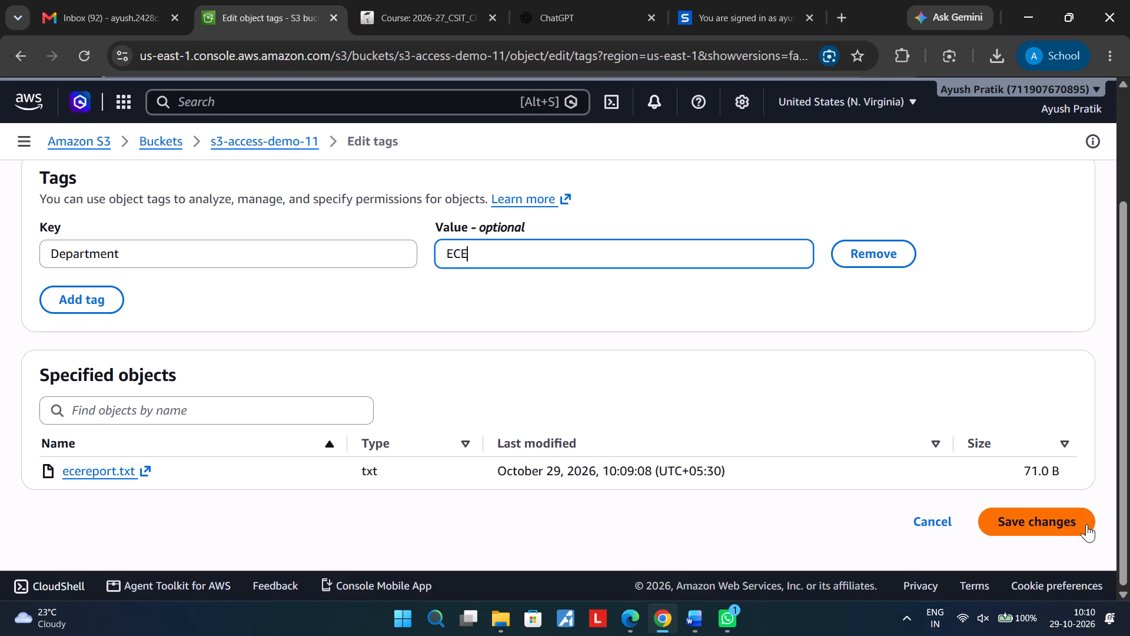
click(1086, 524)
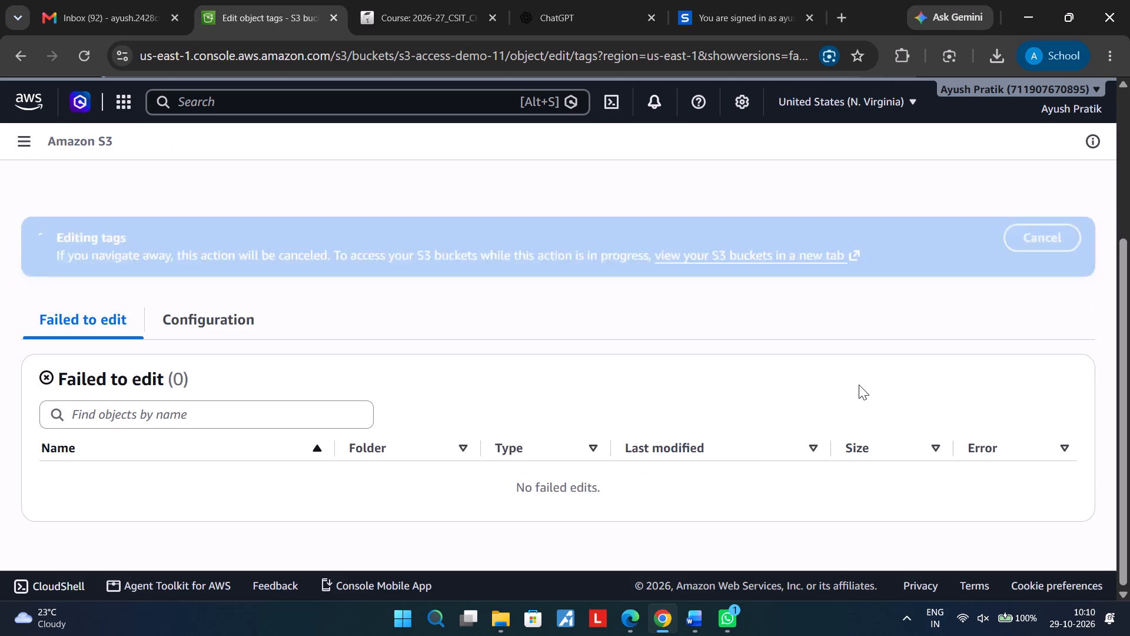
scroll(859, 385, down, 1)
scroll(859, 385, up, 3)
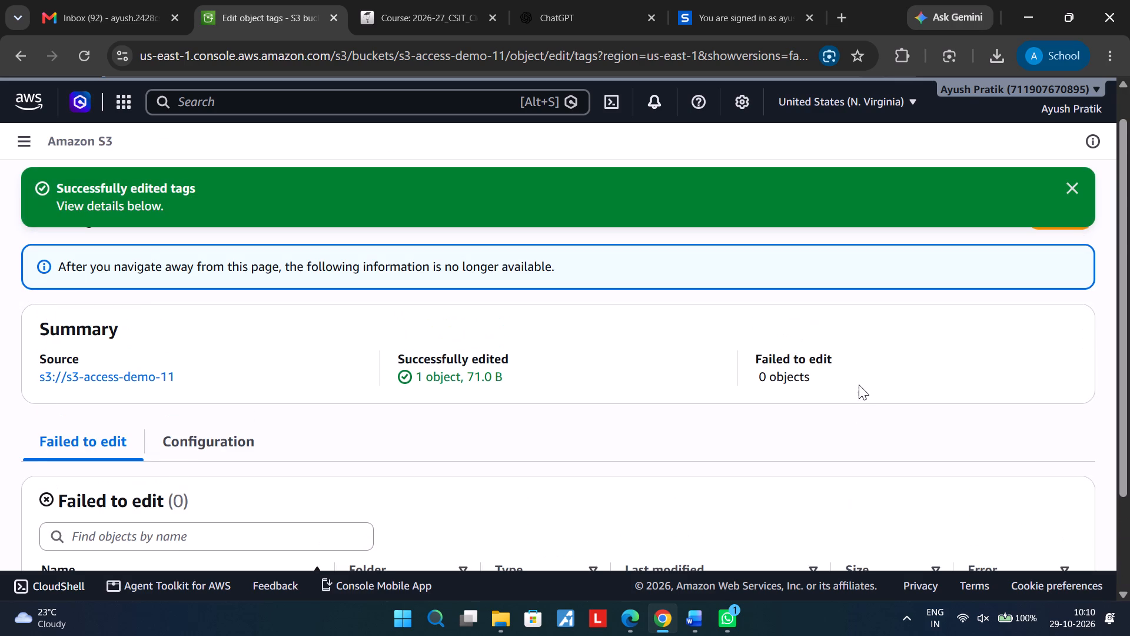
Return to the ecereport.txt properties and check the object's Department tag.
click(9, 53)
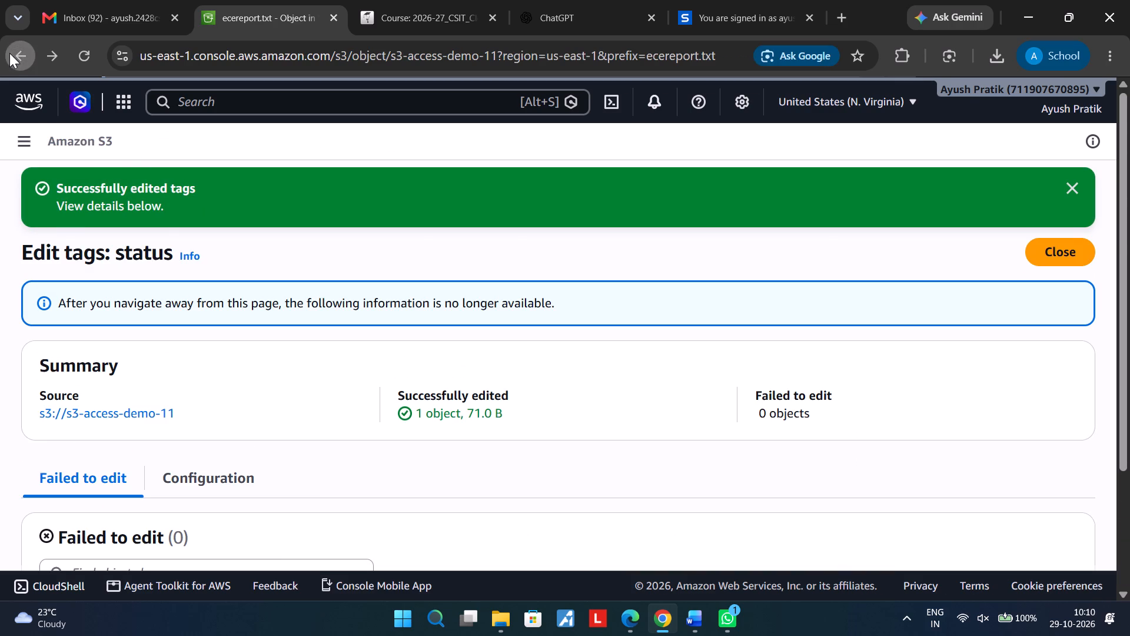
scroll(299, 404, down, 3)
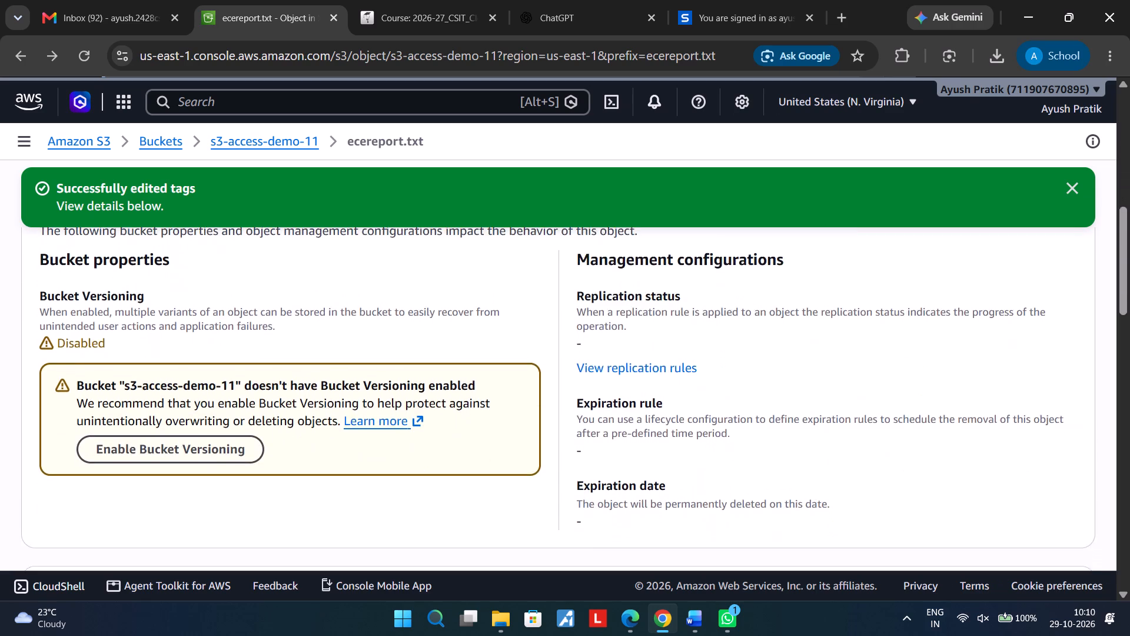
scroll(299, 404, down, 6)
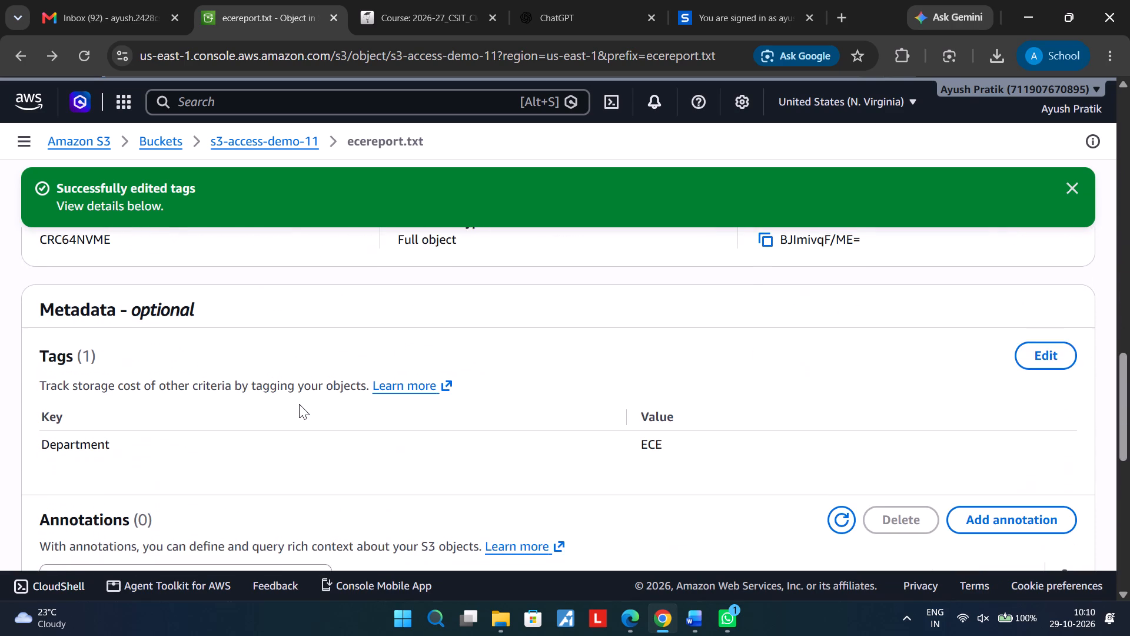
scroll(299, 404, down, 1)
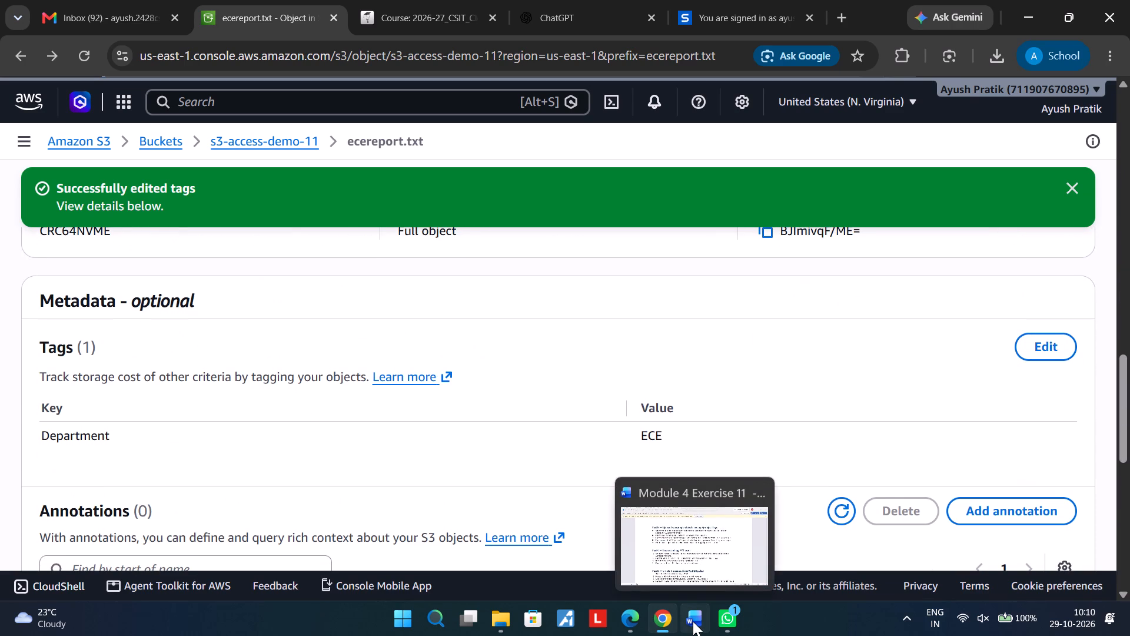
Switch to the Word exercise document and copy the user name cloudops-cse-user from Part C.
click(693, 621)
scroll(664, 414, down, 1)
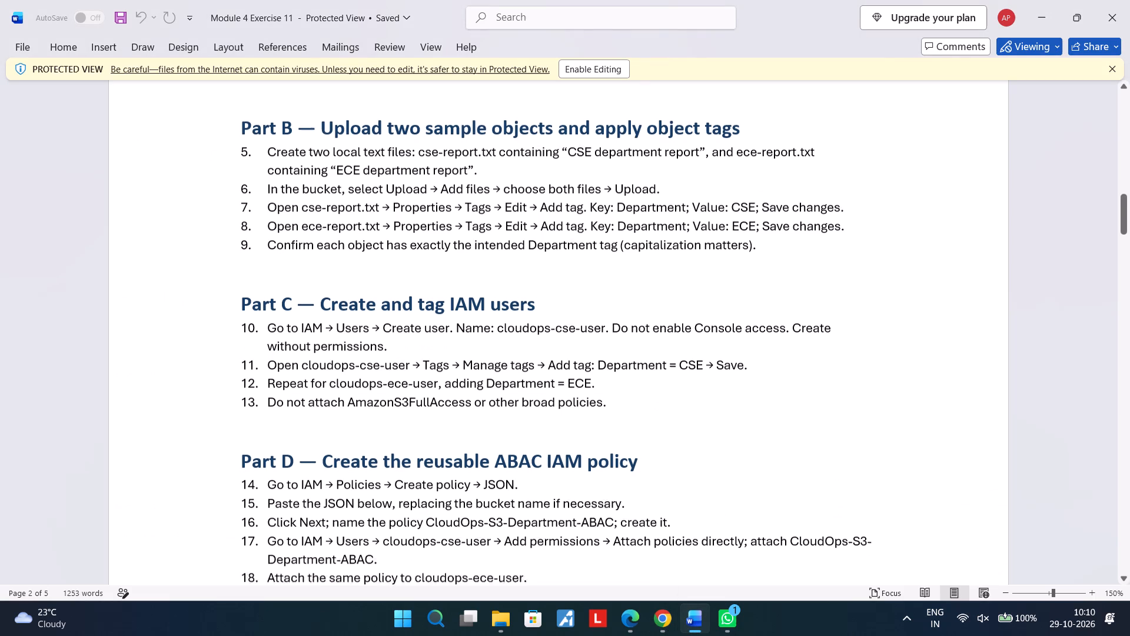
scroll(664, 414, down, 1)
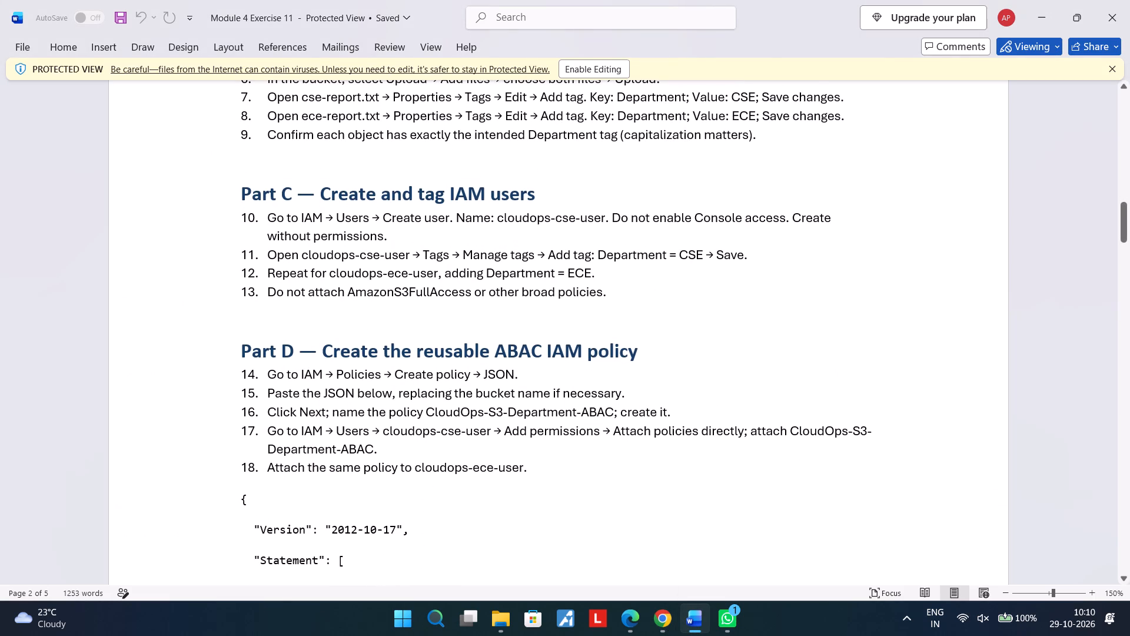
drag(604, 216, 500, 218)
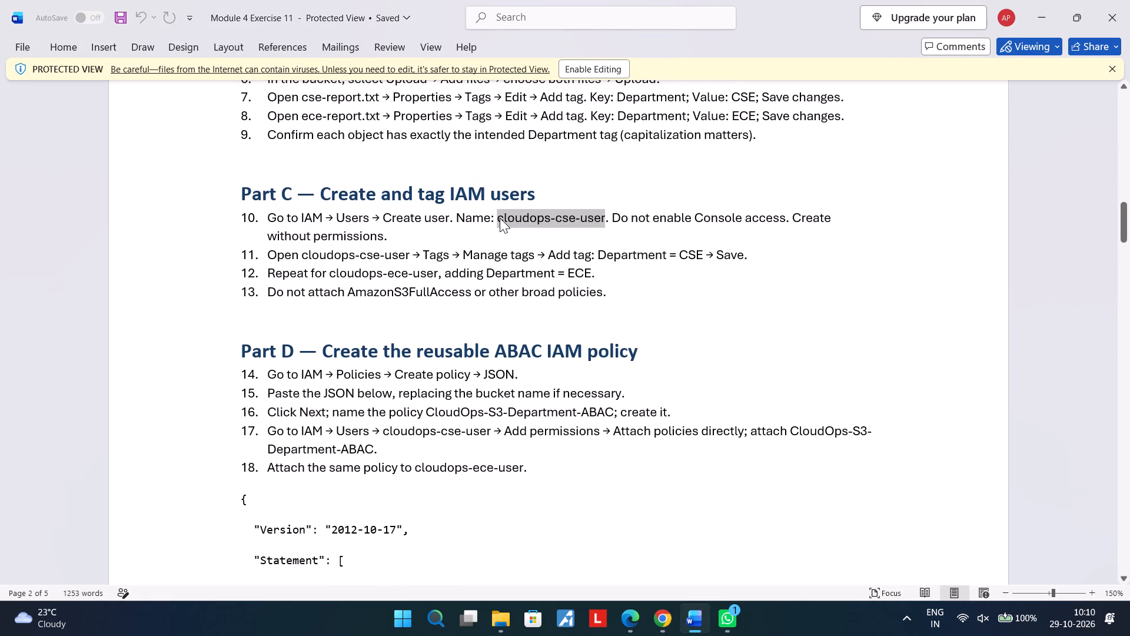
key(ctrl+c)
click(706, 322)
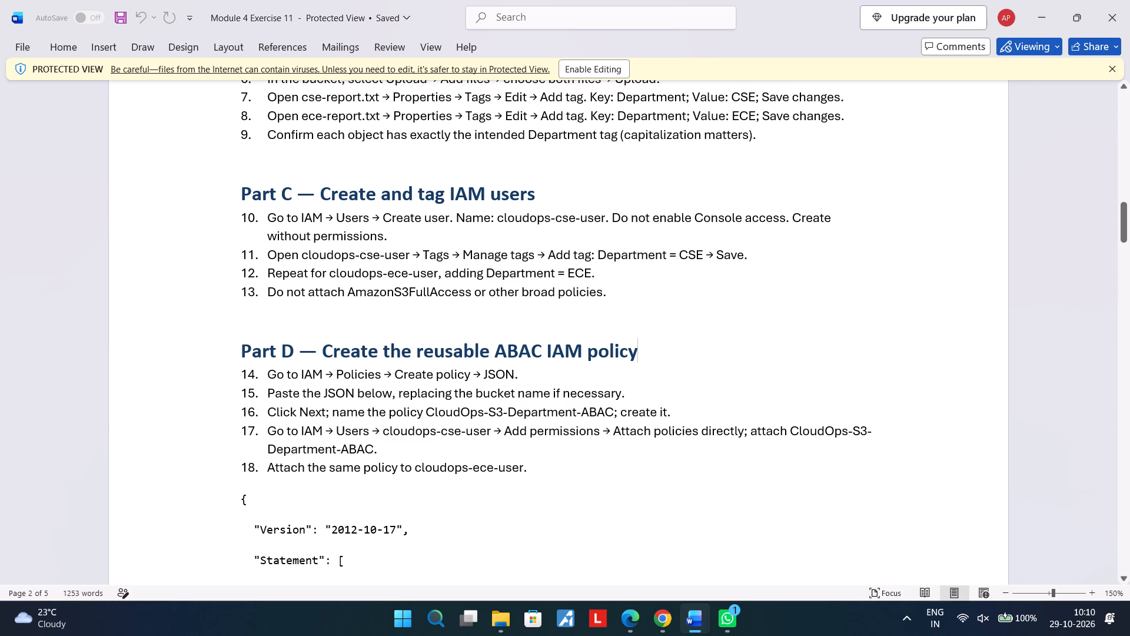
Switch to Chrome and open the list of IAM users from the AWS console home.
click(654, 619)
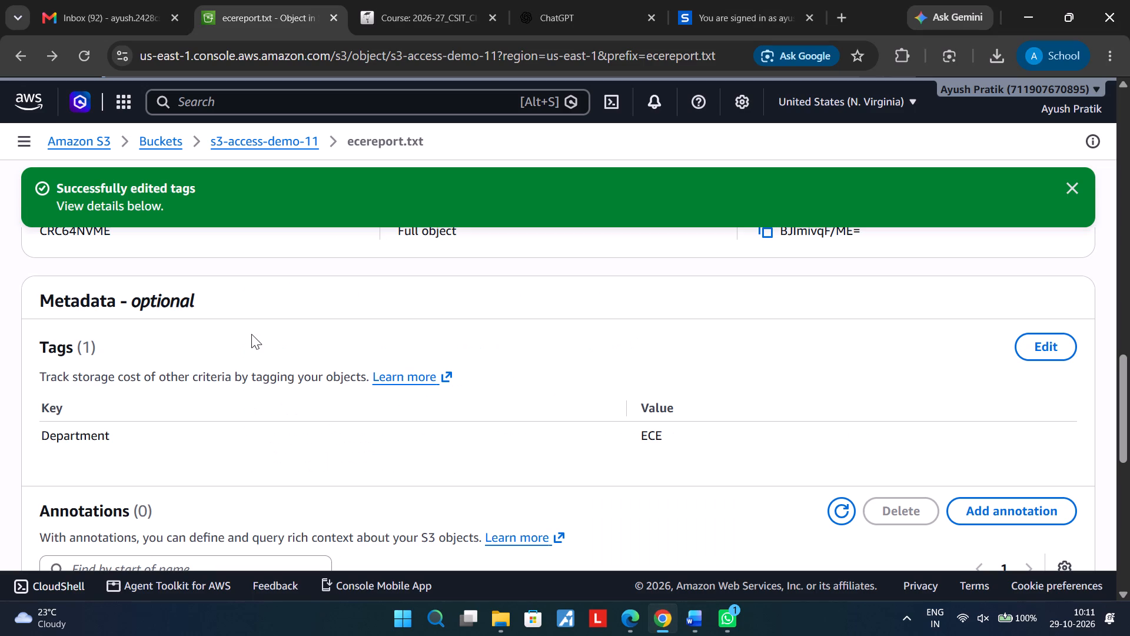
click(20, 94)
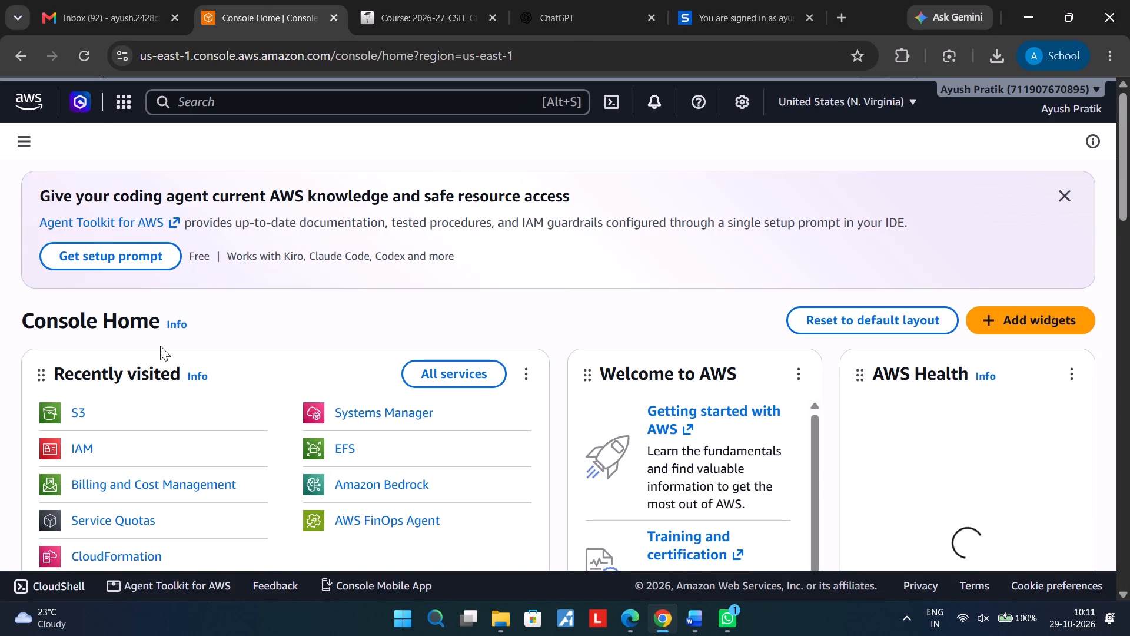
click(92, 454)
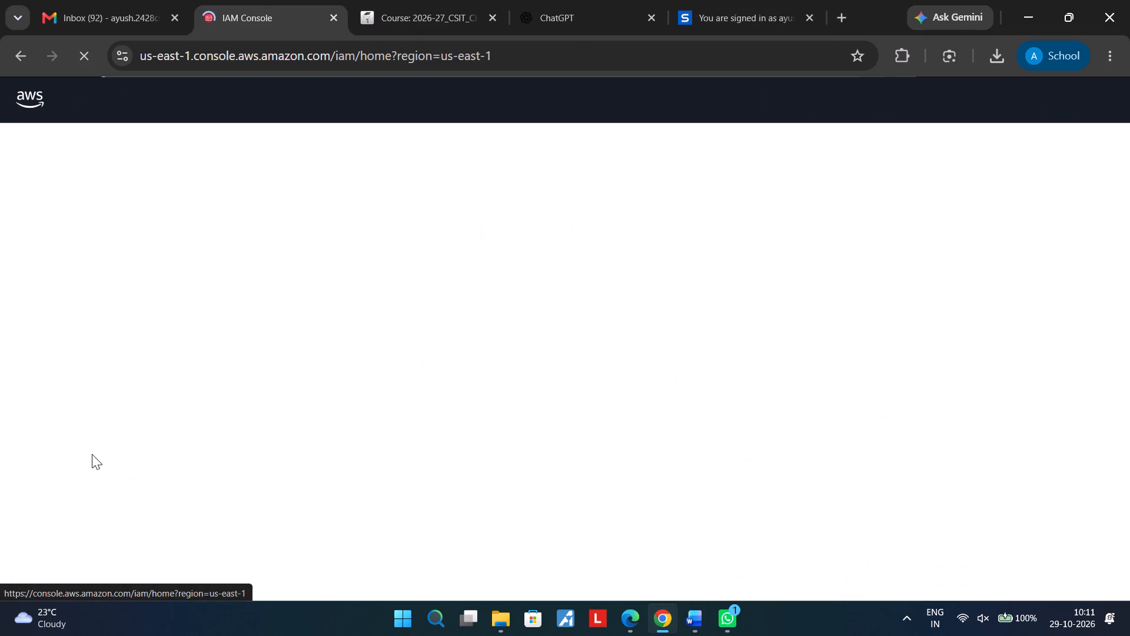
scroll(383, 386, down, 1)
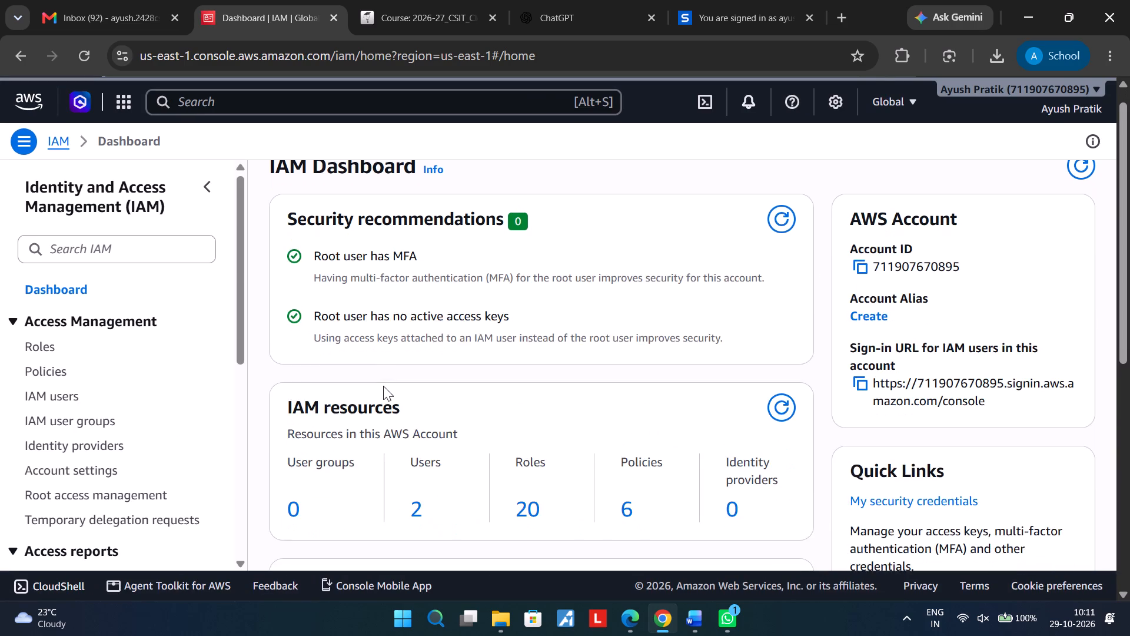
scroll(383, 386, down, 1)
click(68, 395)
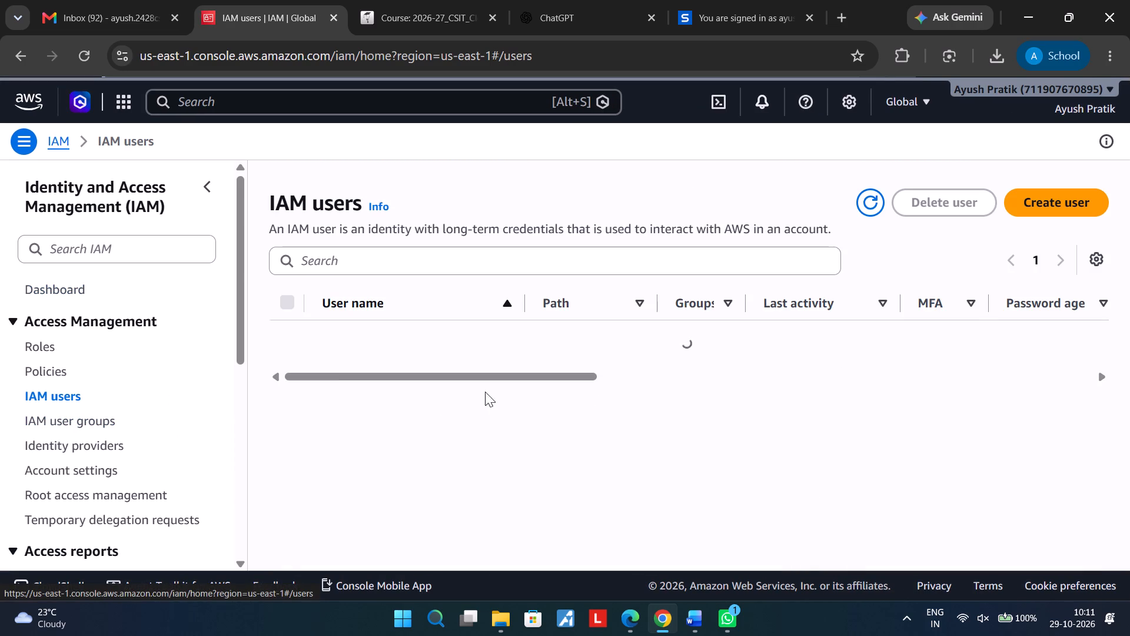
Start a new IAM user named cloudops-cse-user without console access and proceed to the permissions stage.
click(1035, 204)
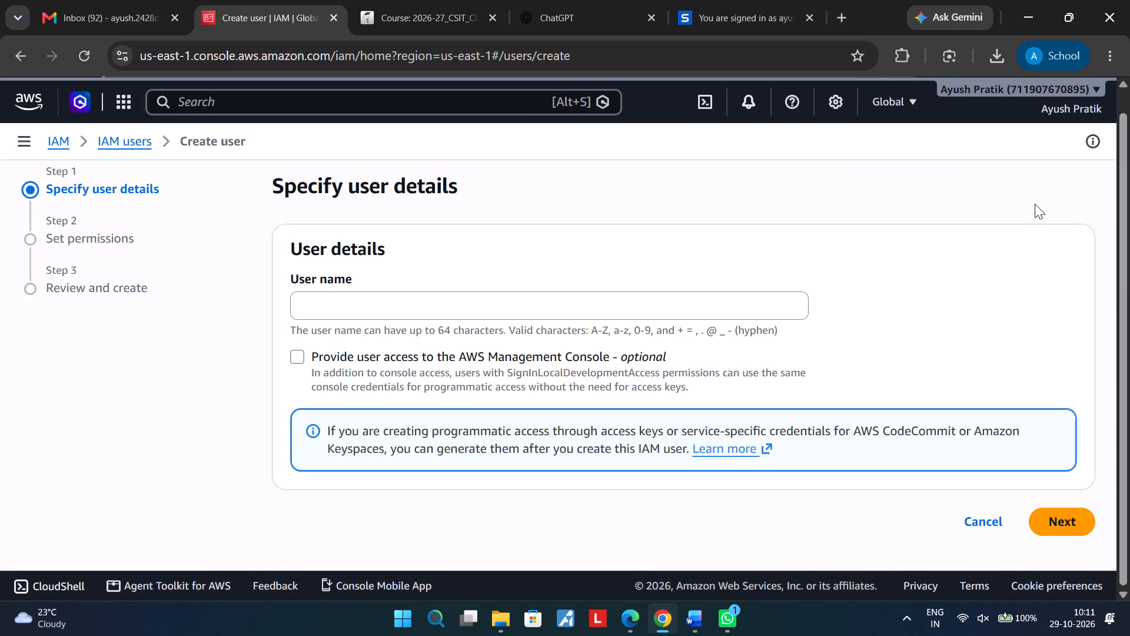
click(524, 300)
key(ctrl+v)
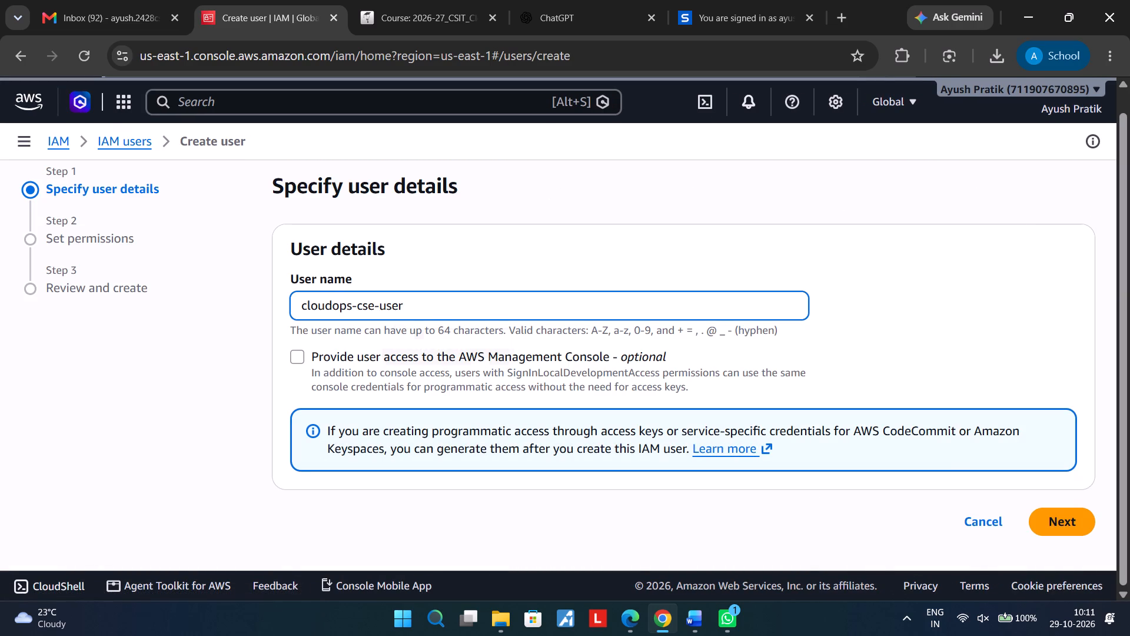
click(1063, 522)
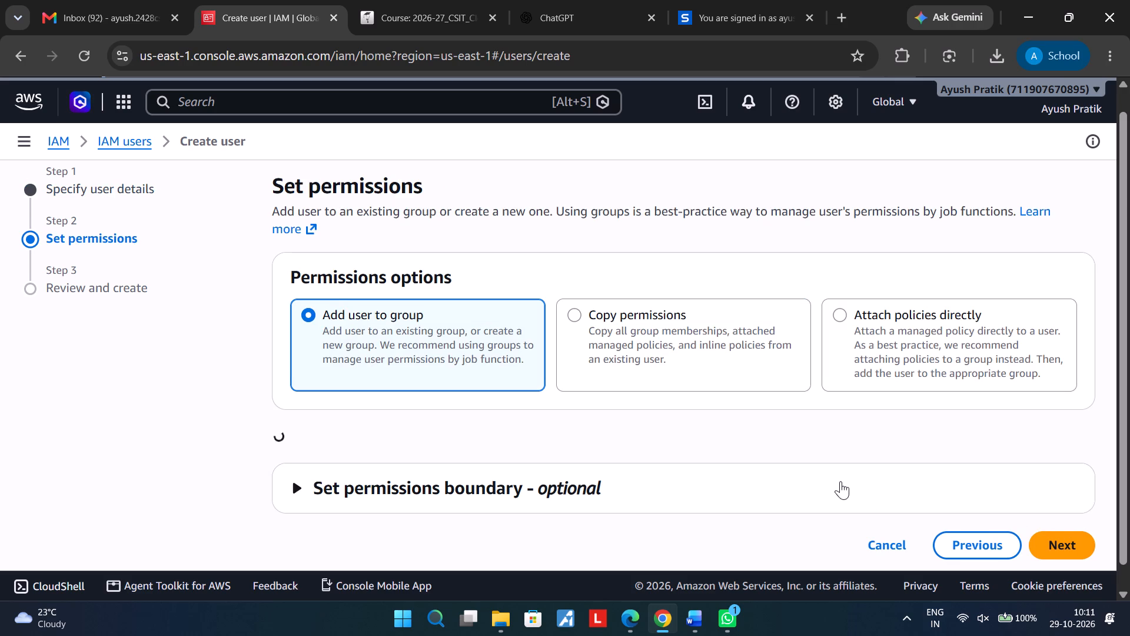
Review the permissions options for the new user and recheck the Part C instructions in the Word document.
scroll(840, 481, down, 2)
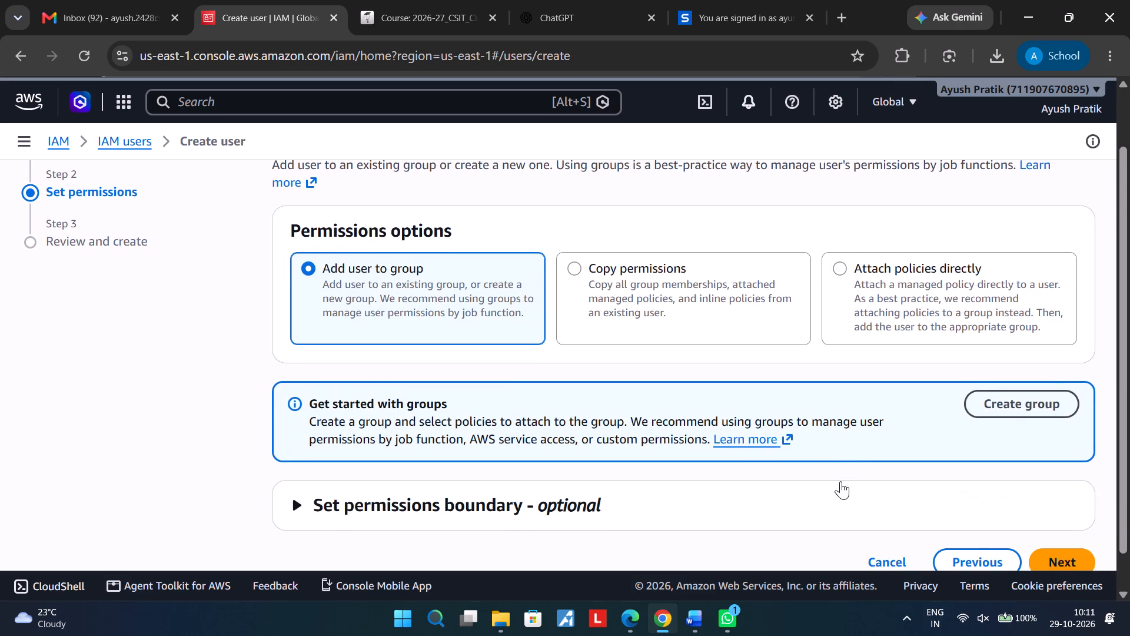
scroll(840, 481, down, 3)
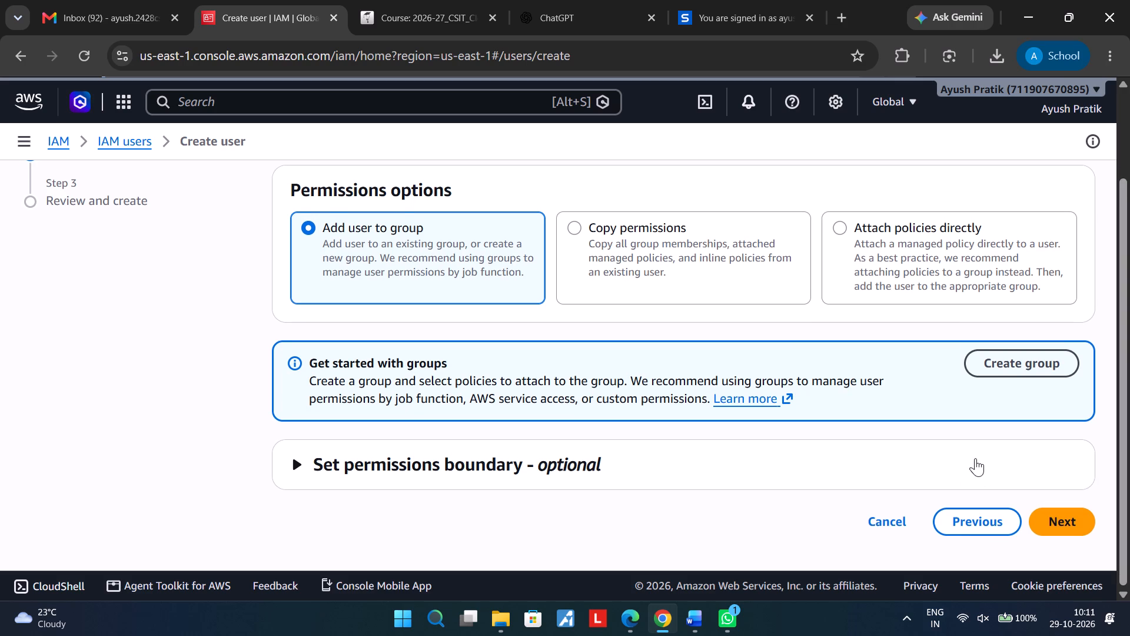
scroll(975, 458, up, 1)
click(696, 618)
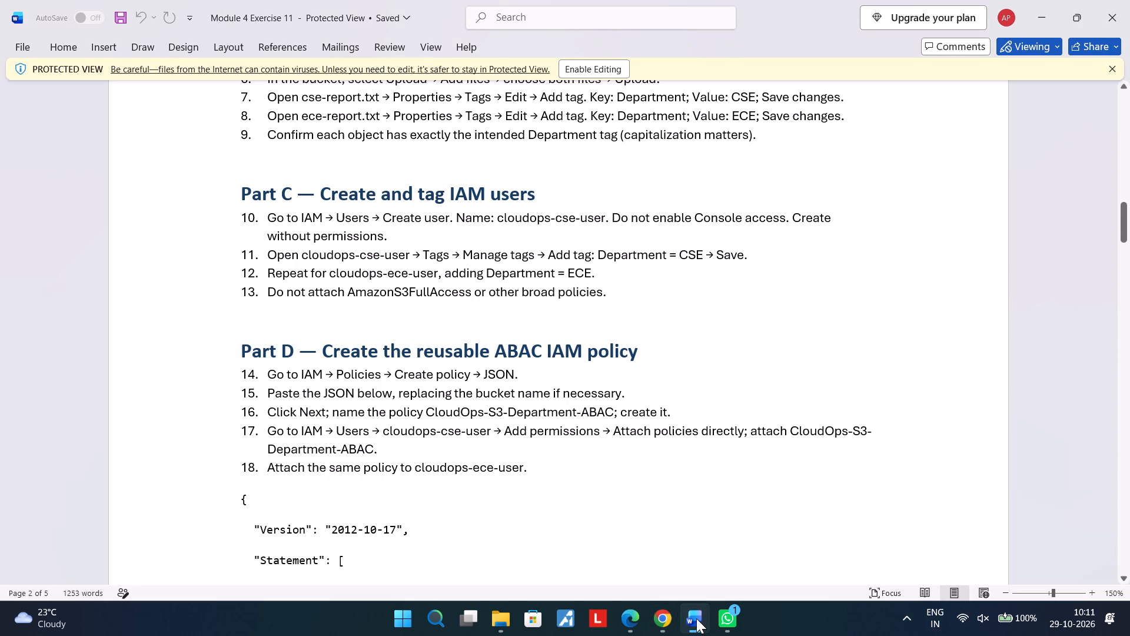
click(696, 618)
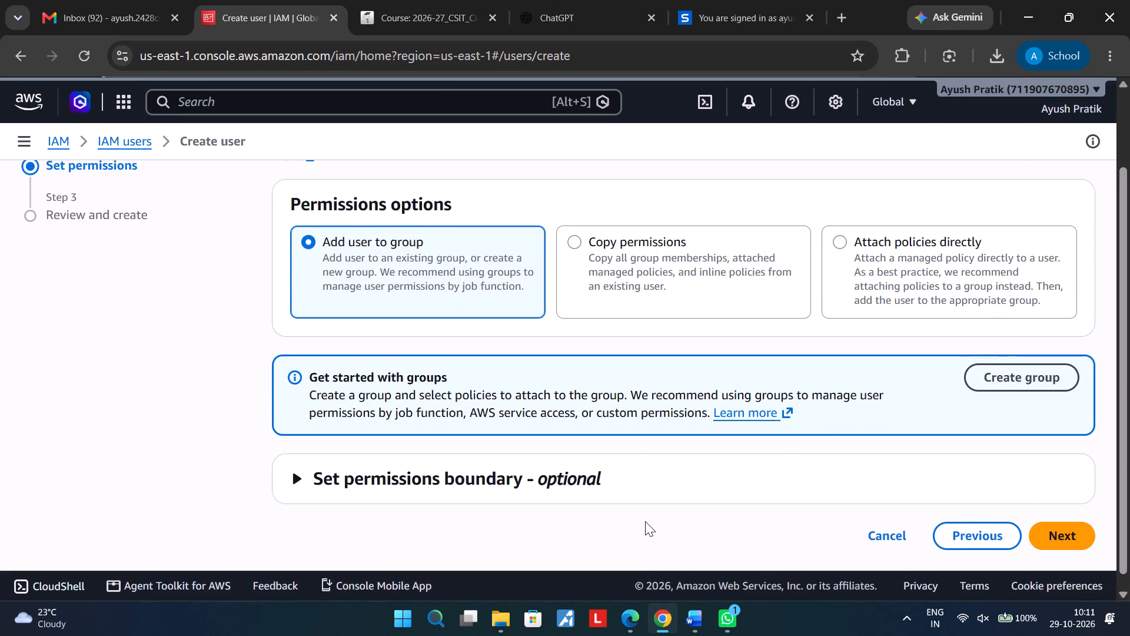
Choose to attach policies directly to cloudops-cse-user, select no policies or boundary, and proceed to the review stage.
scroll(645, 521, up, 1)
scroll(645, 521, down, 1)
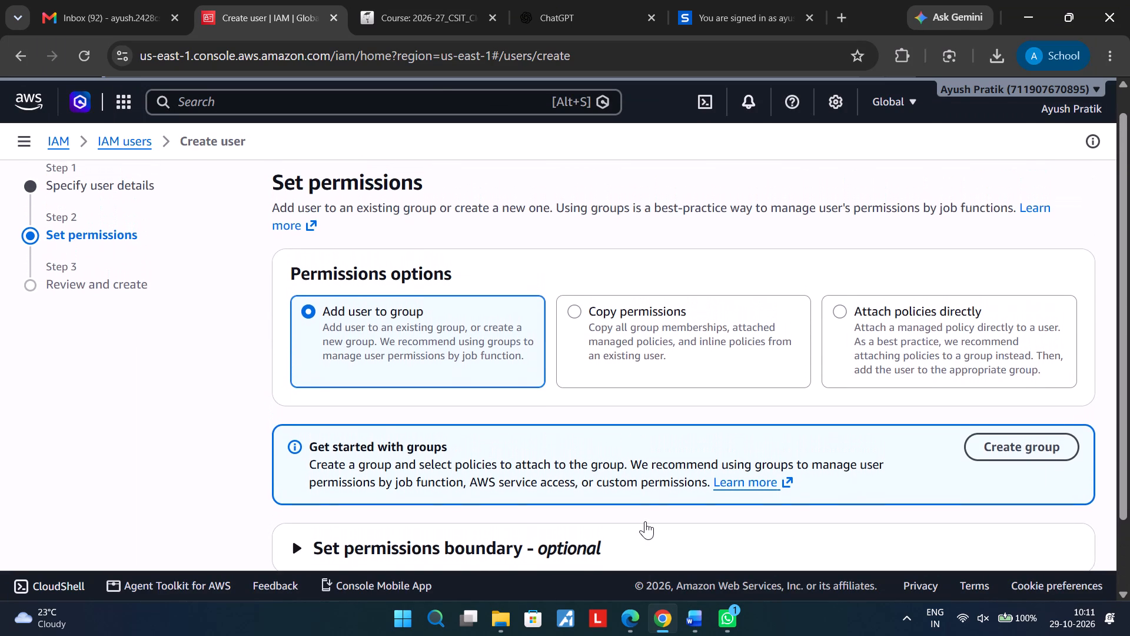
scroll(645, 521, down, 1)
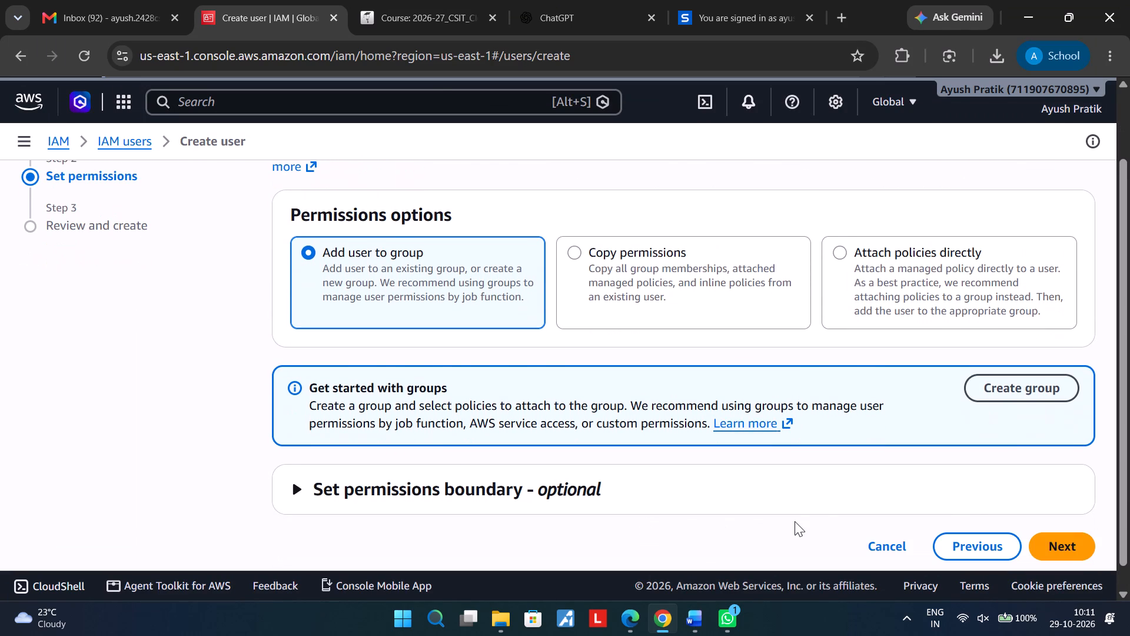
click(817, 474)
scroll(817, 474, down, 2)
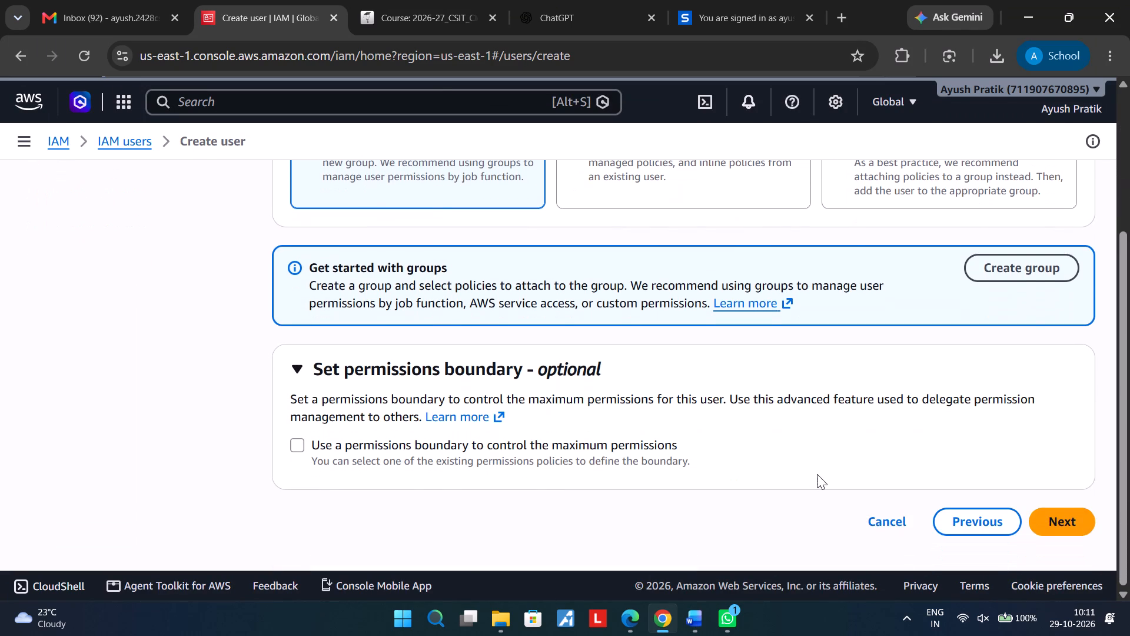
scroll(810, 462, up, 2)
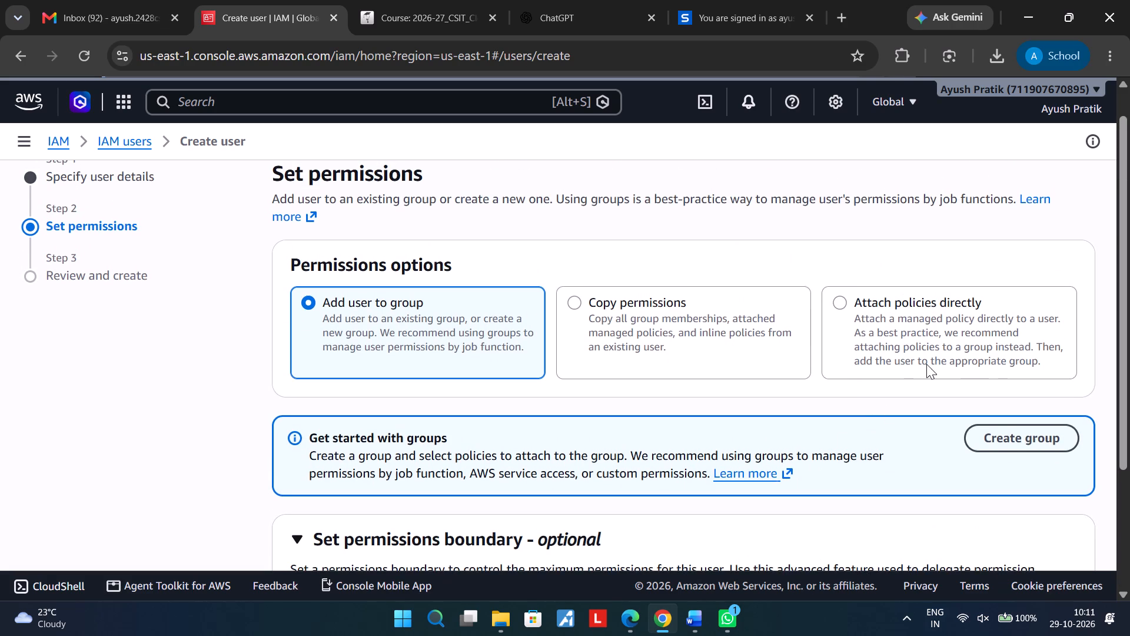
click(926, 360)
scroll(926, 360, down, 2)
scroll(953, 412, down, 5)
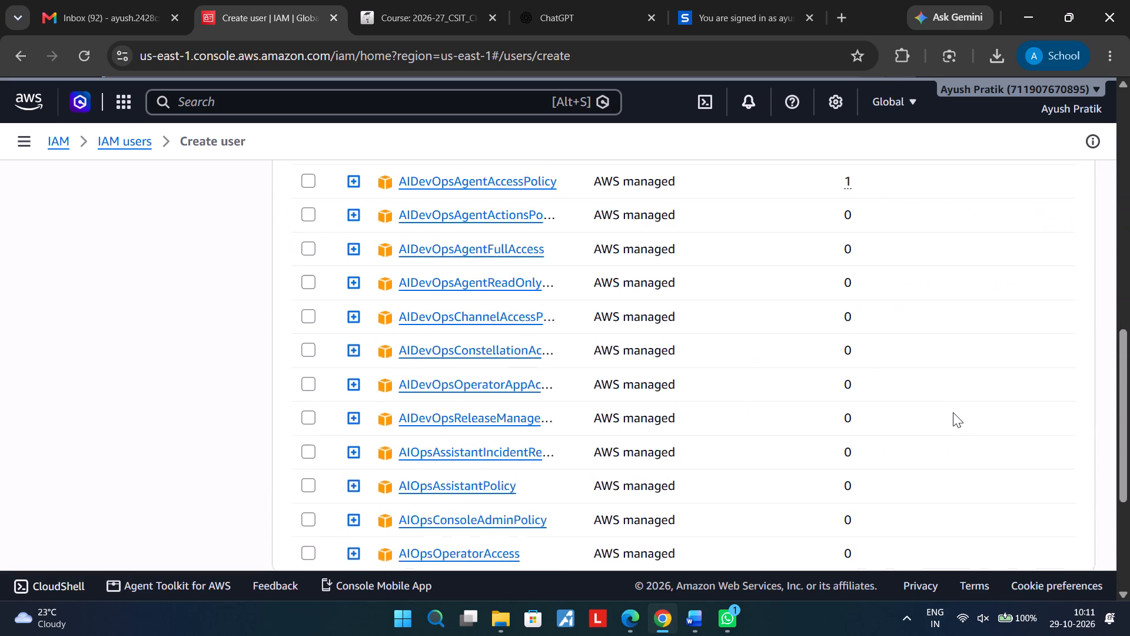
scroll(953, 412, down, 3)
click(1075, 512)
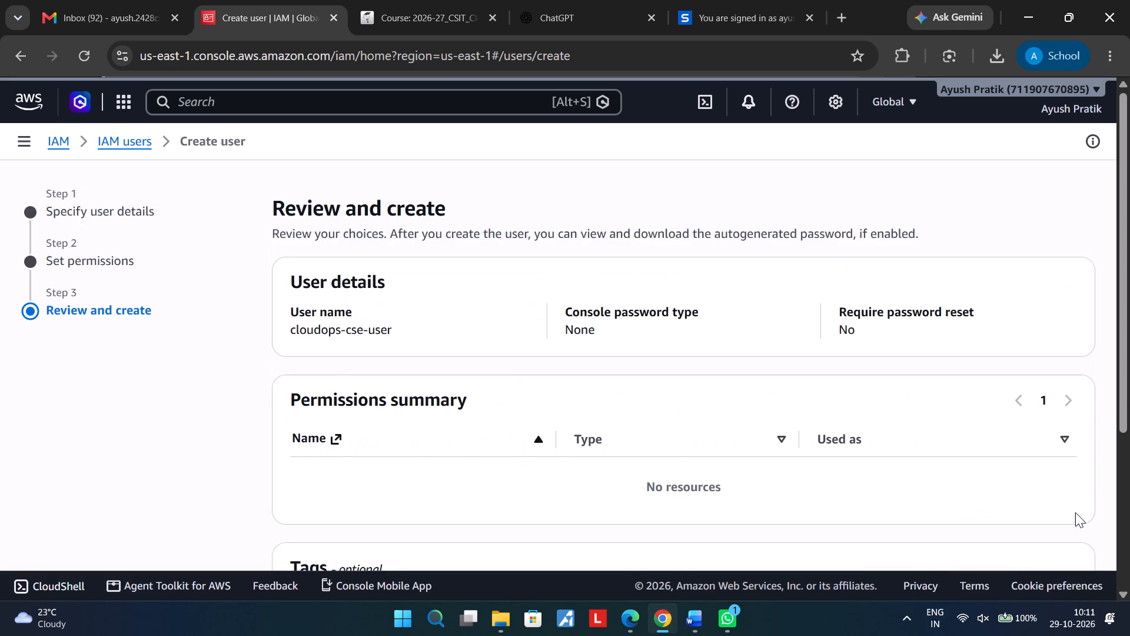
Add the tag Department = CSE to cloudops-cse-user, rechecking the Word instructions, and create the user.
scroll(836, 482, down, 4)
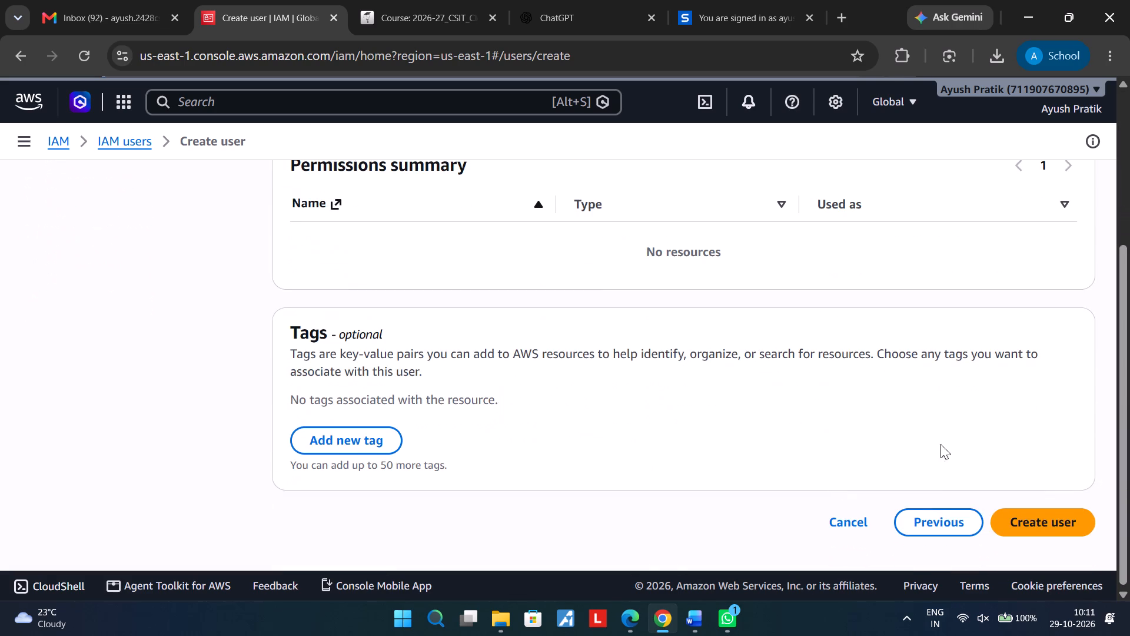
click(395, 433)
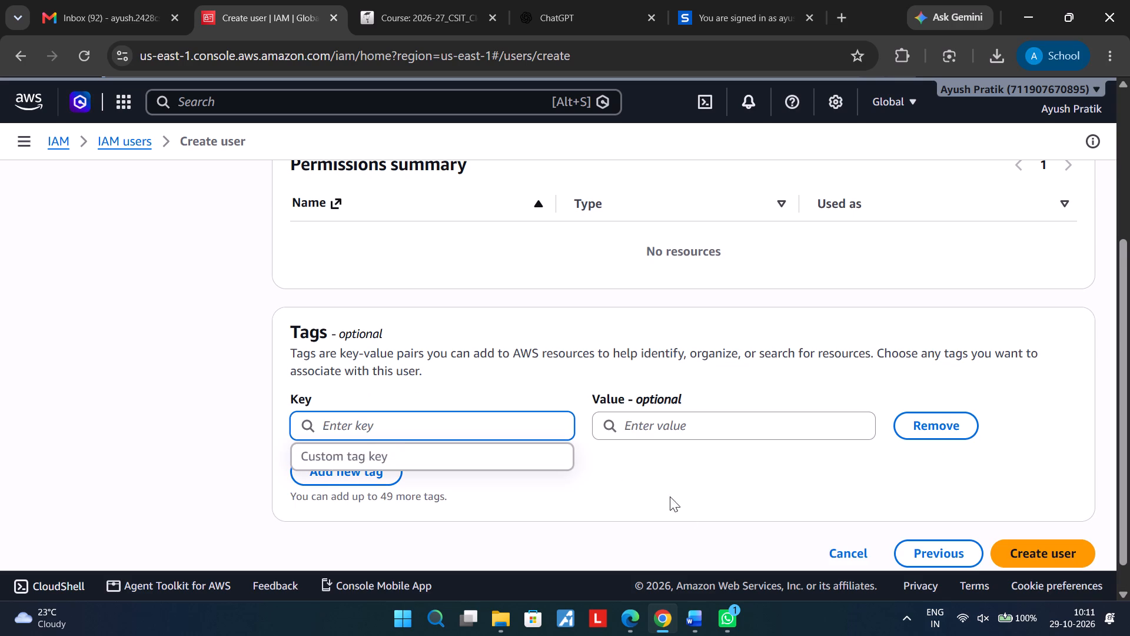
click(689, 628)
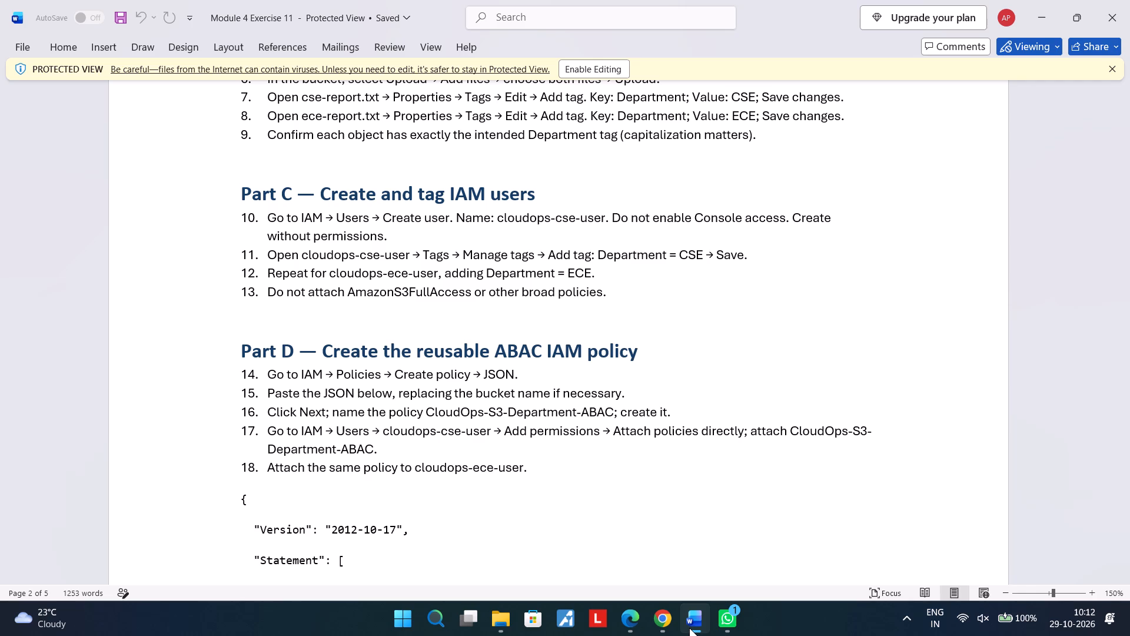
click(689, 628)
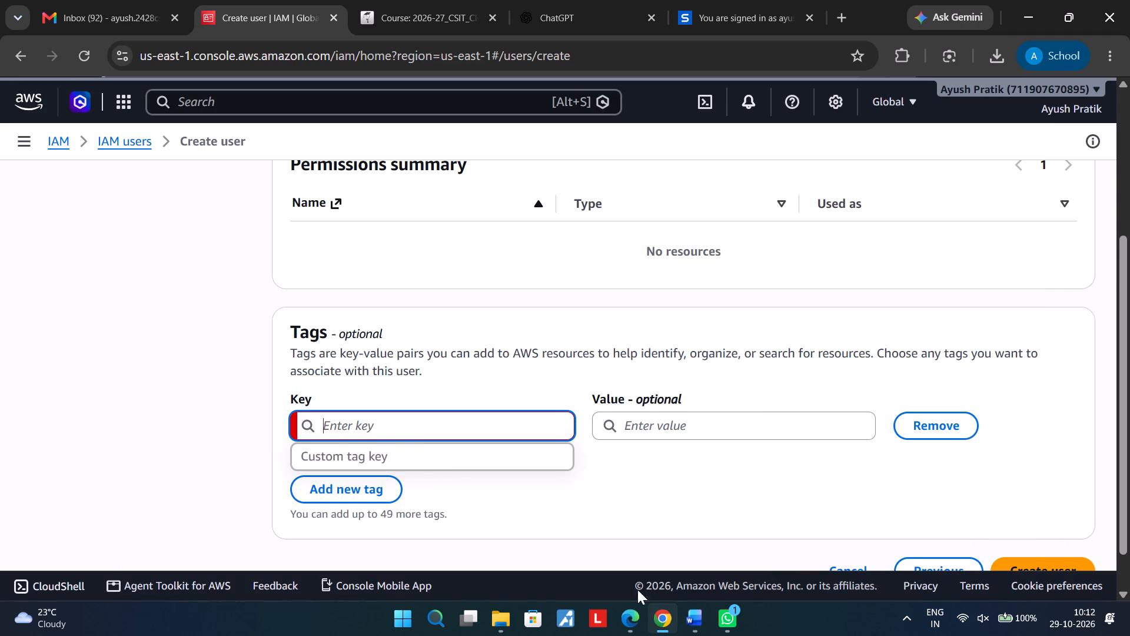
click(417, 428)
text(Department)
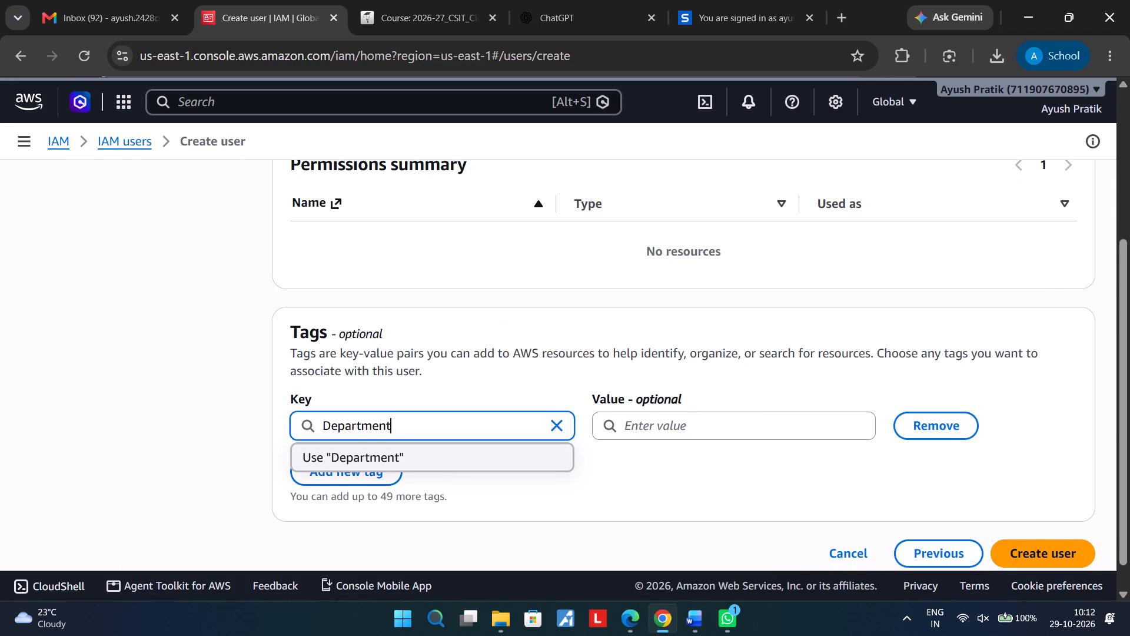
click(668, 428)
text(CSE)
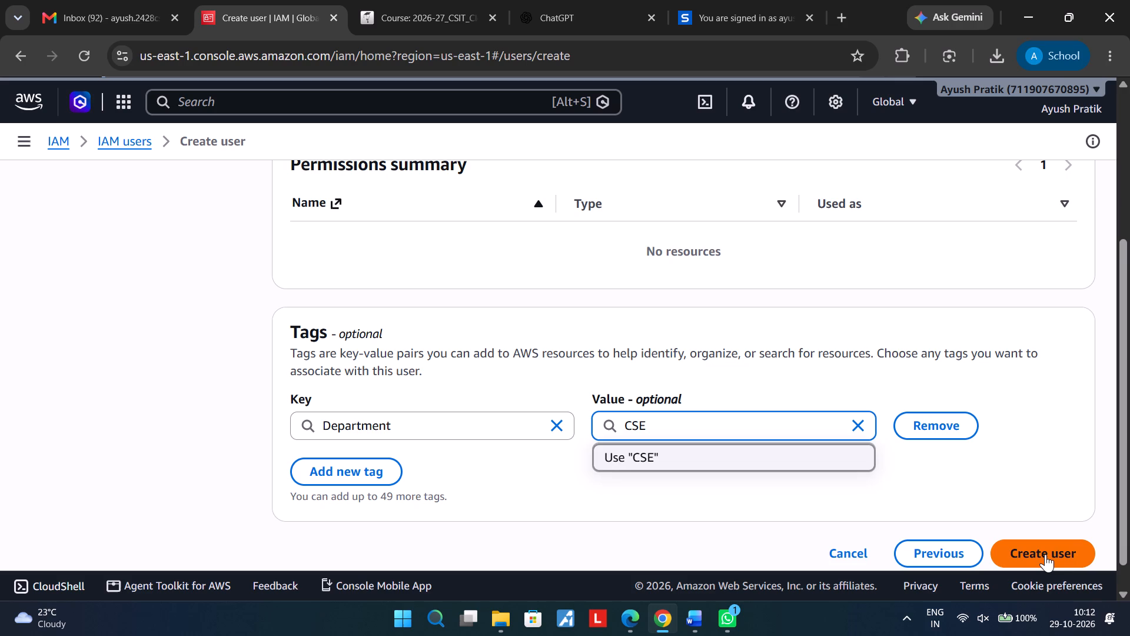
click(1045, 554)
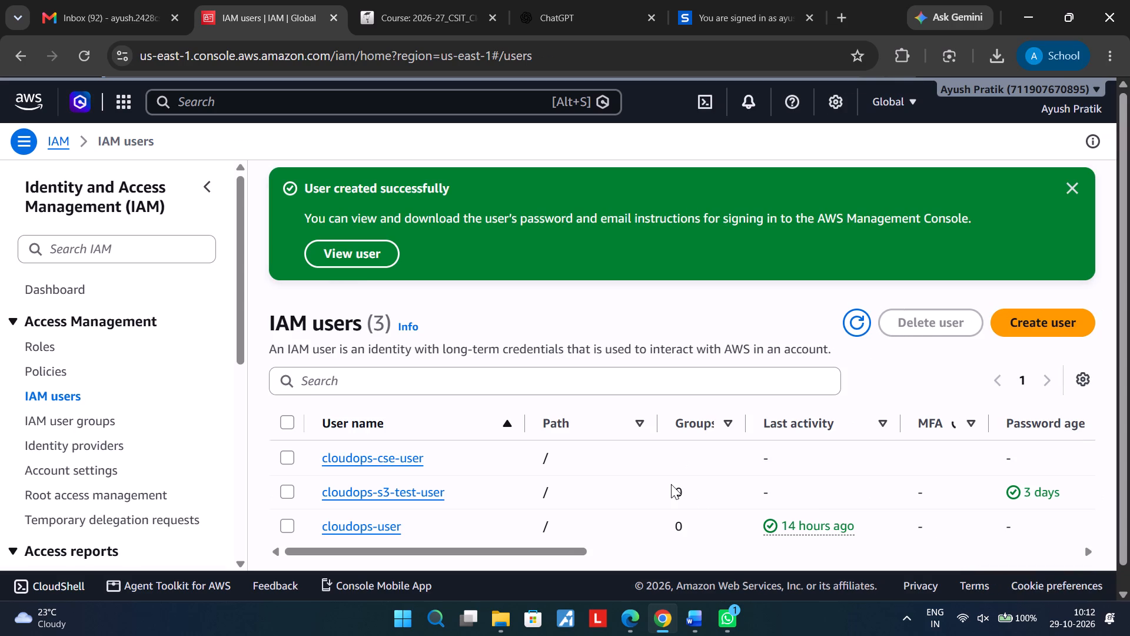
Start creating another IAM user from the users list.
scroll(671, 484, down, 1)
scroll(673, 484, up, 2)
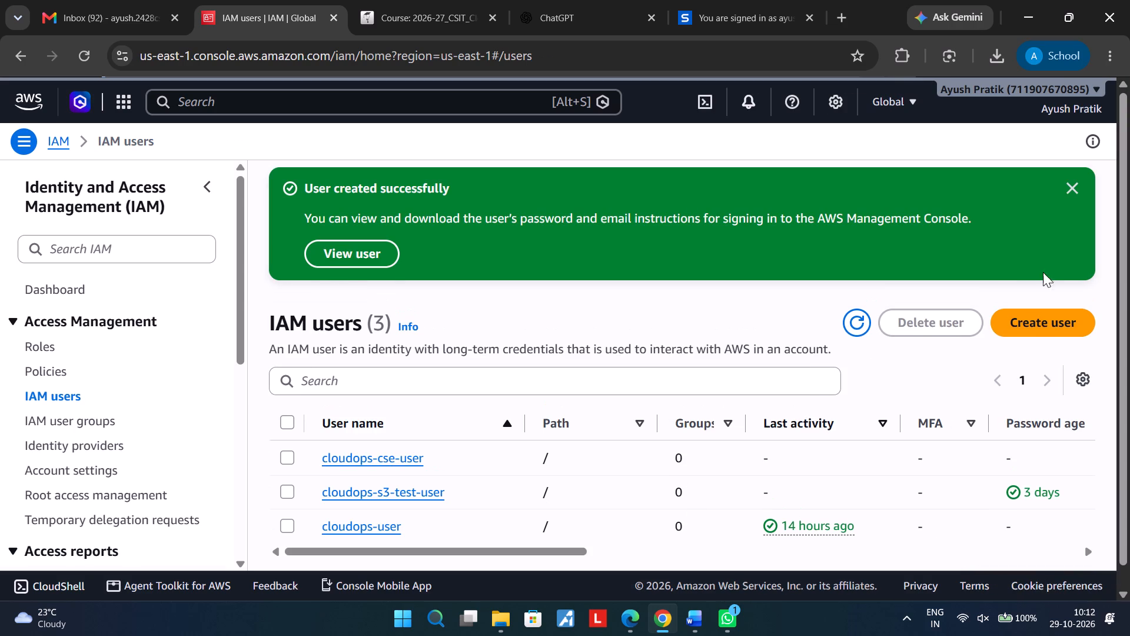
click(1022, 332)
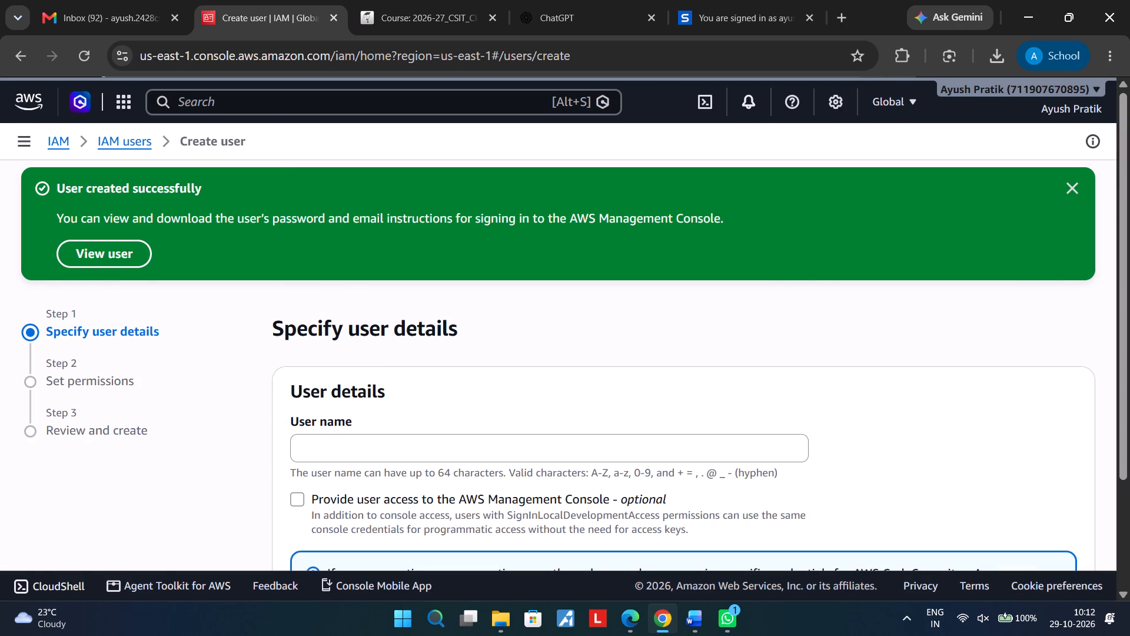
click(487, 450)
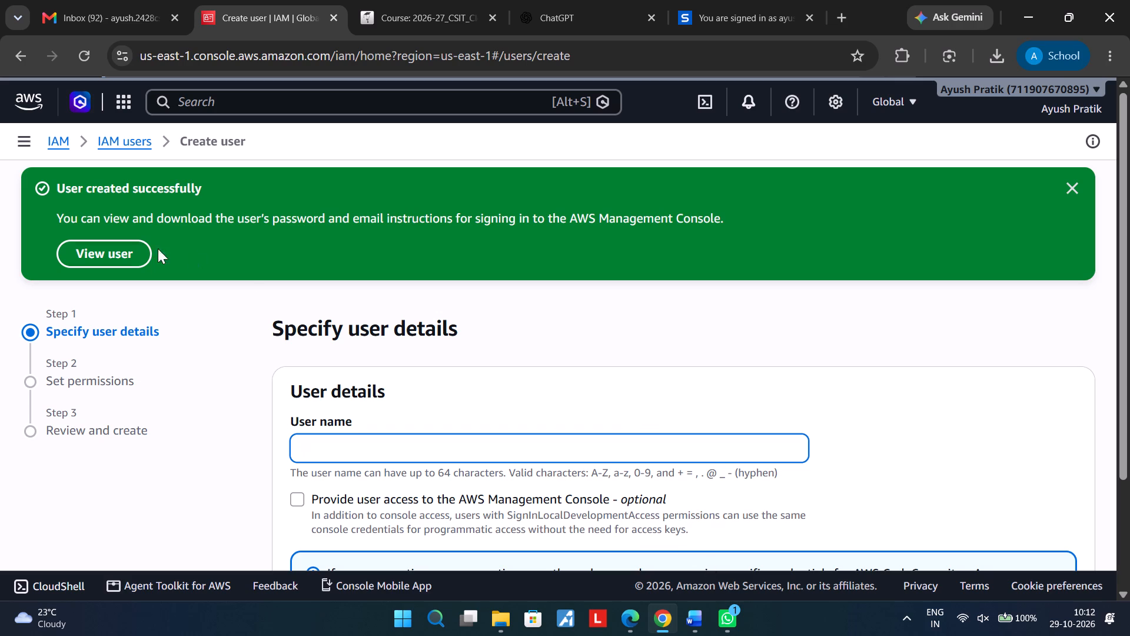
View the newly created cloudops-cse-user and examine its summary and permissions details.
click(137, 250)
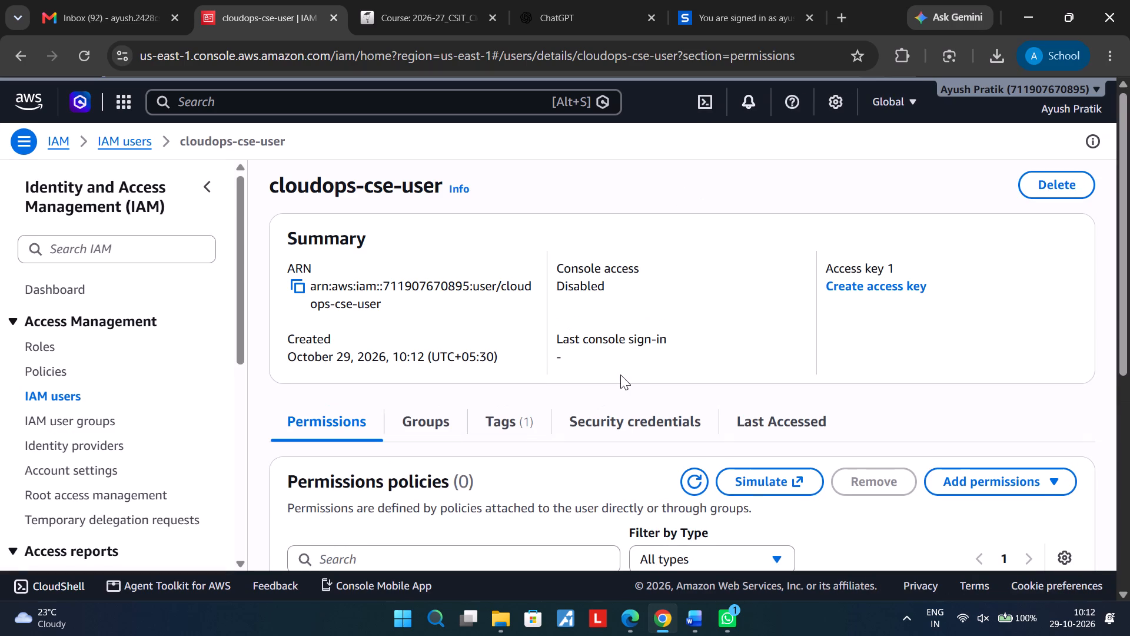
scroll(620, 375, down, 3)
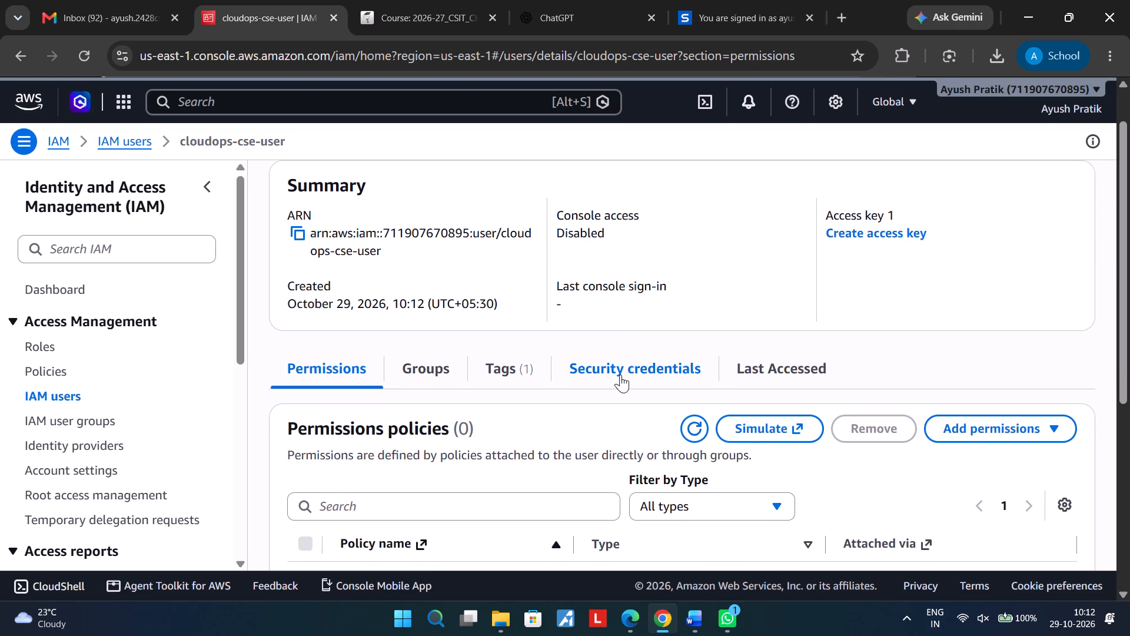
scroll(620, 375, down, 4)
scroll(620, 375, up, 3)
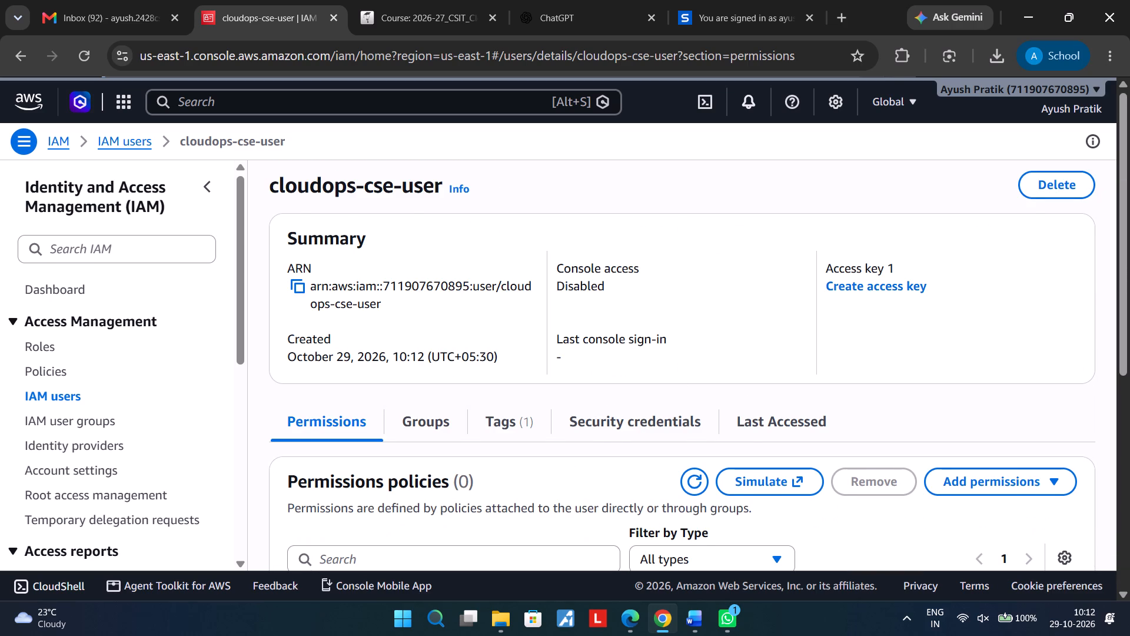
Return to the user creation form, switch to Word and copy the user name cloudops-ece-user from Part C.
click(28, 63)
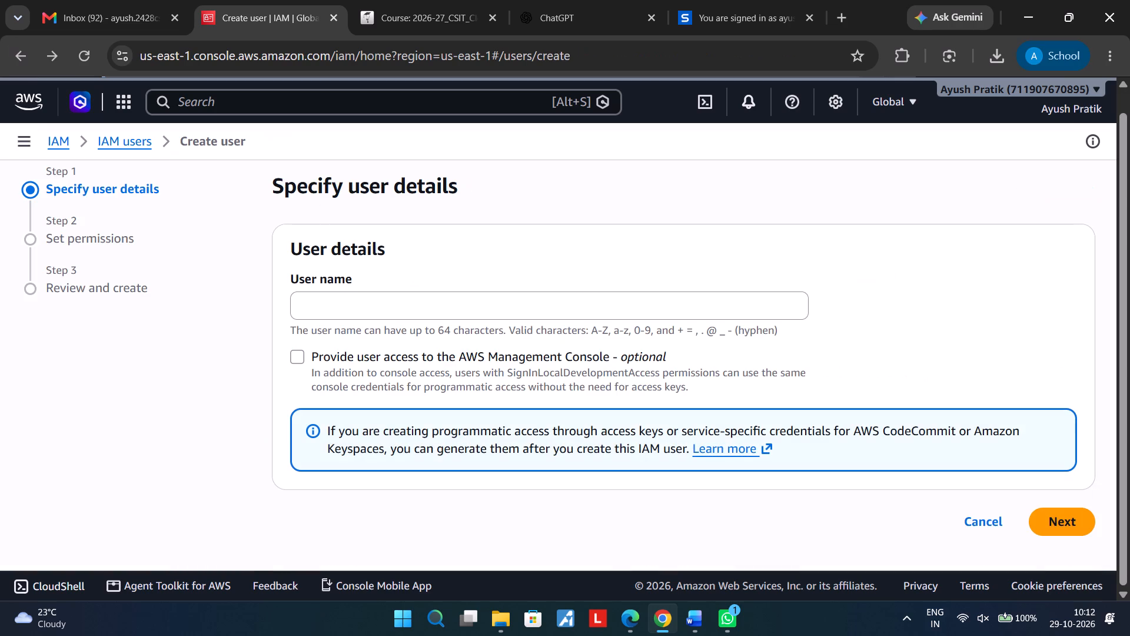
click(405, 320)
click(404, 318)
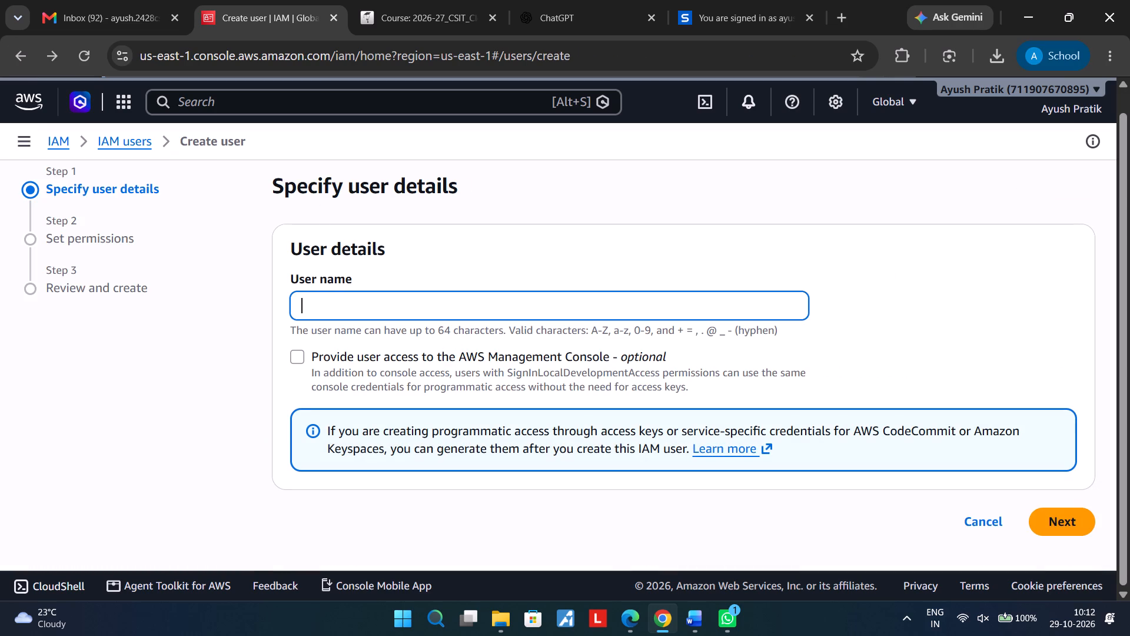
click(689, 614)
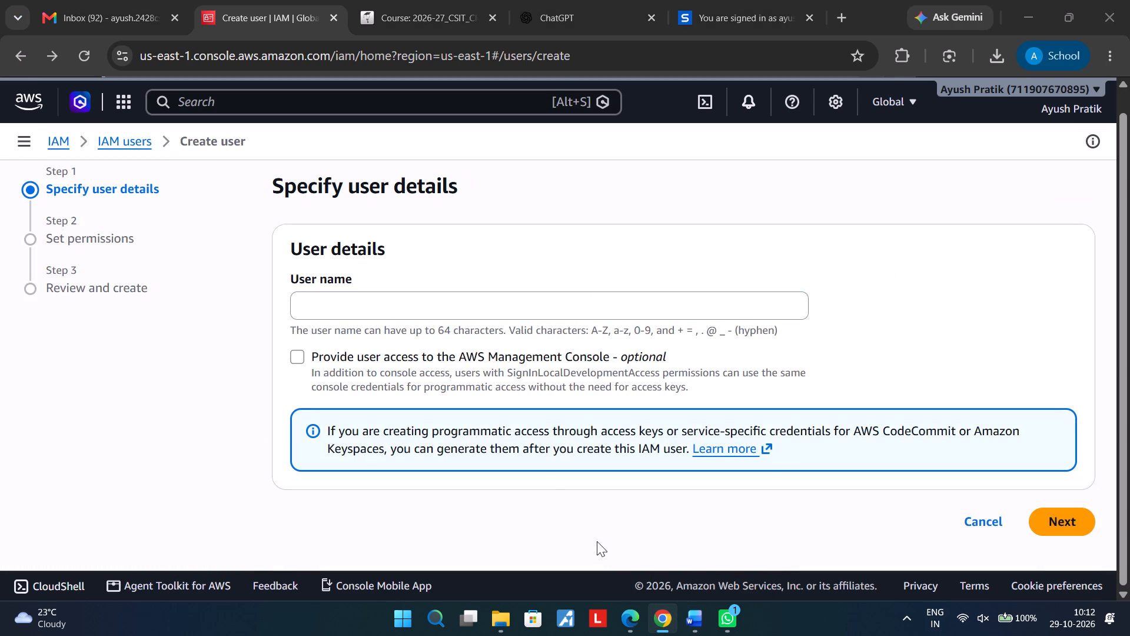
click(700, 615)
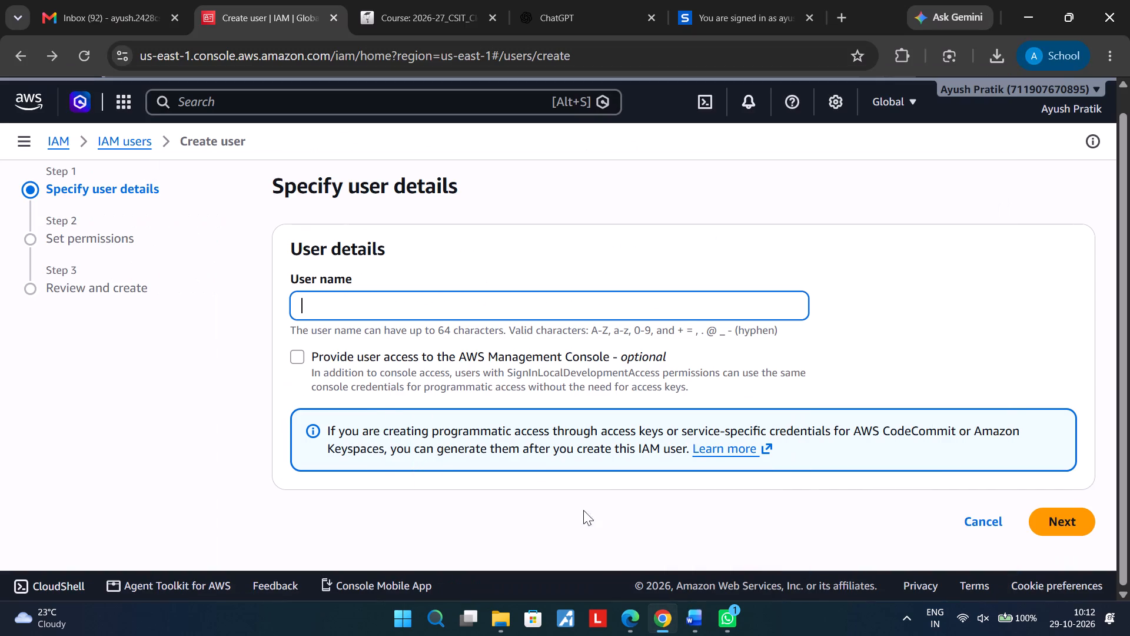
click(705, 628)
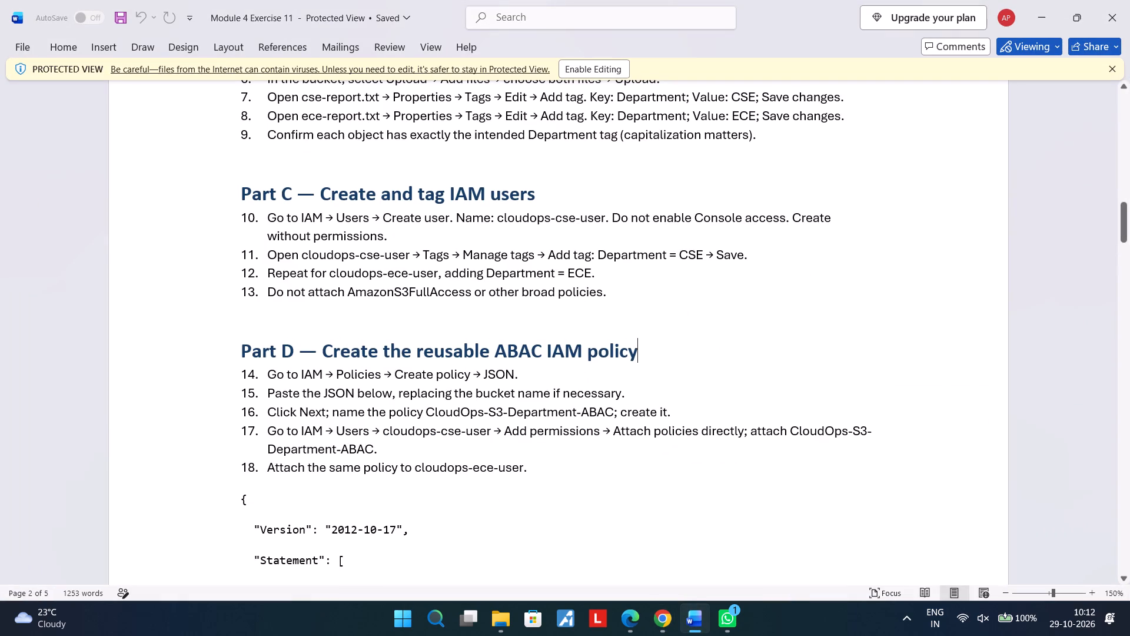
drag(437, 274, 332, 281)
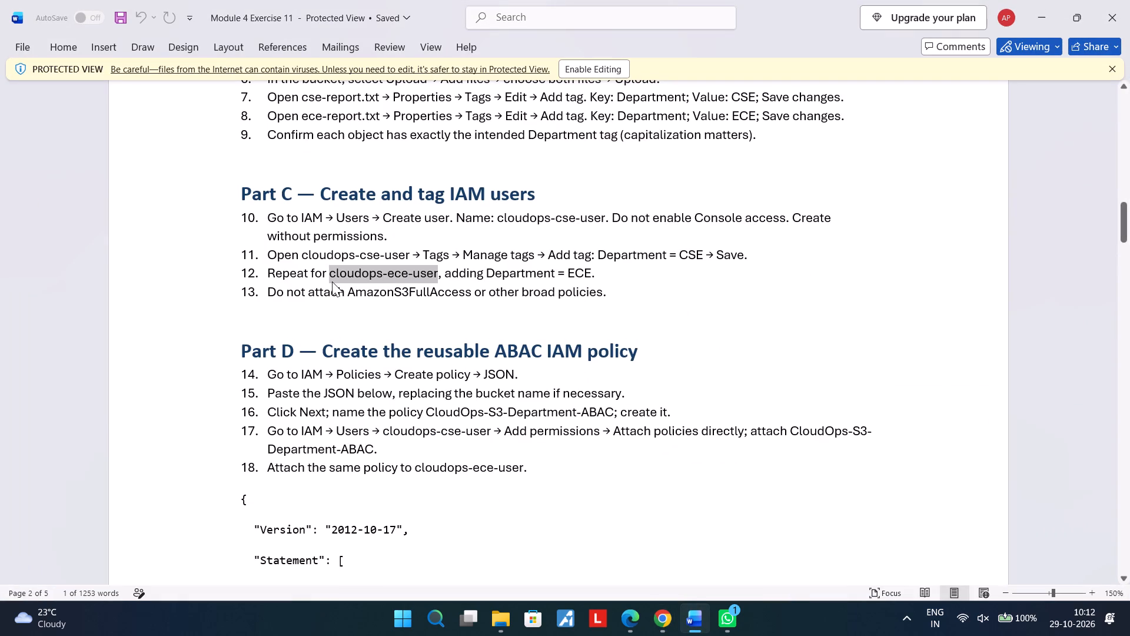
key(ctrl+c)
In Chrome, name the new user cloudops-ece-user without console access, choose direct policy attachment with none selected, and proceed to review.
double_click(441, 309)
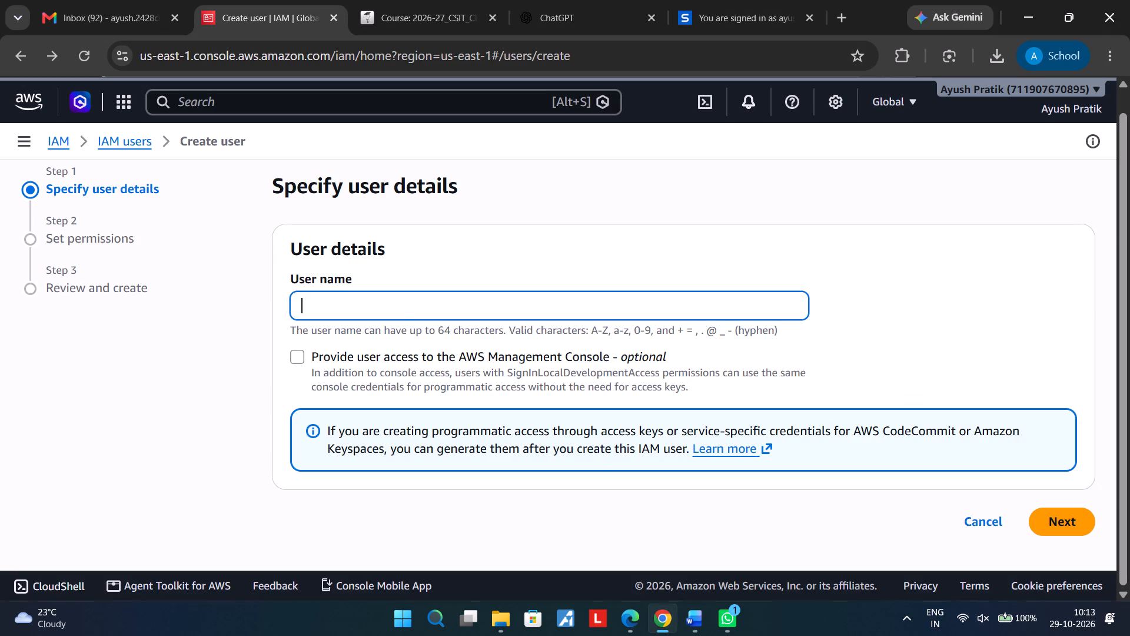
key(ctrl+v)
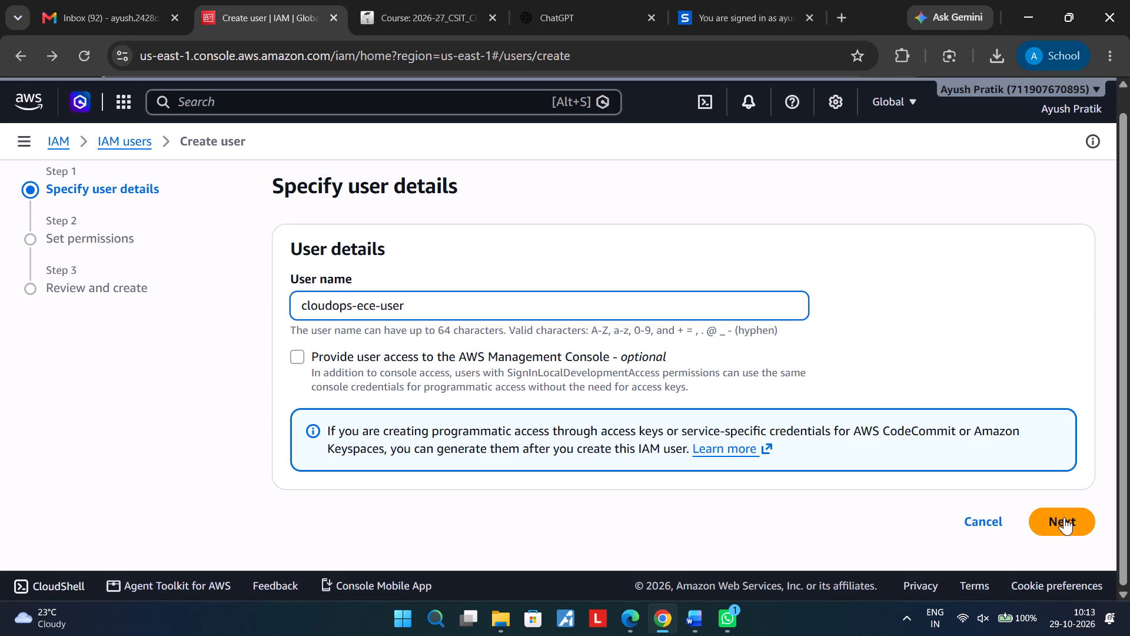
click(1064, 517)
scroll(642, 496, down, 1)
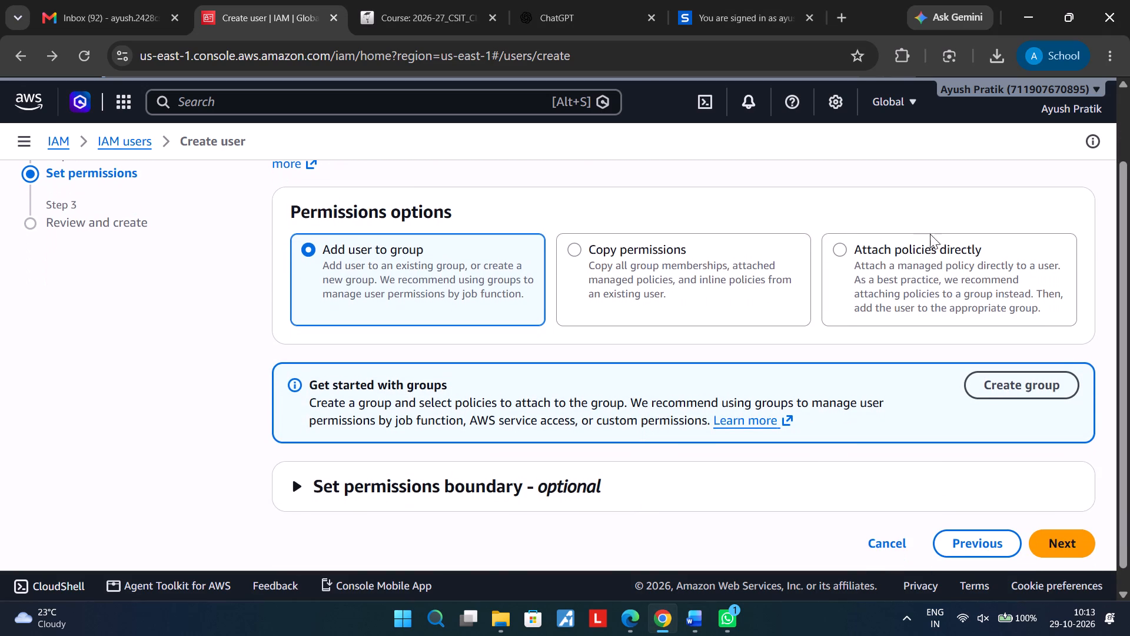
click(929, 245)
scroll(929, 245, down, 9)
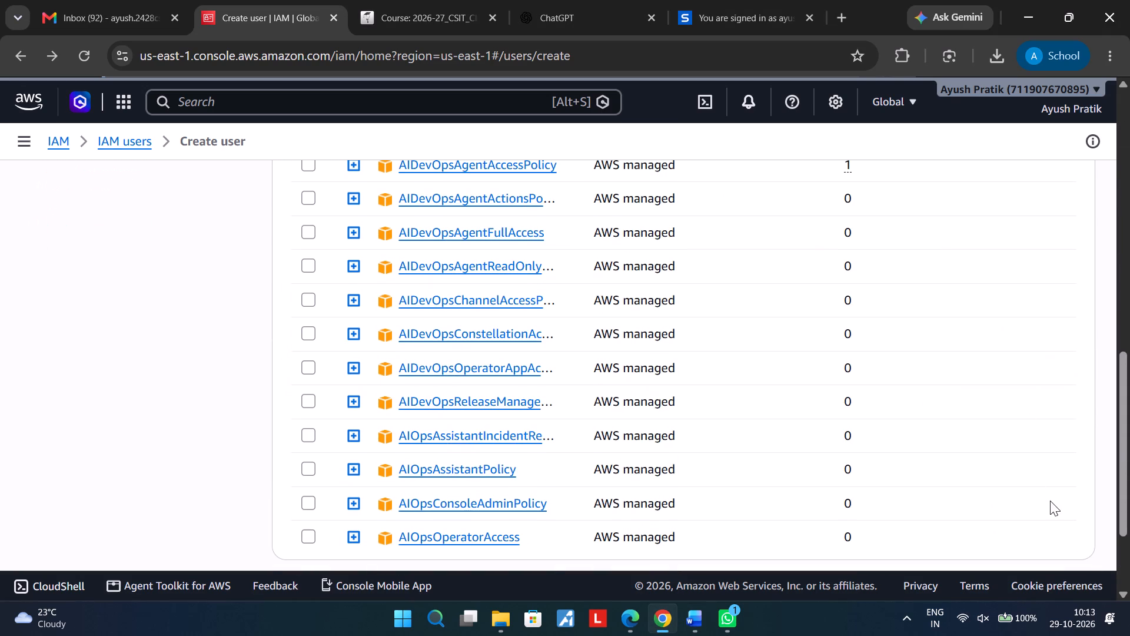
drag(1053, 503, 1062, 525)
click(1062, 525)
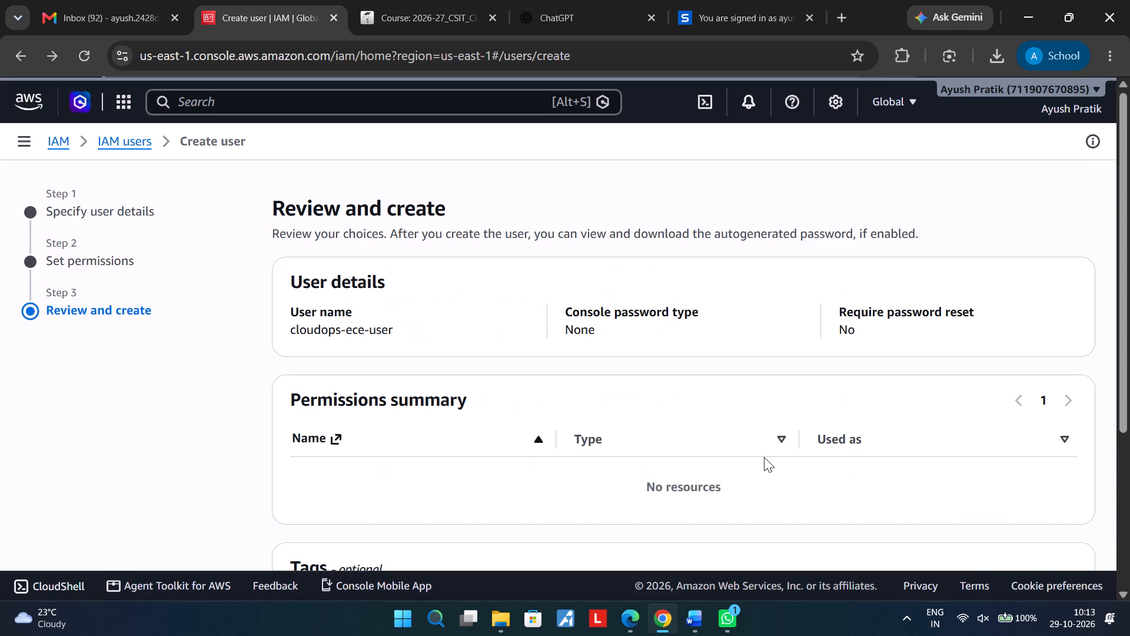
Add the tag Department = ECE to cloudops-ece-user and create the user.
scroll(764, 457, down, 4)
click(375, 450)
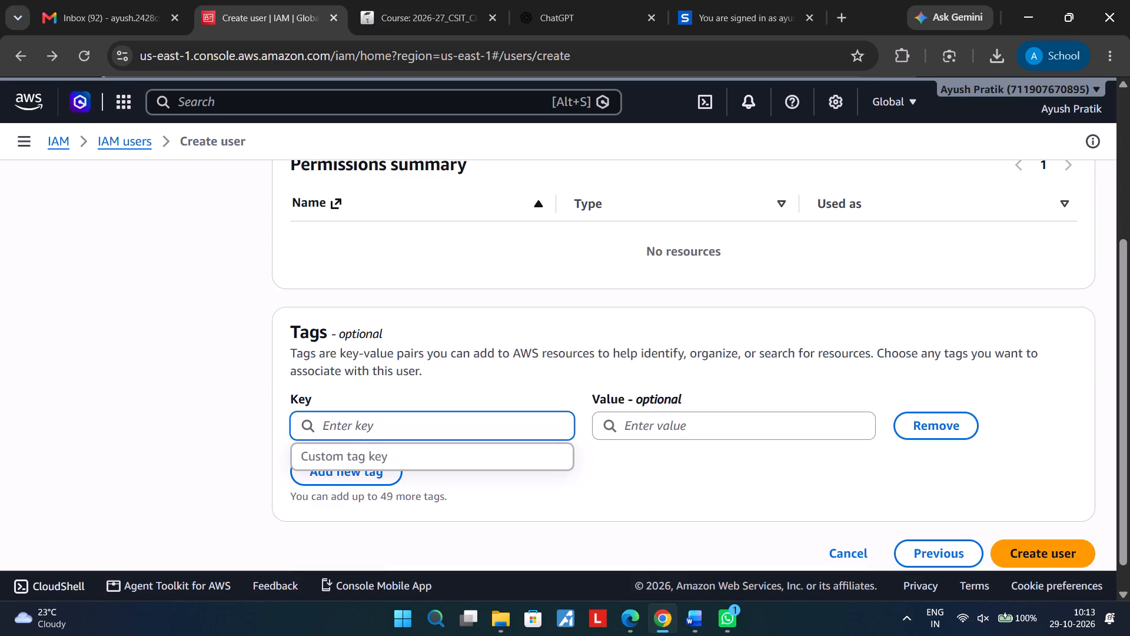
click(383, 425)
text(Department)
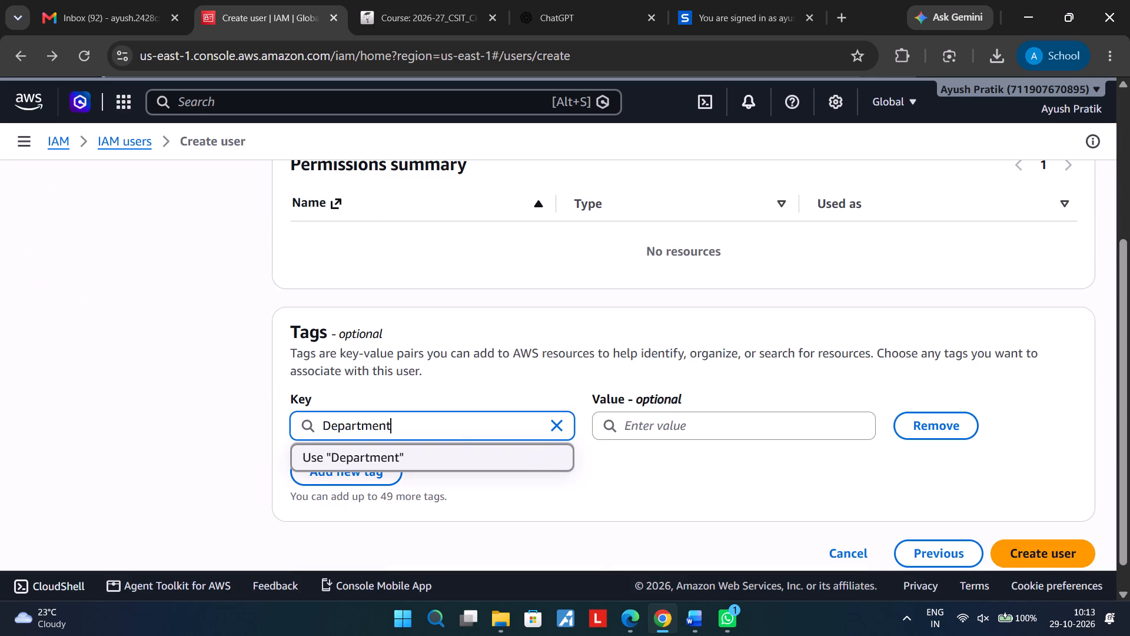
click(672, 432)
text(ECE)
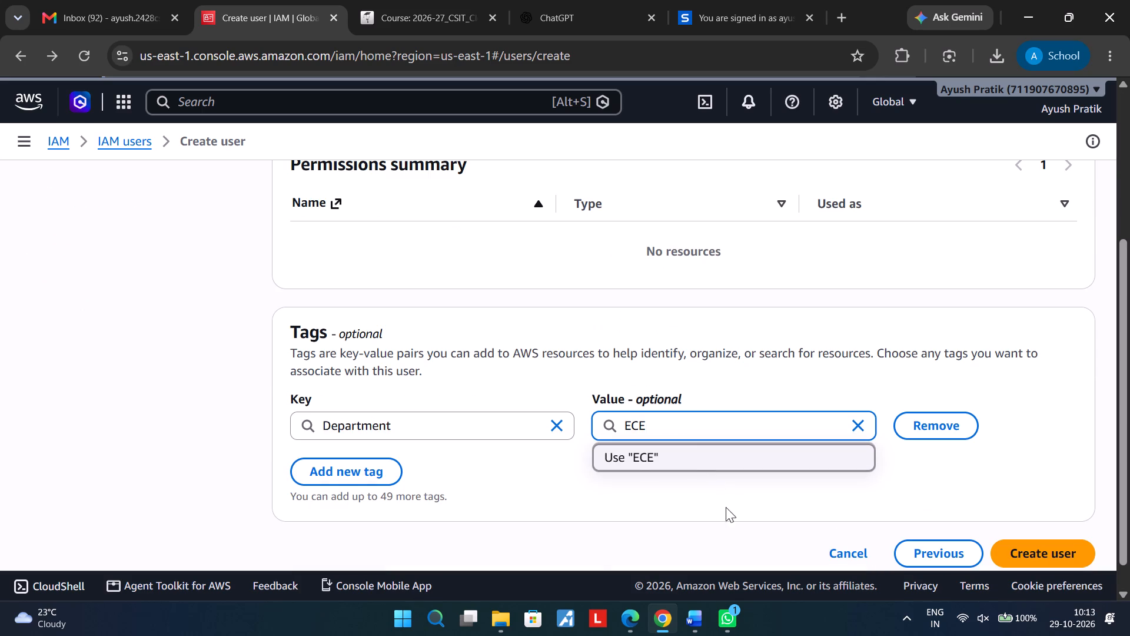
click(726, 513)
click(1038, 556)
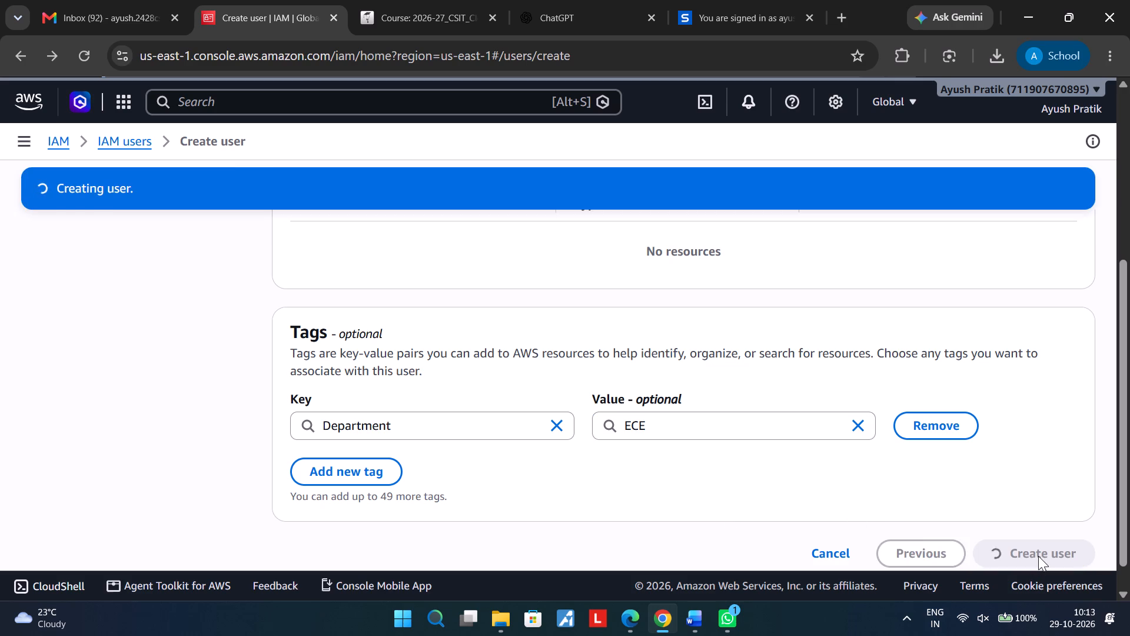
Look over the IAM users list, switch to Word and read the Part D instructions for the reusable ABAC policy.
scroll(786, 478, down, 2)
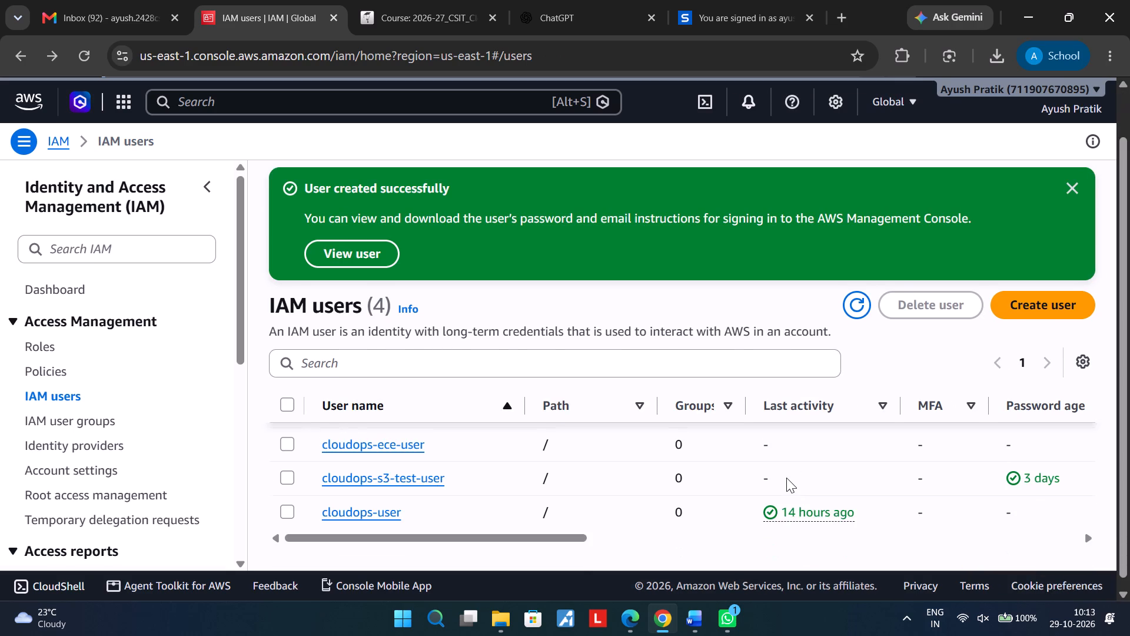
scroll(786, 478, up, 2)
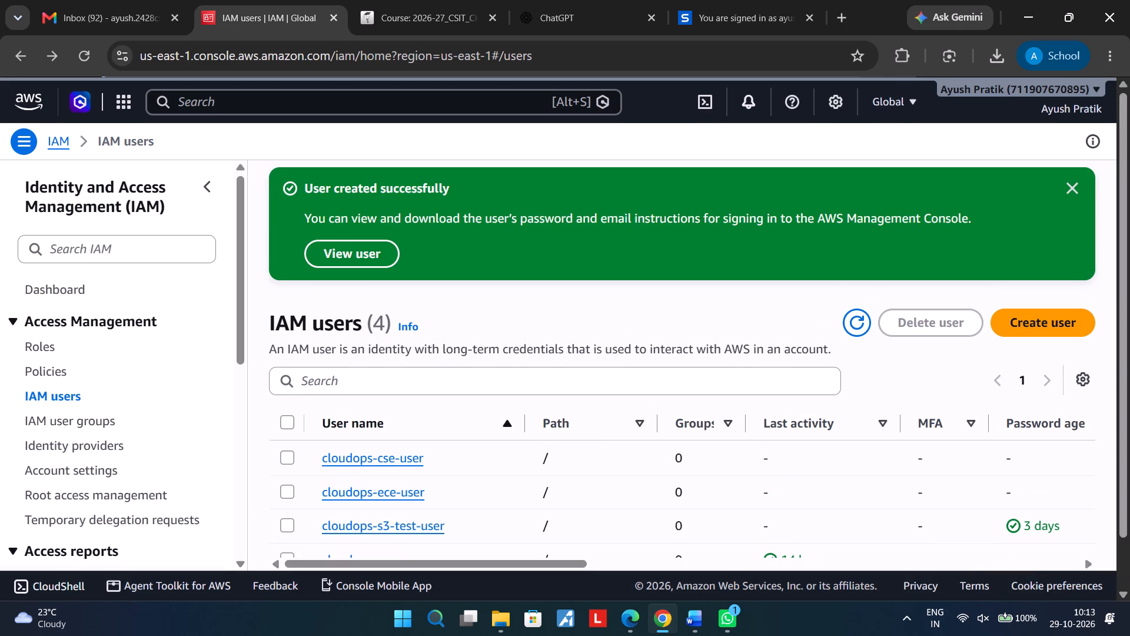
click(692, 634)
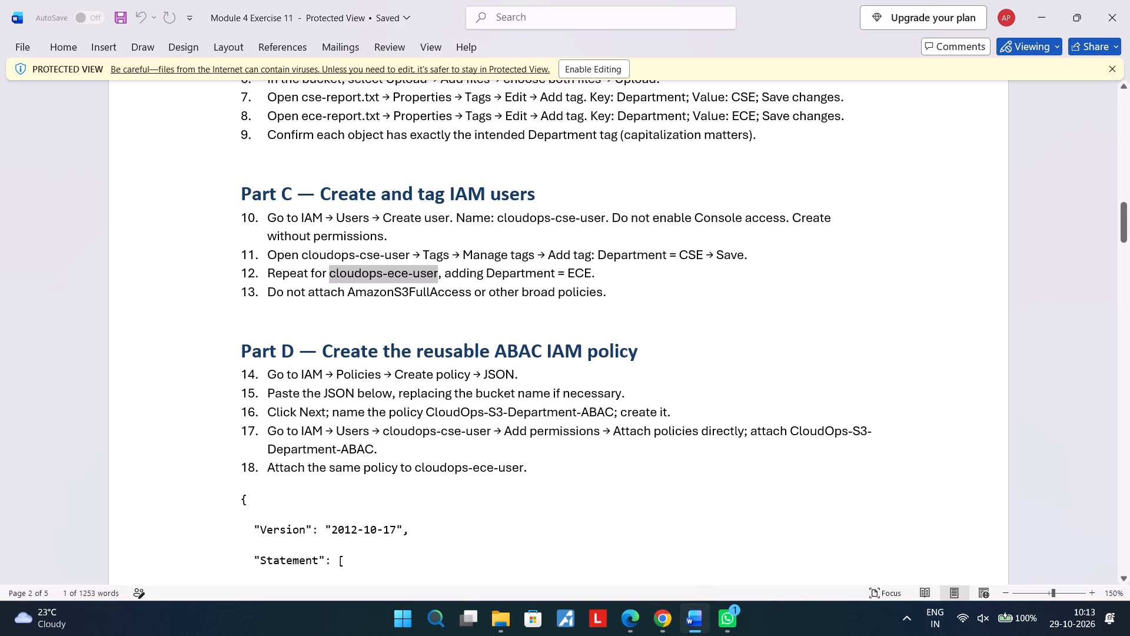
click(597, 465)
scroll(597, 465, down, 1)
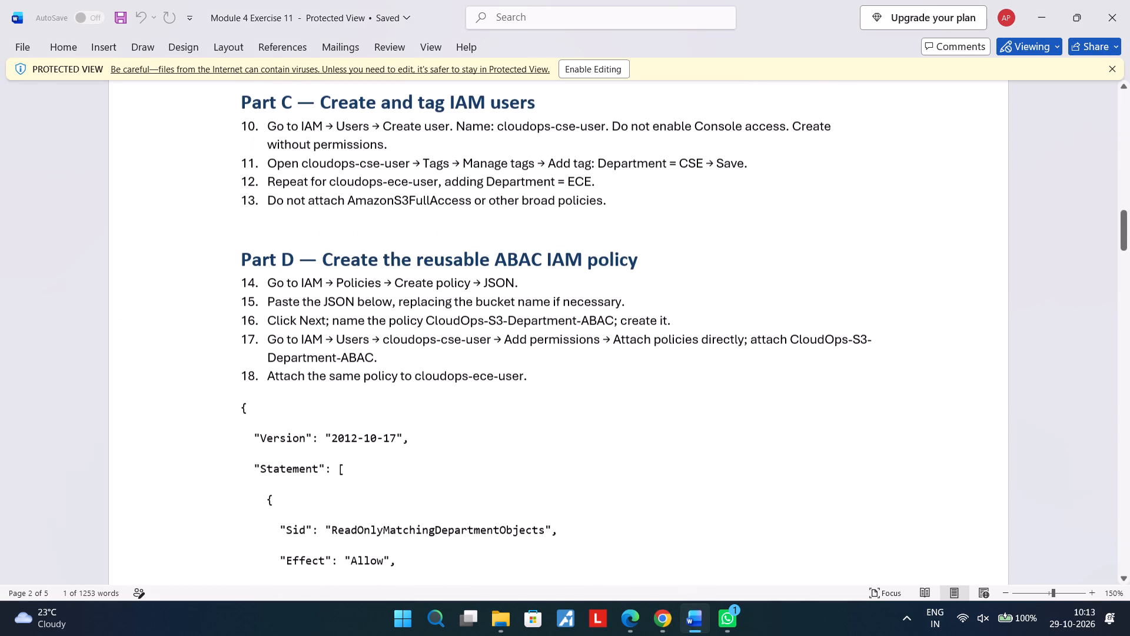
scroll(597, 465, down, 4)
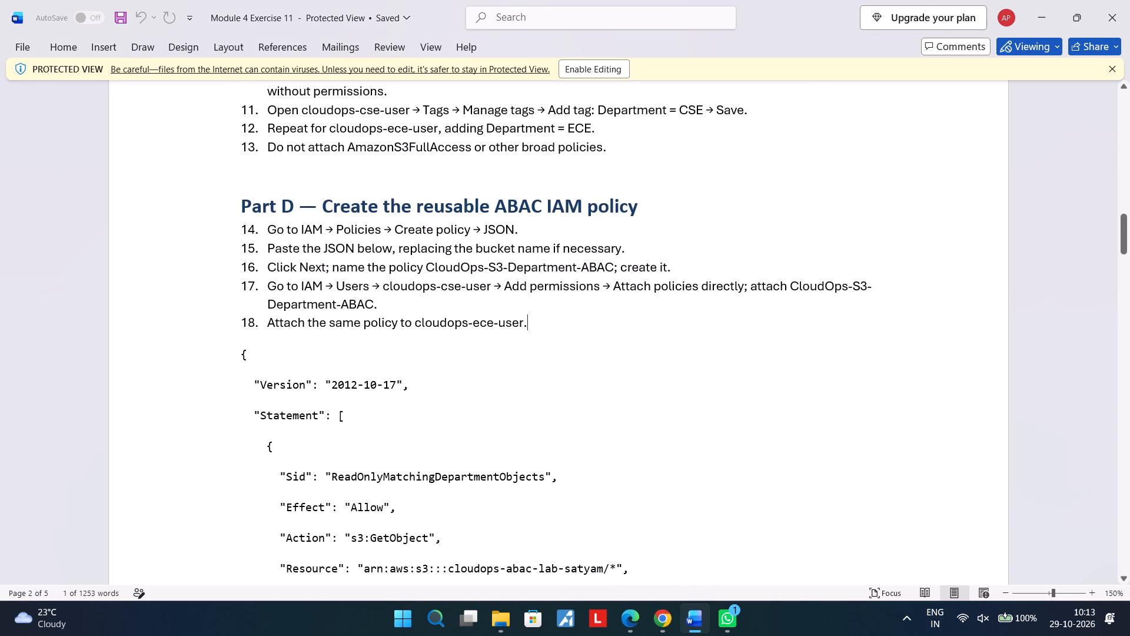
scroll(597, 465, down, 2)
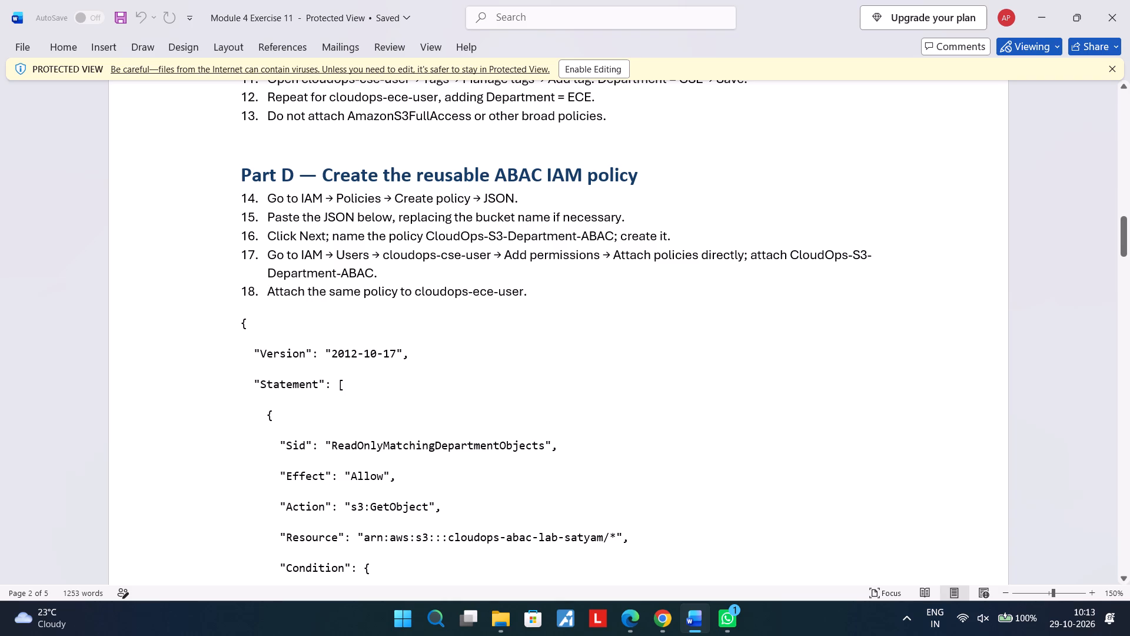
scroll(683, 482, down, 2)
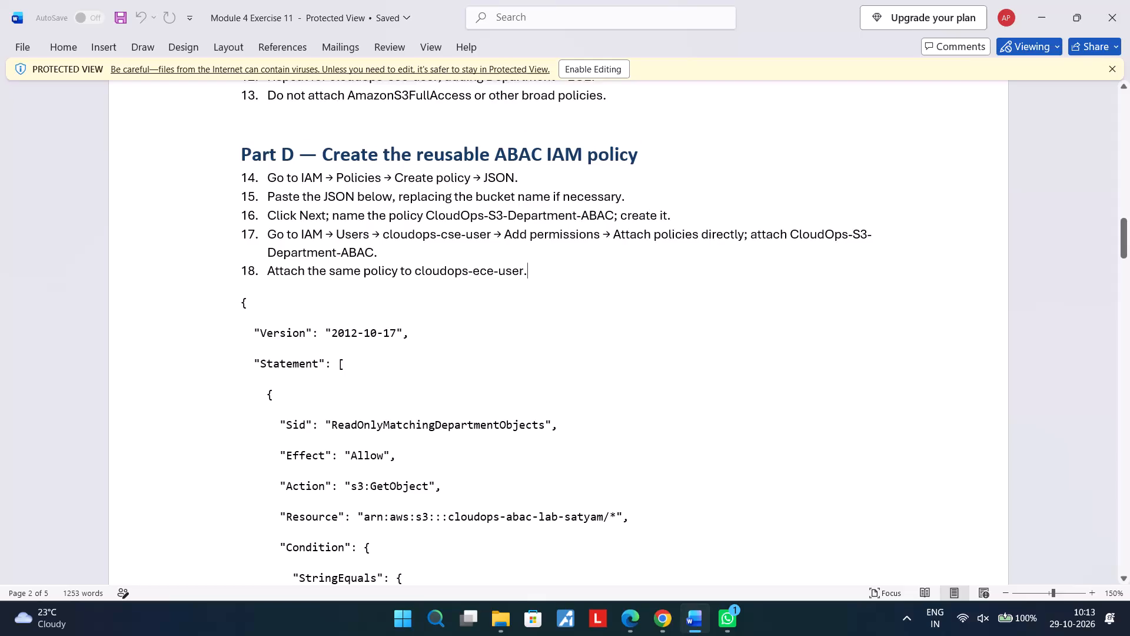
scroll(683, 482, down, 3)
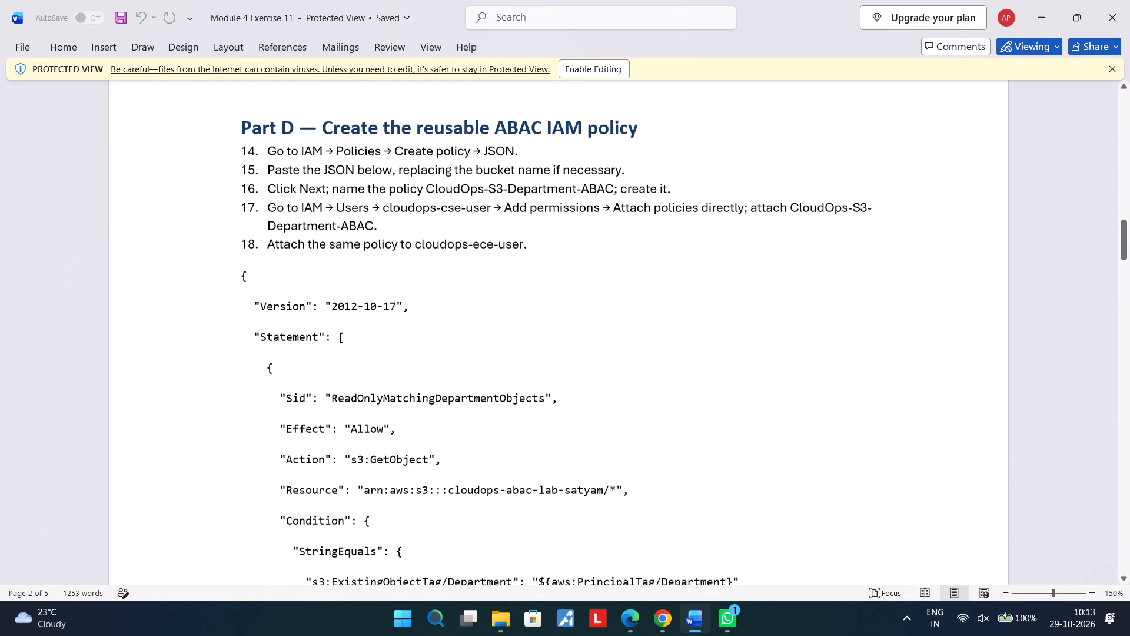
scroll(683, 482, down, 1)
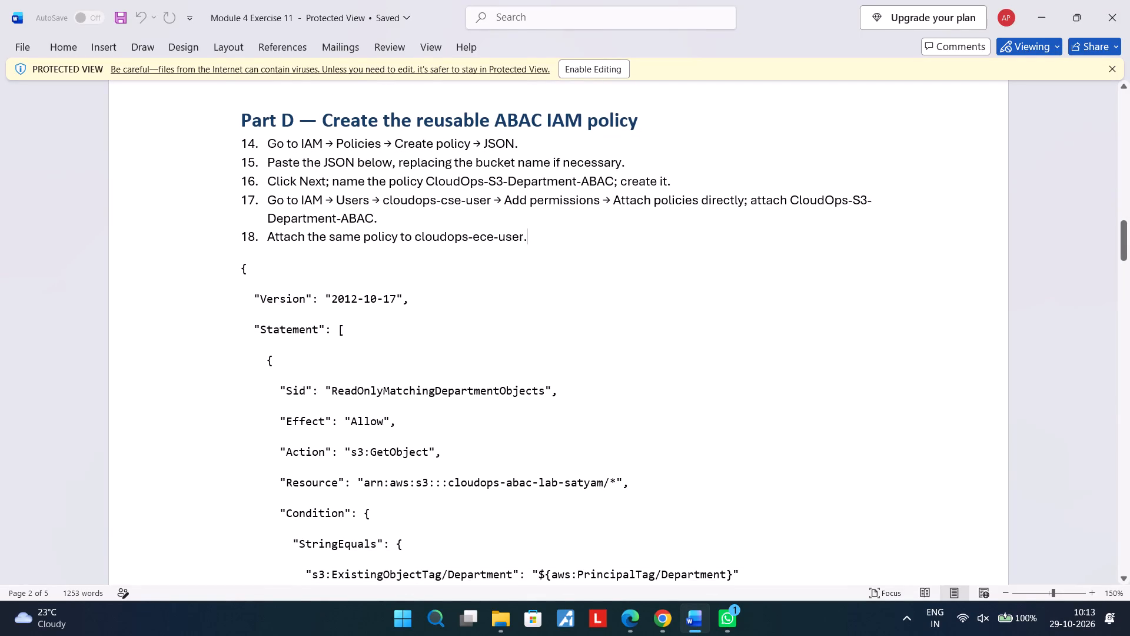
Return to Chrome, start a new IAM policy and switch its policy editor to JSON.
click(663, 619)
click(62, 375)
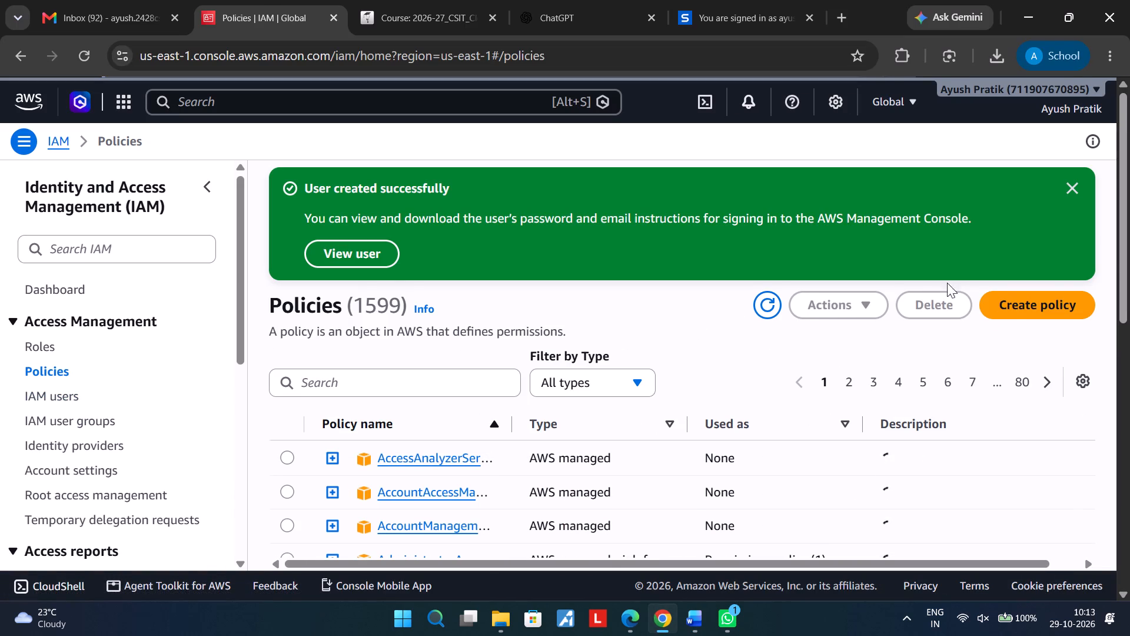
click(1010, 299)
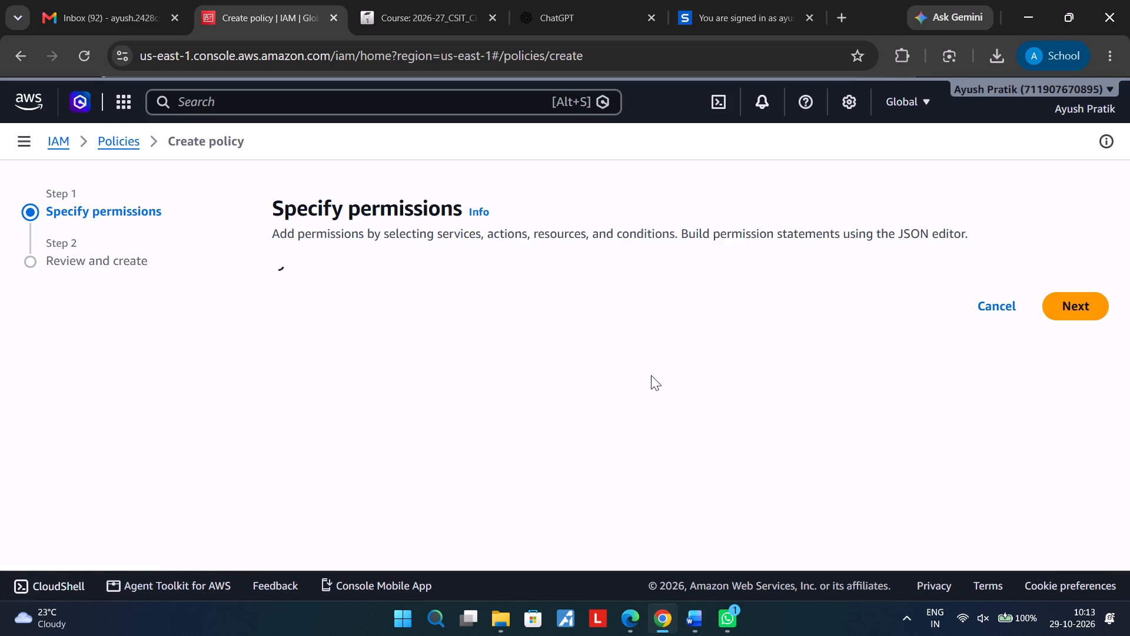
click(888, 275)
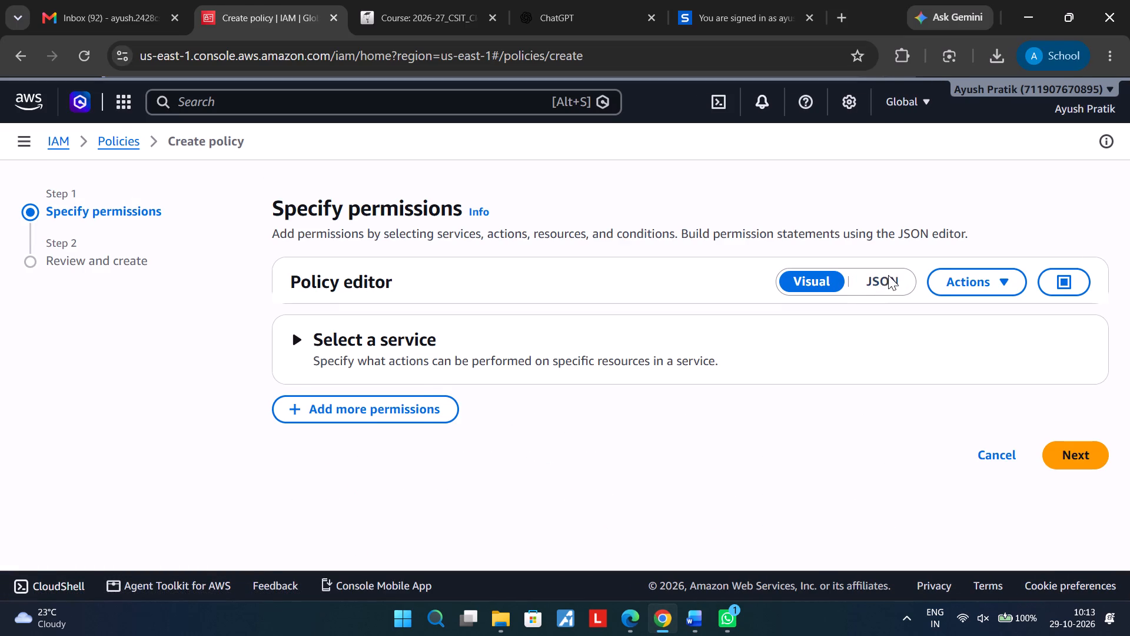
Switch to Word and copy the complete ABAC policy JSON from Part D, from the opening to the closing brace.
click(691, 620)
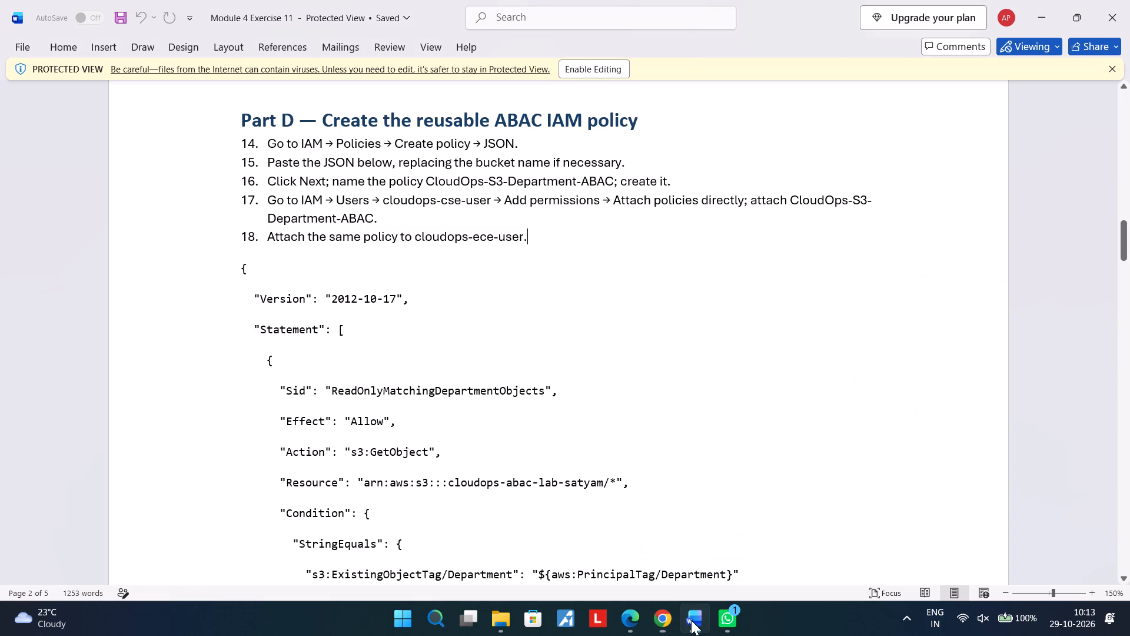
scroll(587, 496, down, 2)
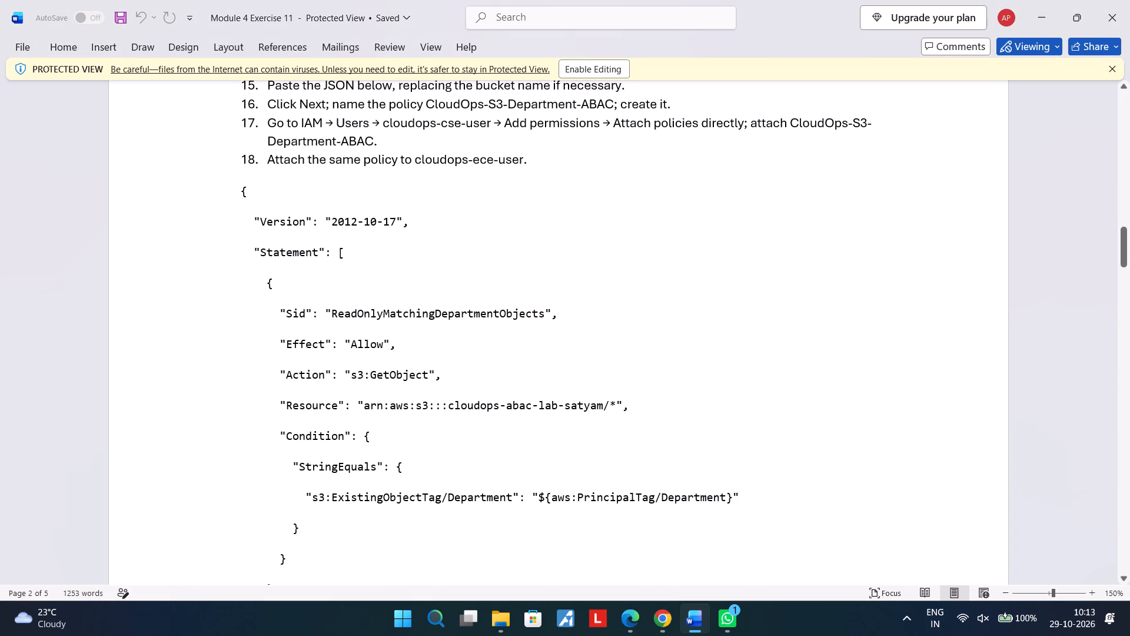
scroll(587, 496, down, 1)
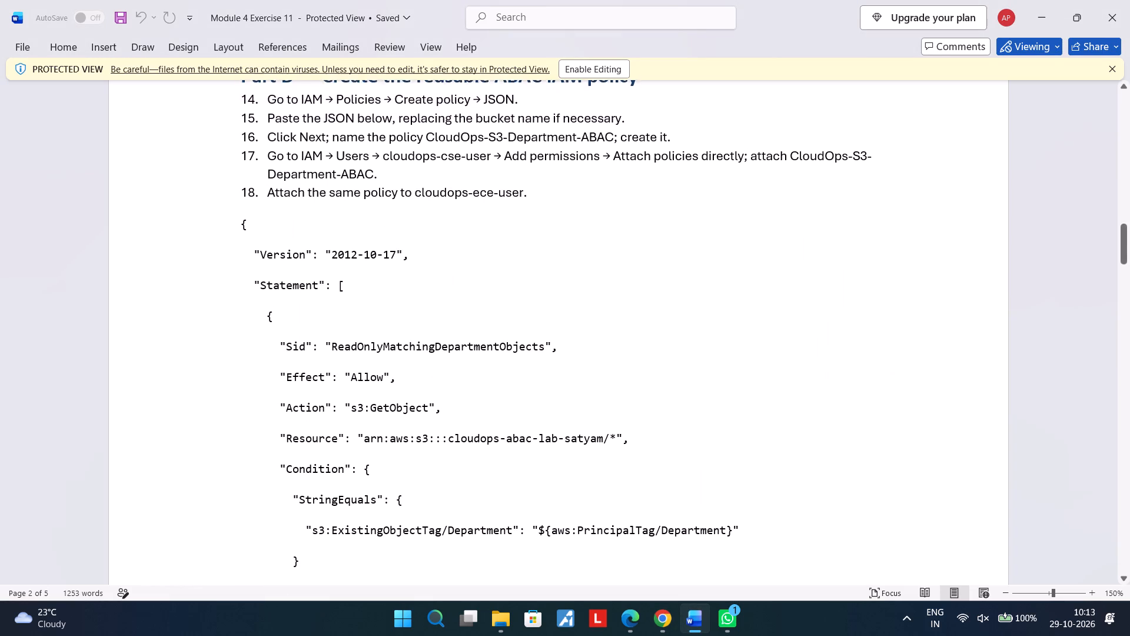
scroll(587, 496, down, 1)
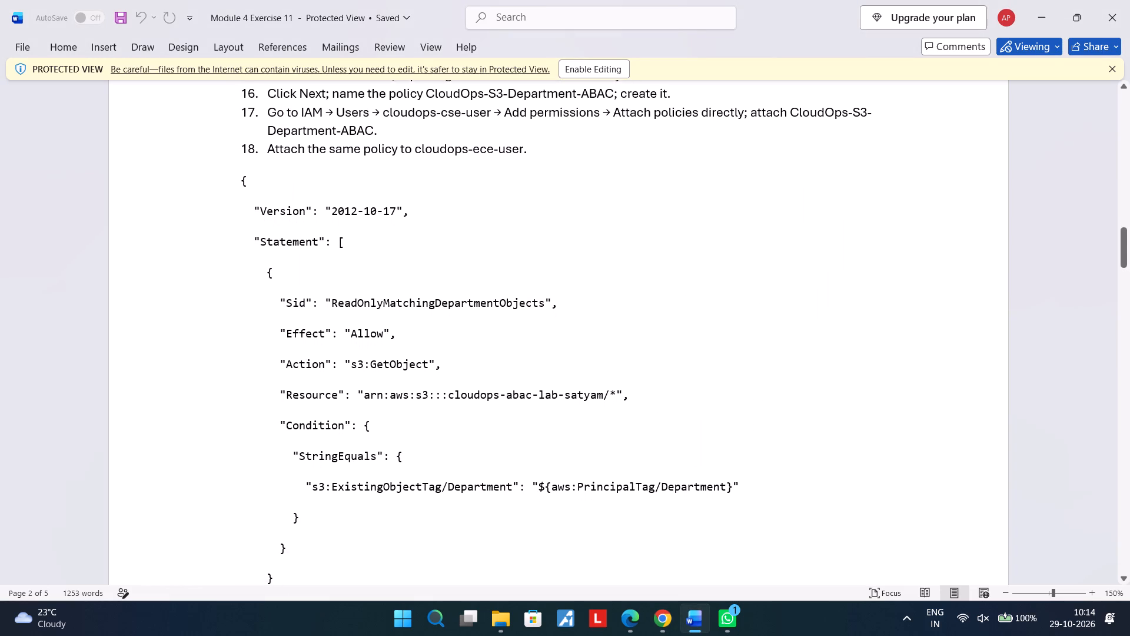
scroll(587, 496, down, 3)
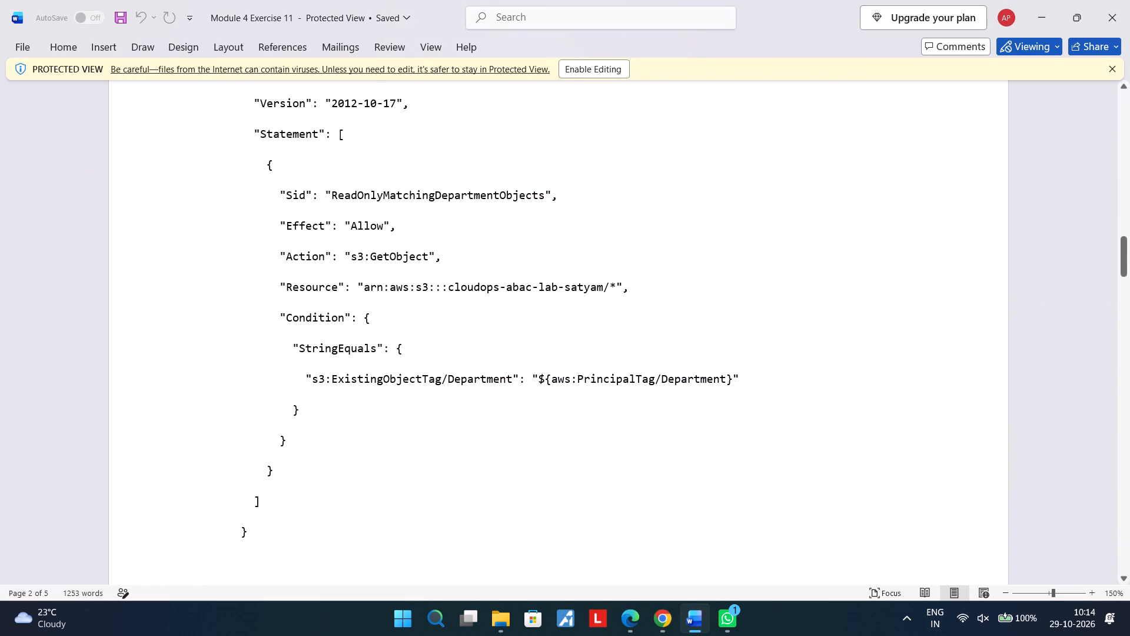
scroll(587, 496, down, 1)
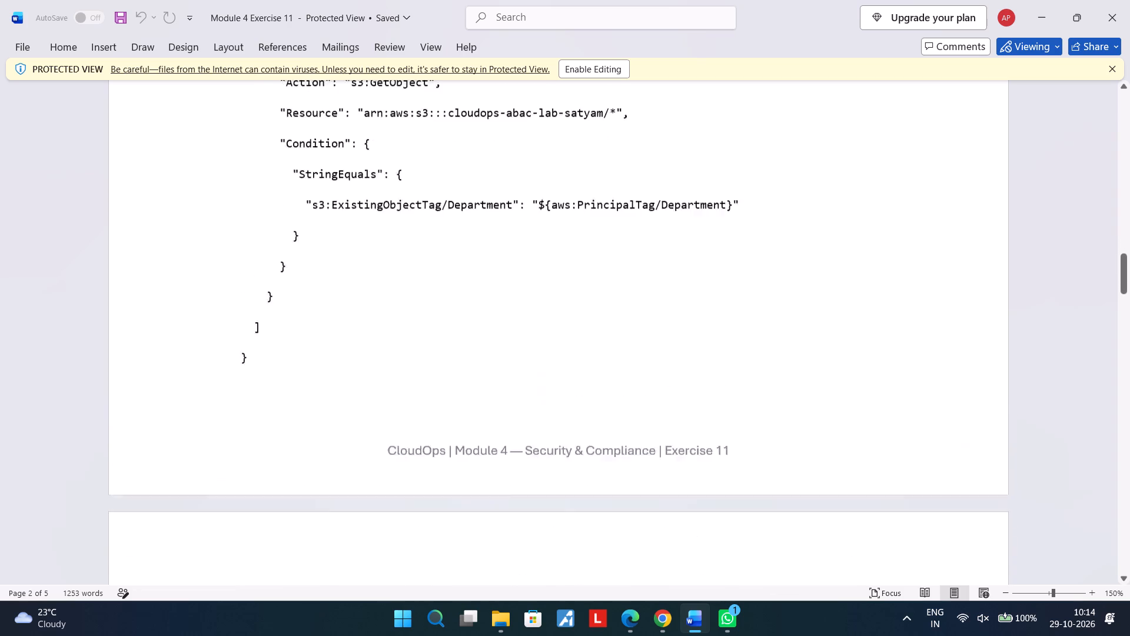
scroll(587, 496, down, 1)
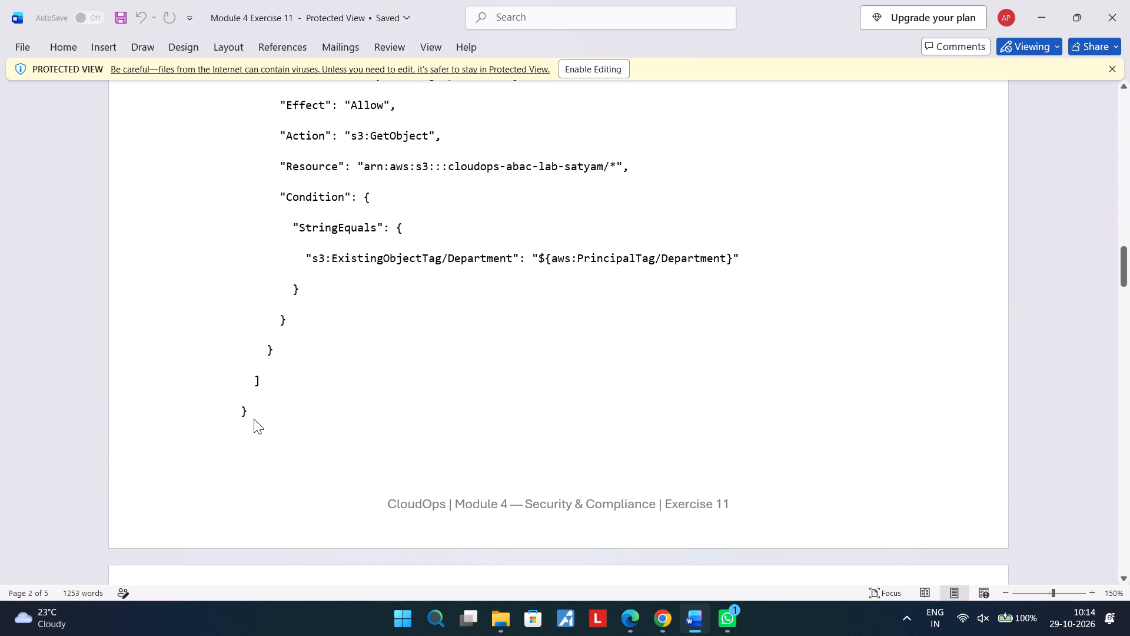
drag(250, 412, 209, 264)
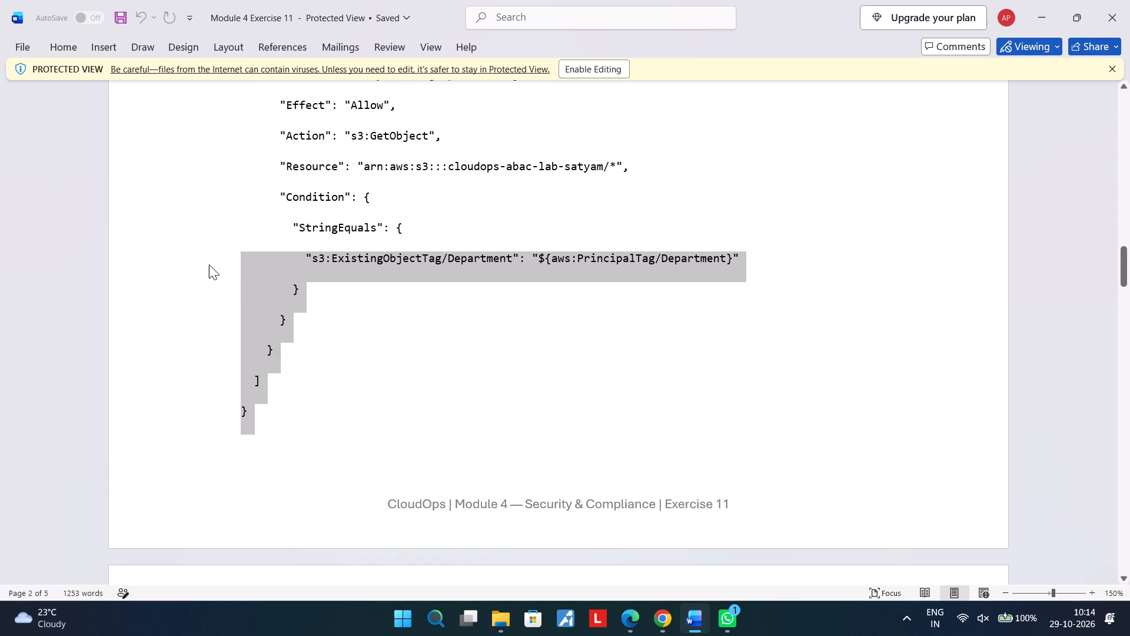
drag(209, 264, 195, 67)
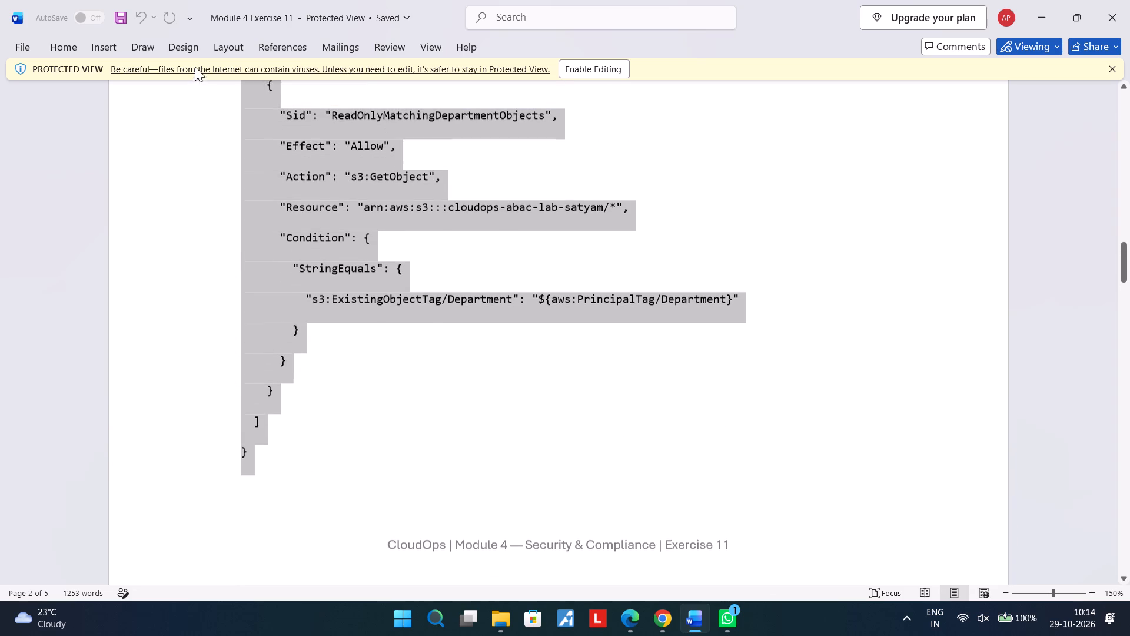
drag(195, 67, 228, 264)
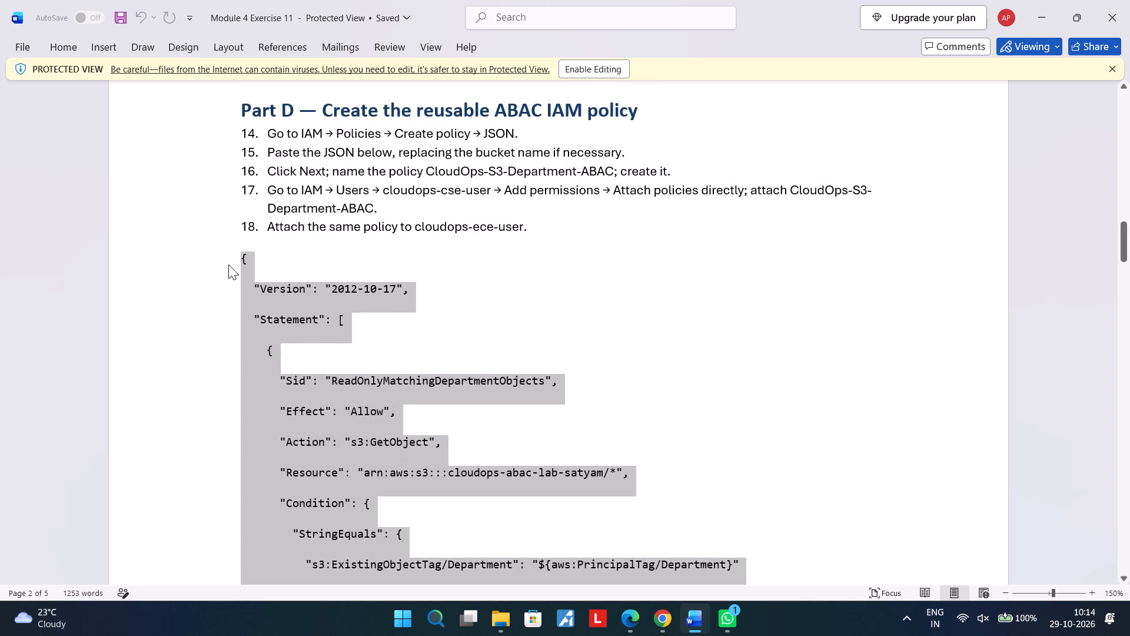
drag(228, 264, 228, 261)
key(ctrl+c)
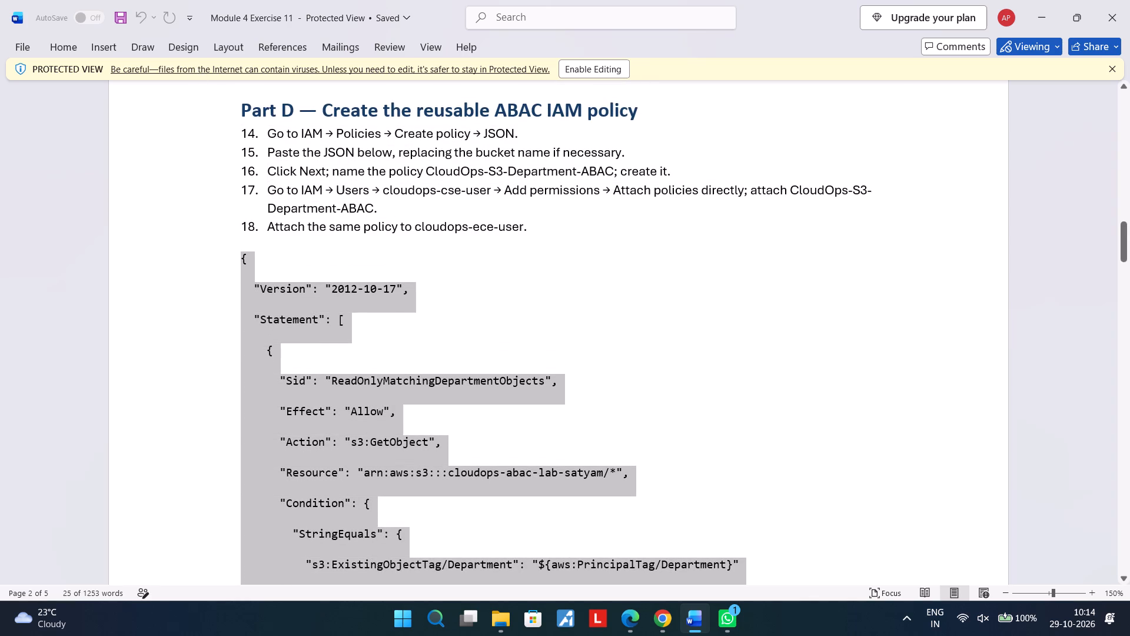
Go back to Chrome and replace the default statement in the policy editor with the copied ABAC policy JSON.
scroll(668, 238, up, 4)
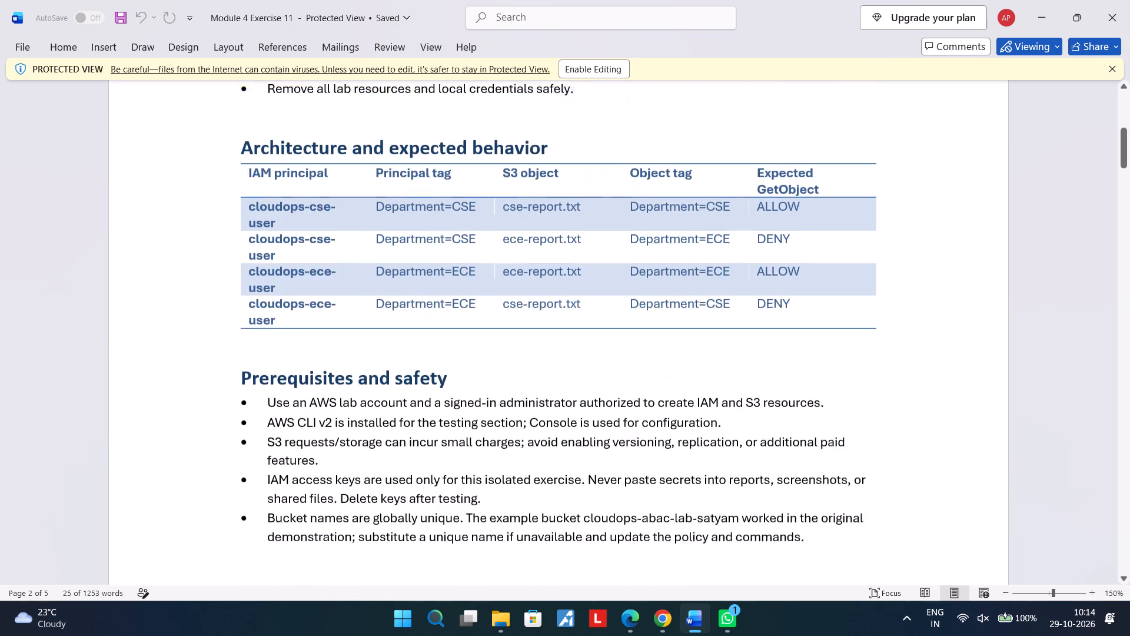
scroll(668, 238, up, 2)
scroll(668, 238, down, 5)
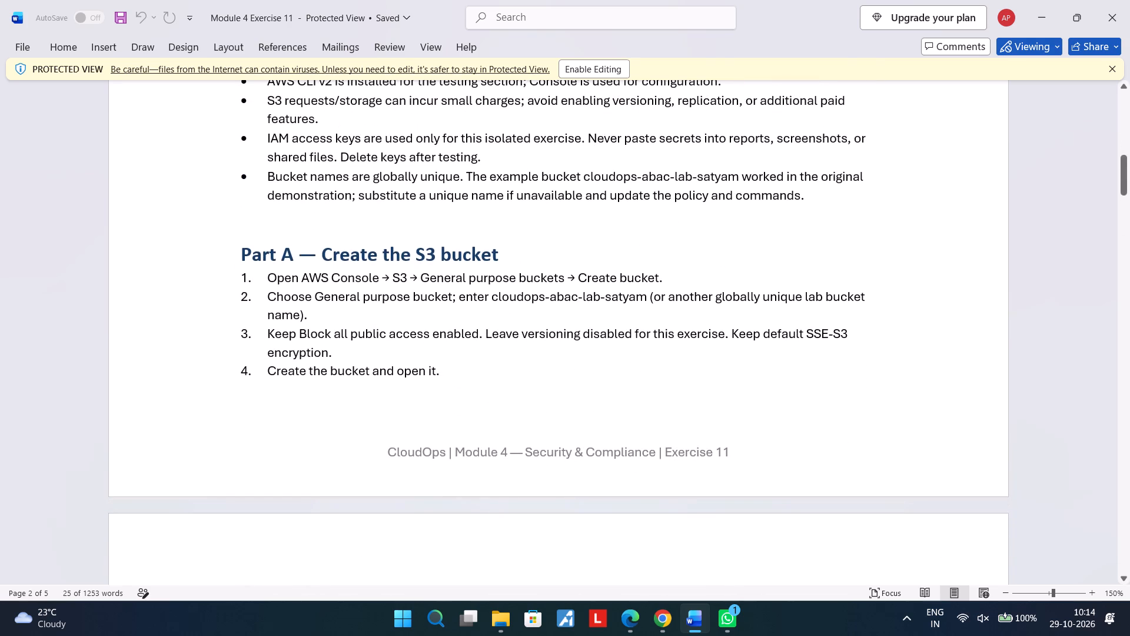
scroll(668, 238, down, 6)
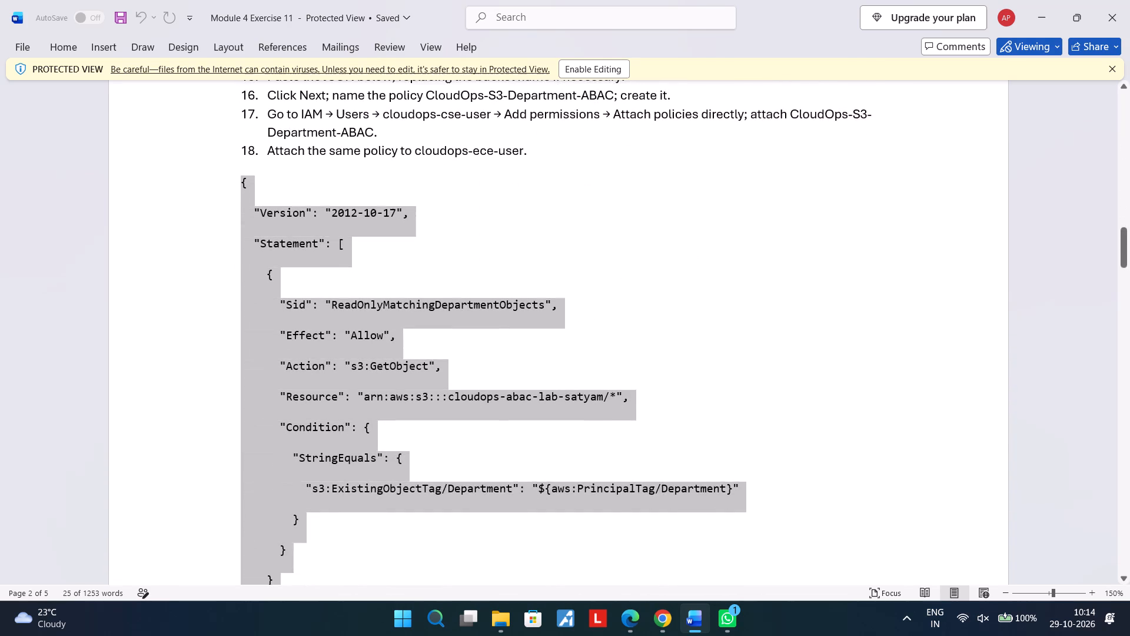
scroll(668, 238, up, 1)
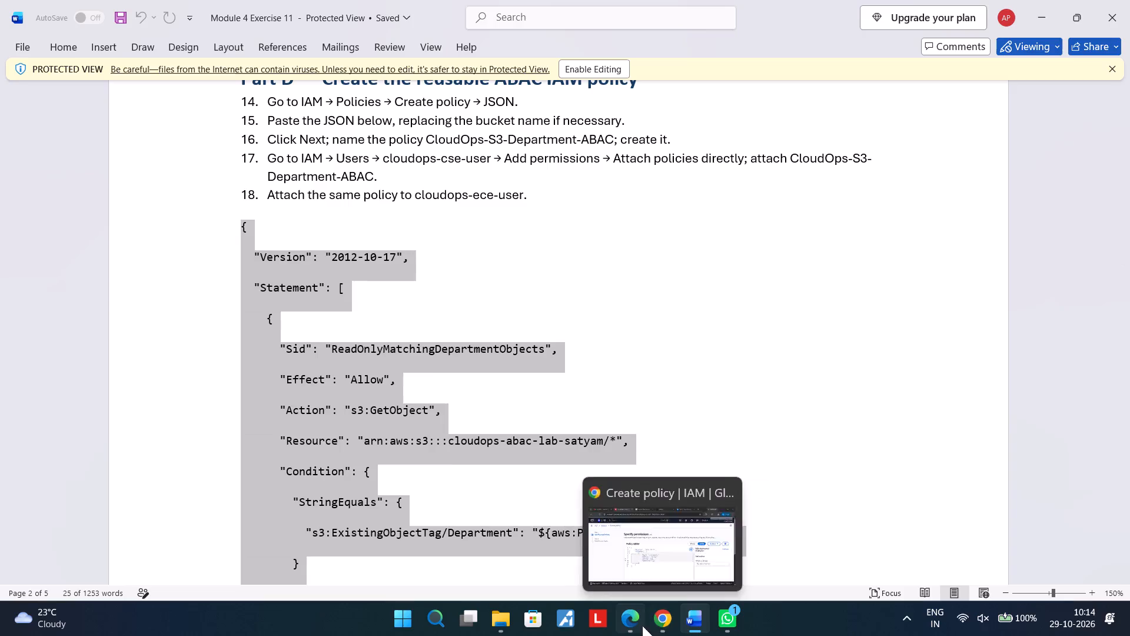
click(664, 622)
click(464, 459)
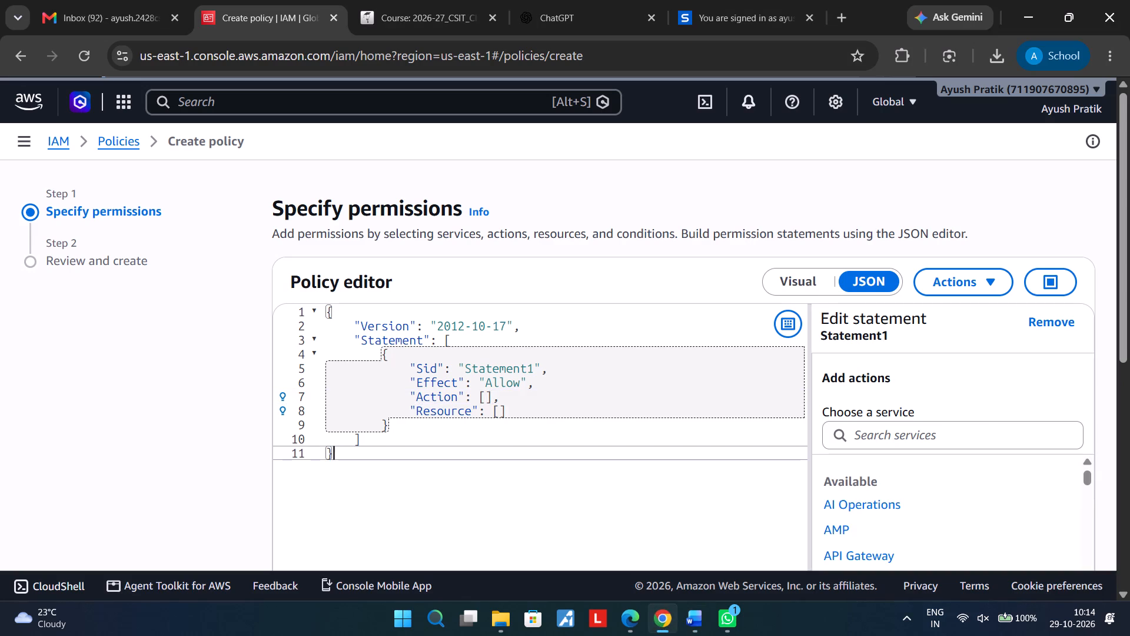
key(ctrl+a)
key(ctrl+v)
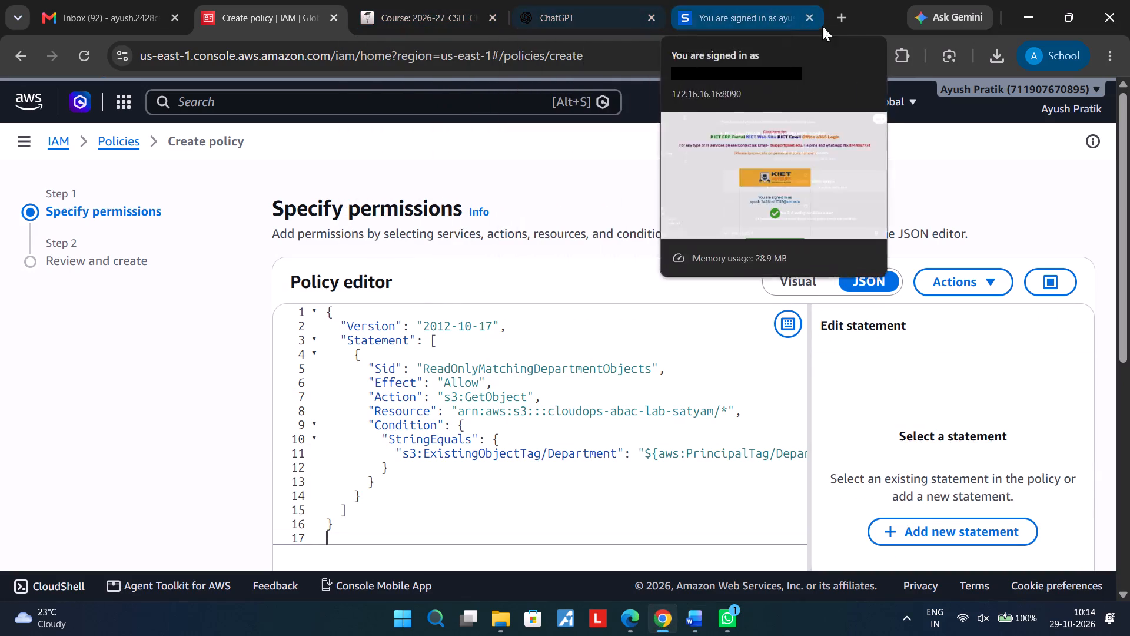
Open the AWS console home (console.aws.amazon.com) in a new browser tab and go to the S3 service.
click(840, 16)
text(con)
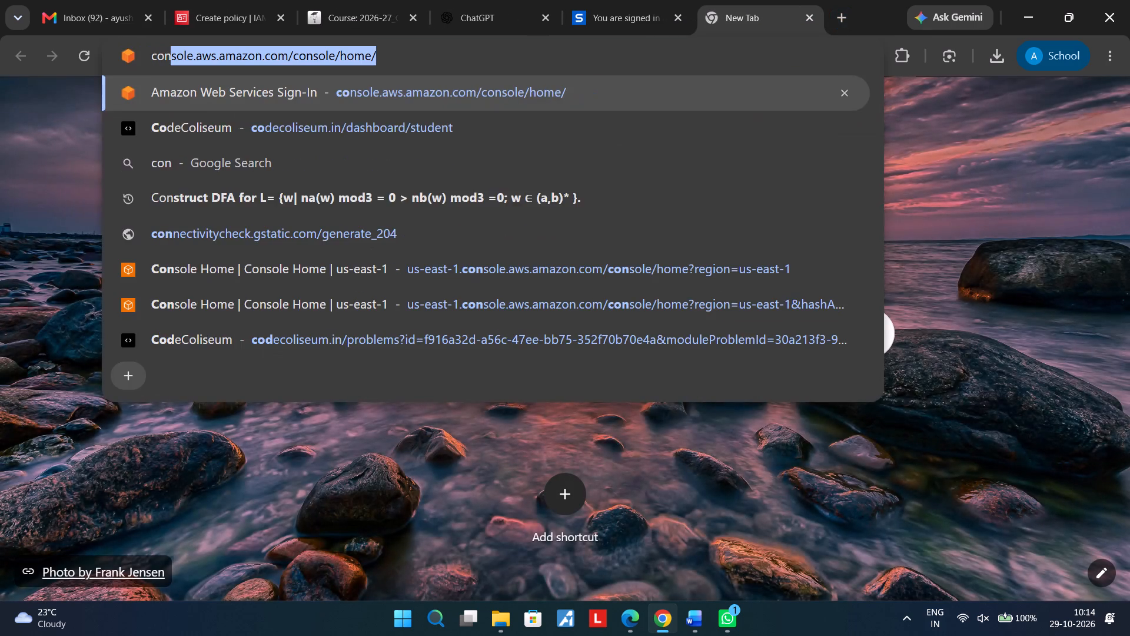
key(Return)
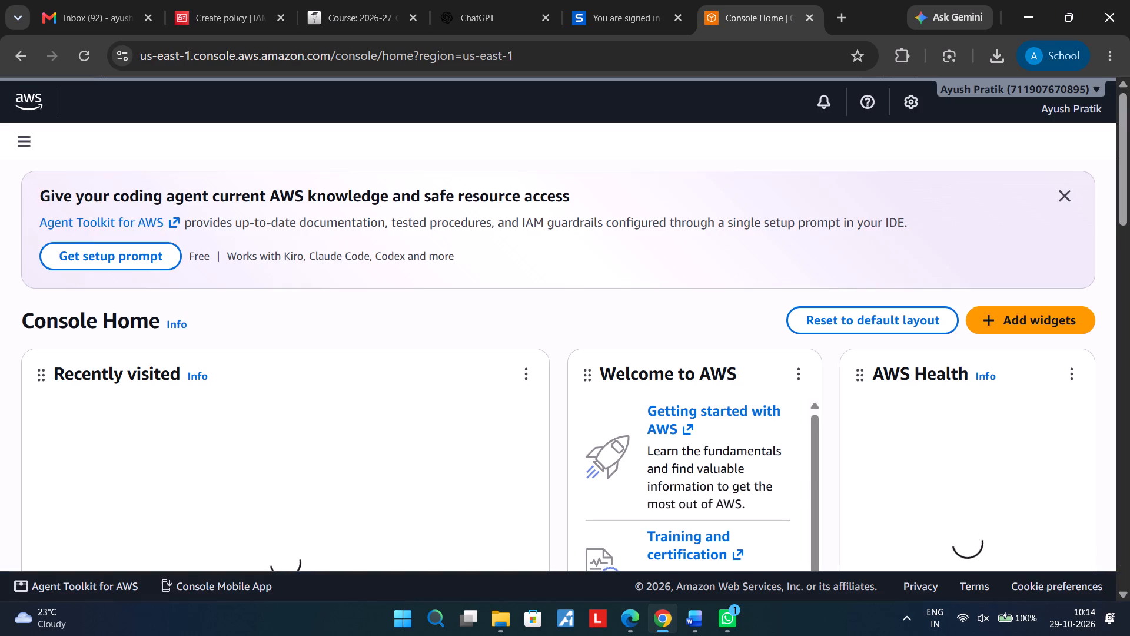
scroll(403, 292, down, 2)
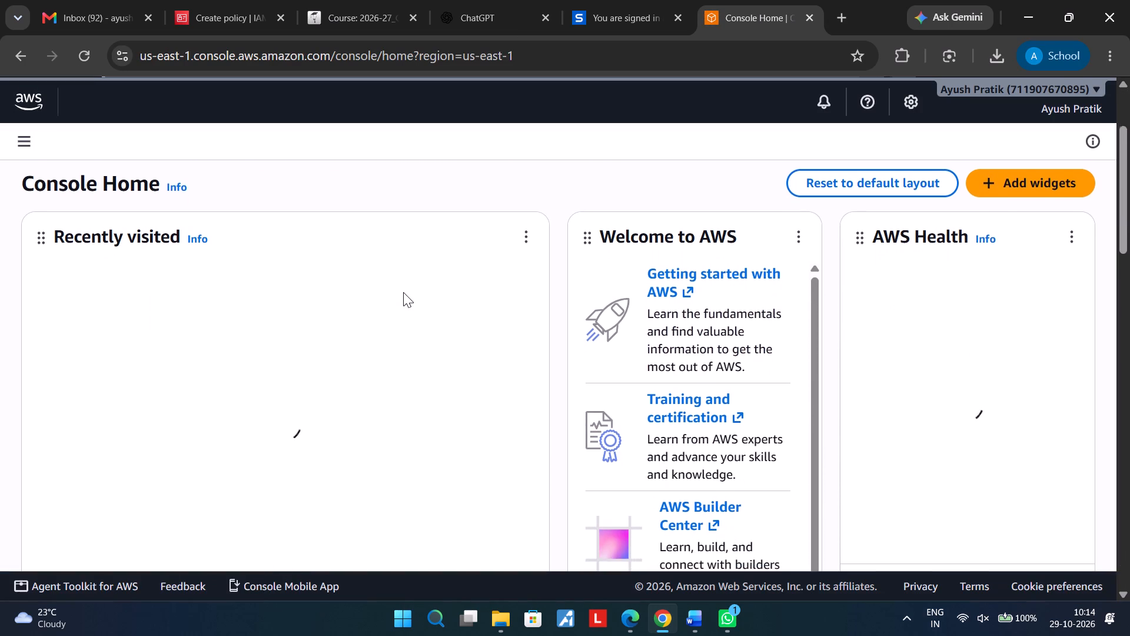
scroll(403, 292, down, 1)
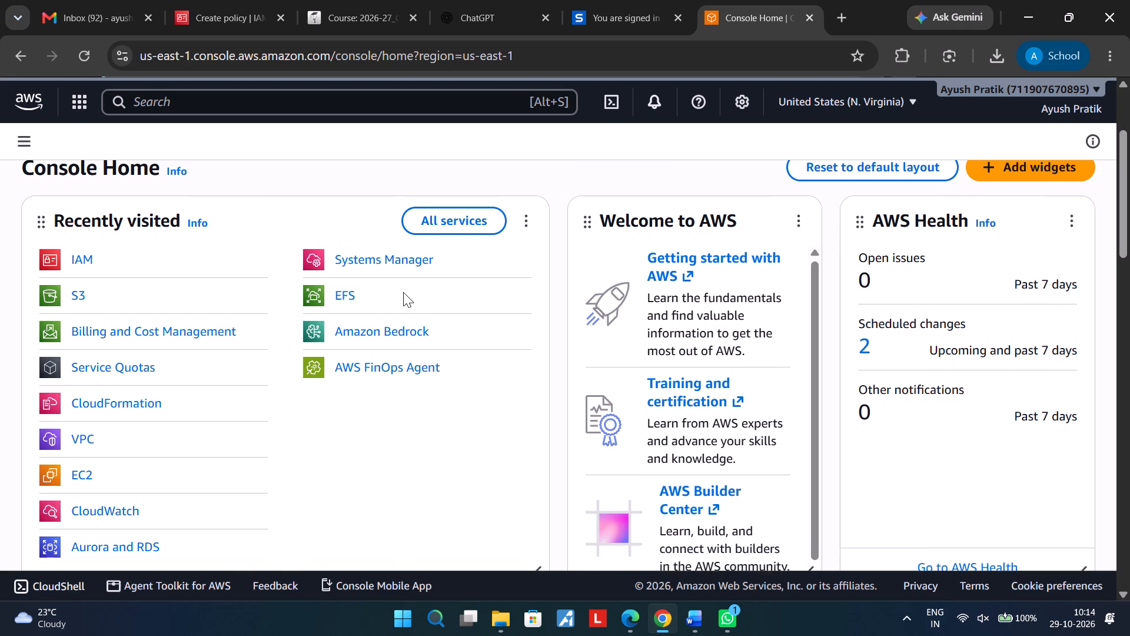
scroll(403, 292, down, 1)
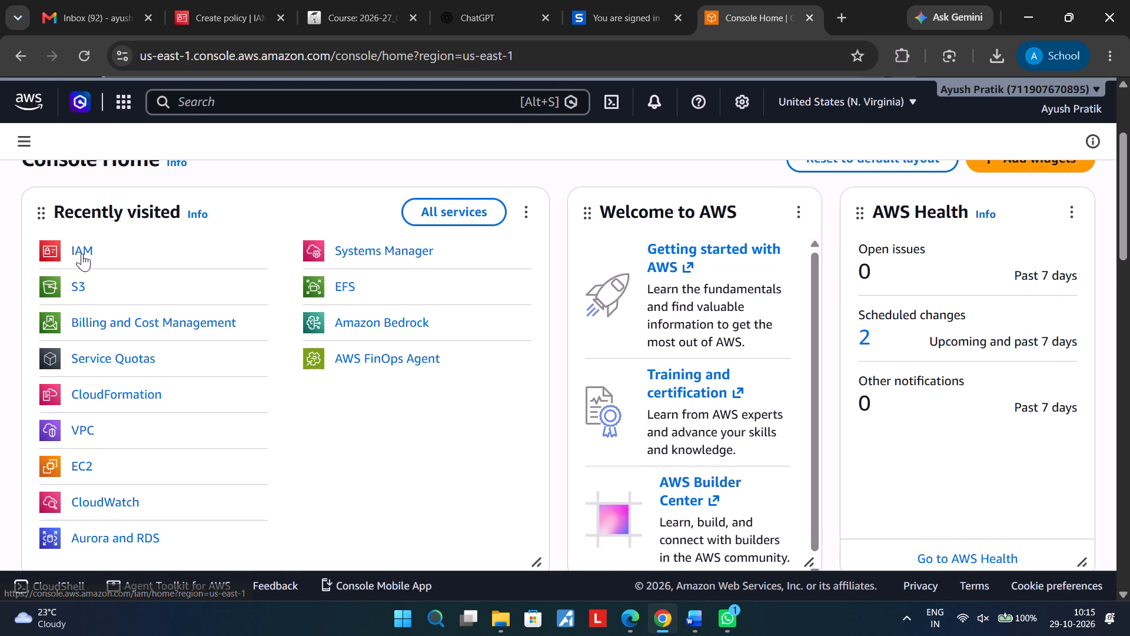
click(78, 289)
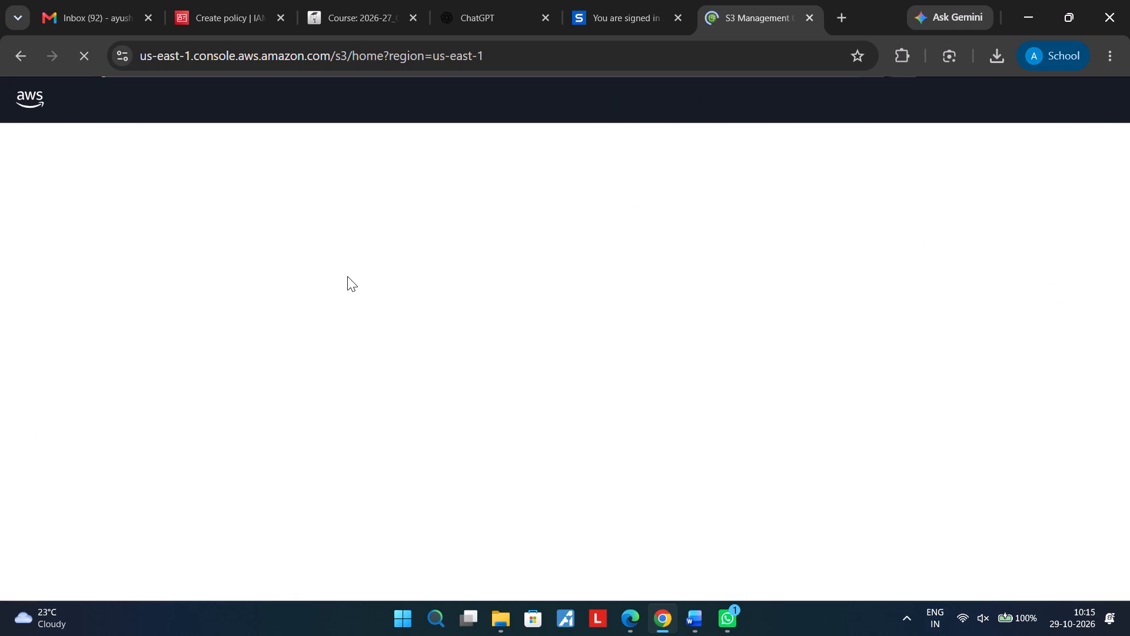
Open the s3-access-demo-11 bucket from the general purpose buckets list.
scroll(485, 366, down, 1)
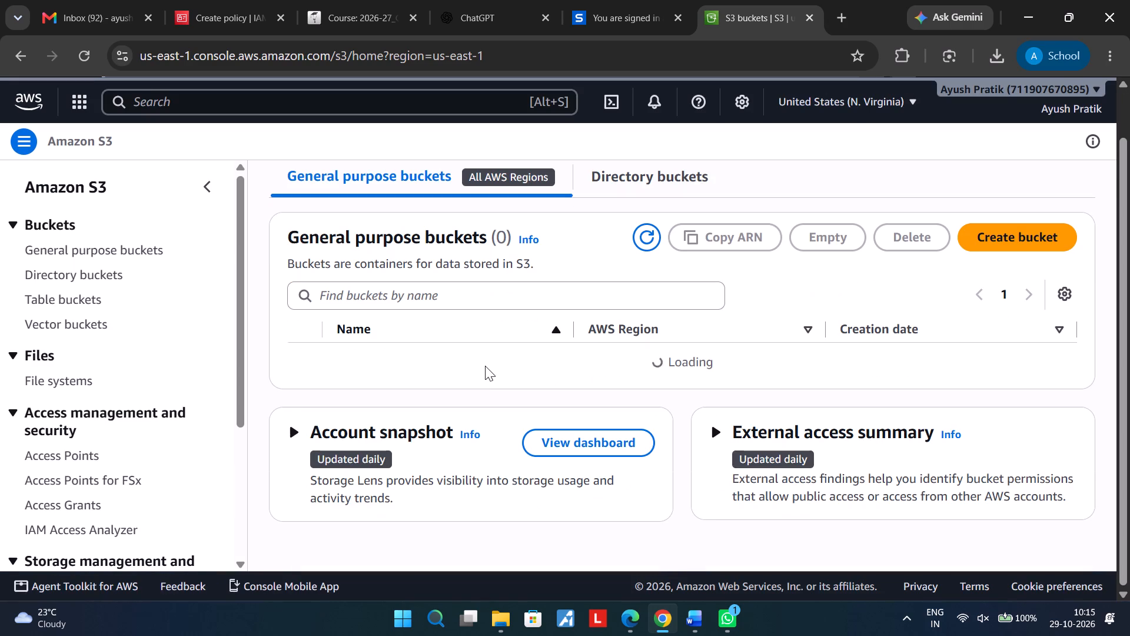
scroll(485, 366, down, 3)
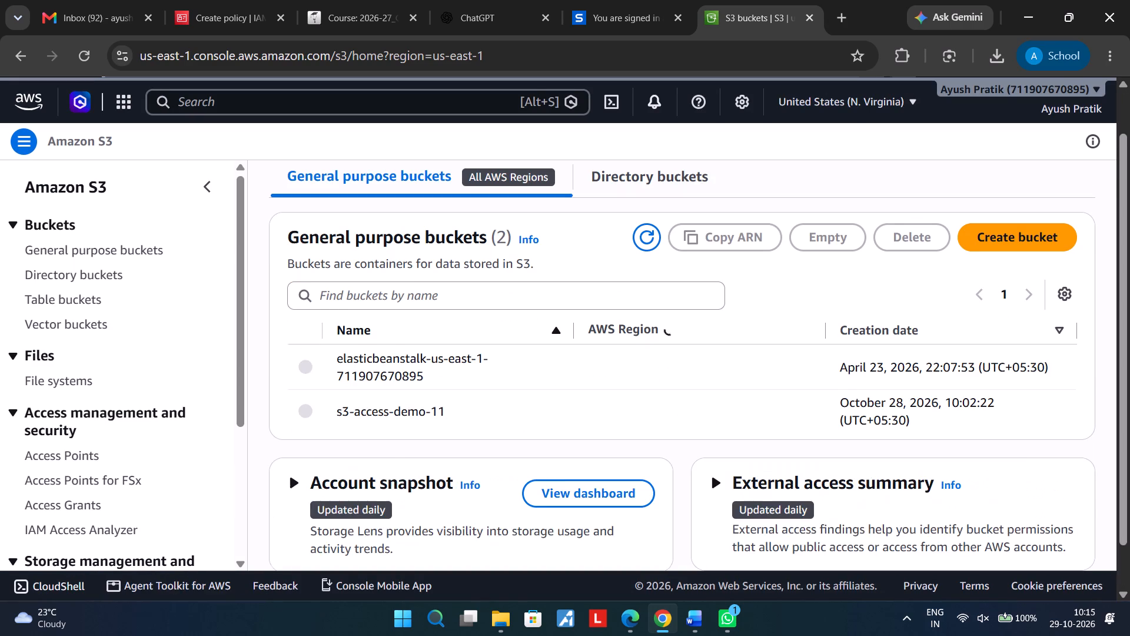
scroll(485, 366, down, 1)
click(390, 359)
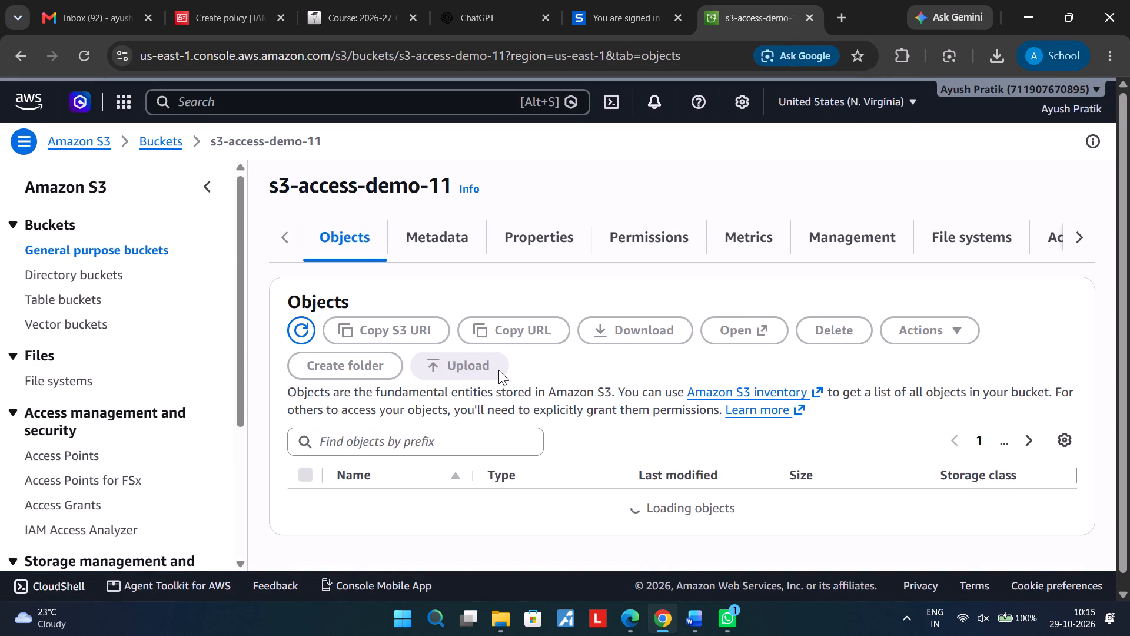
Show the bucket's properties and copy only the bucket name s3-access-demo-11 from its Amazon Resource Name.
scroll(498, 370, down, 3)
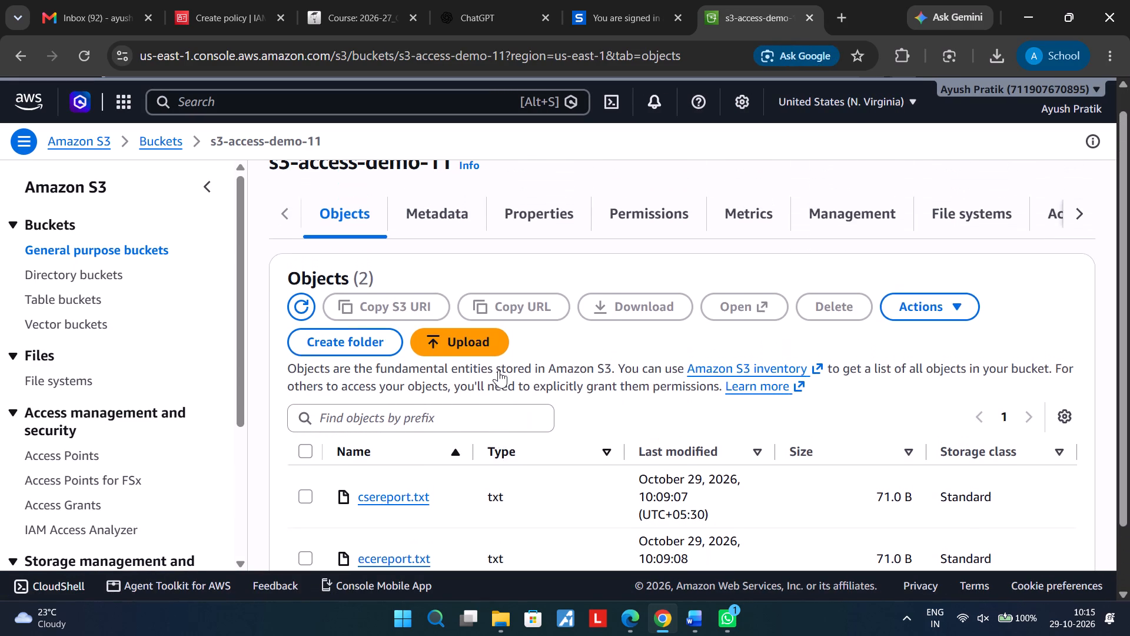
scroll(498, 370, up, 1)
scroll(498, 370, down, 1)
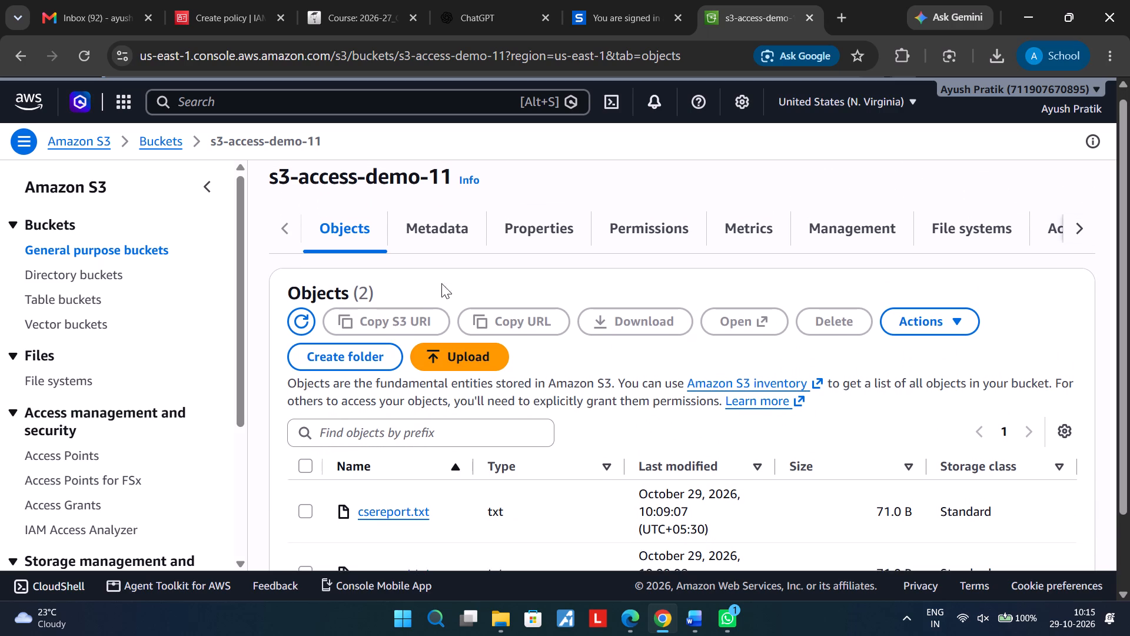
click(549, 224)
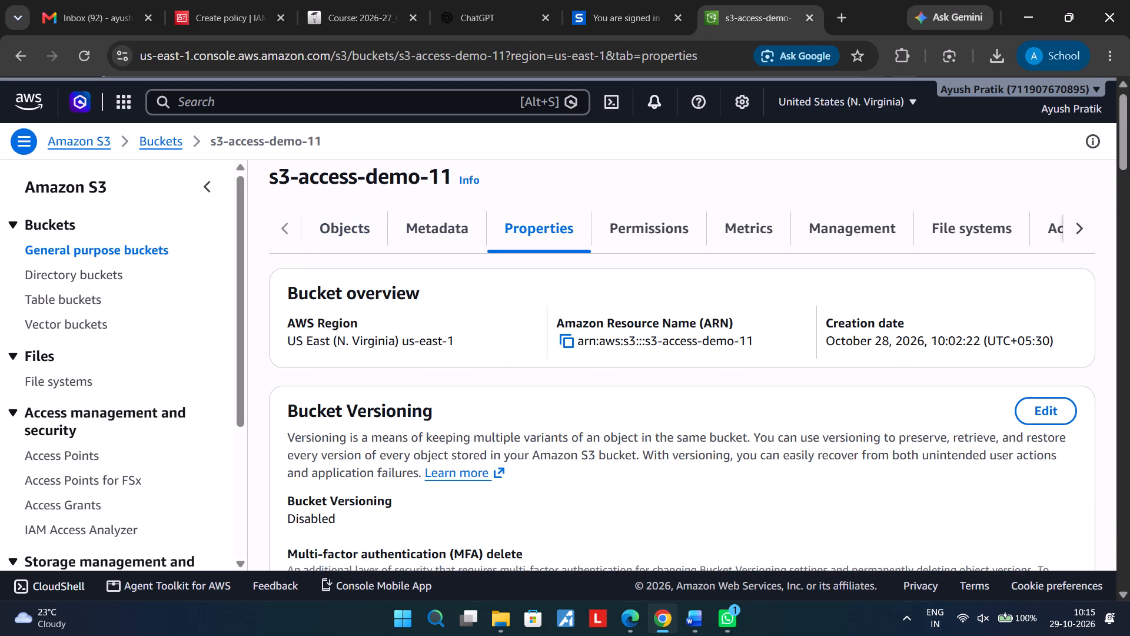
drag(752, 343, 636, 337)
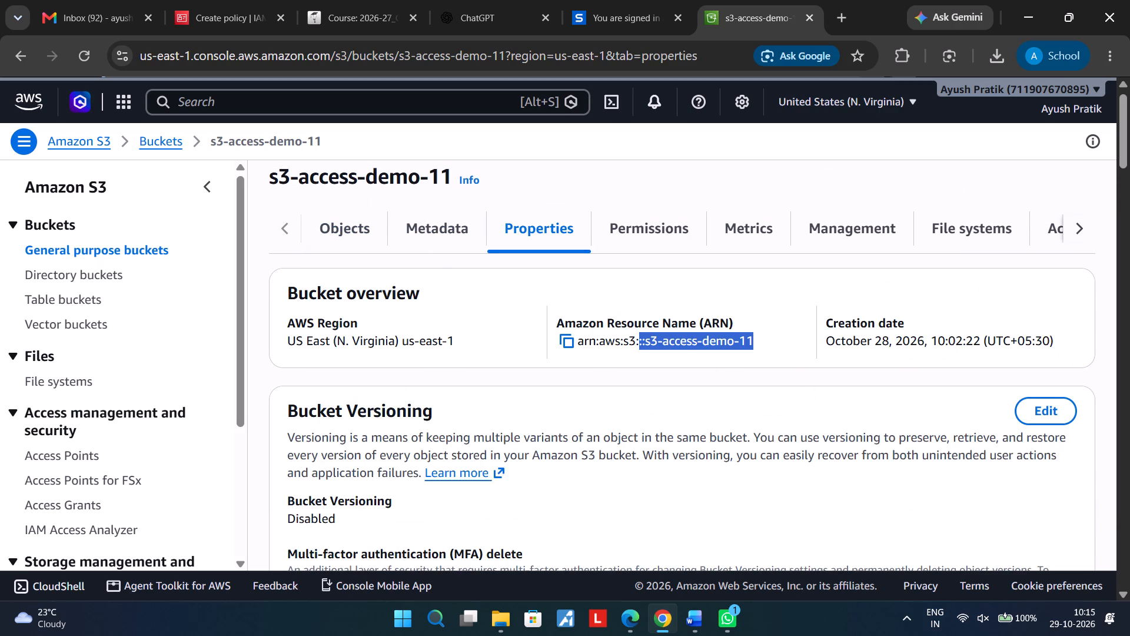
drag(636, 337, 646, 338)
key(ctrl+c)
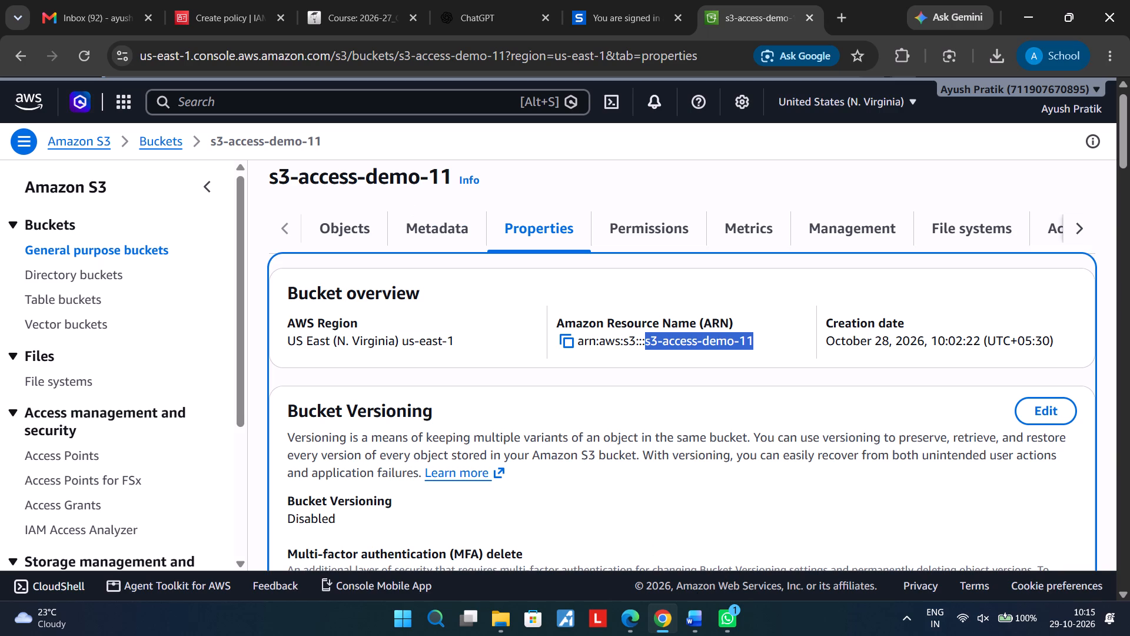
Return to the IAM policy draft and replace the bucket name in the Resource ARN with s3-access-demo-11, keeping the /* suffix.
click(230, 18)
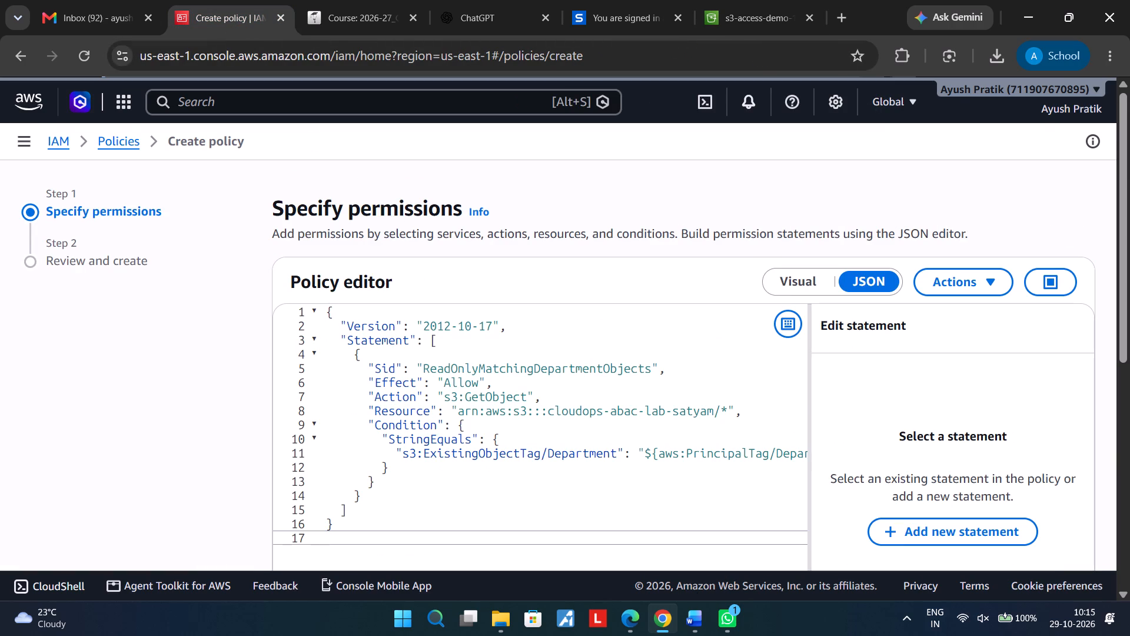
drag(547, 408, 709, 409)
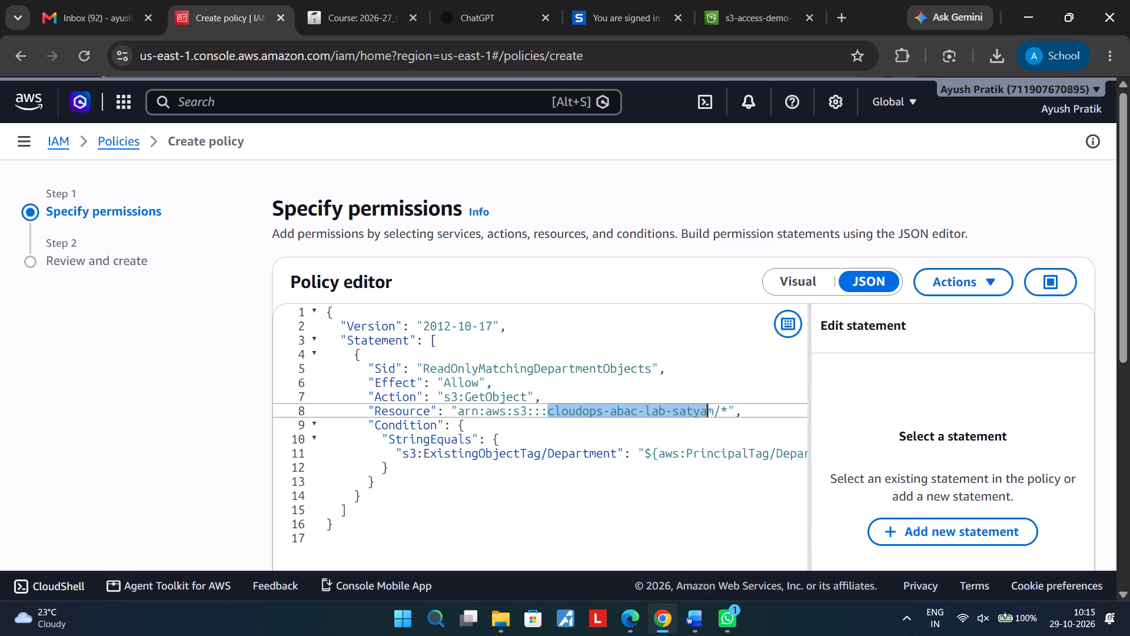
drag(709, 409, 714, 412)
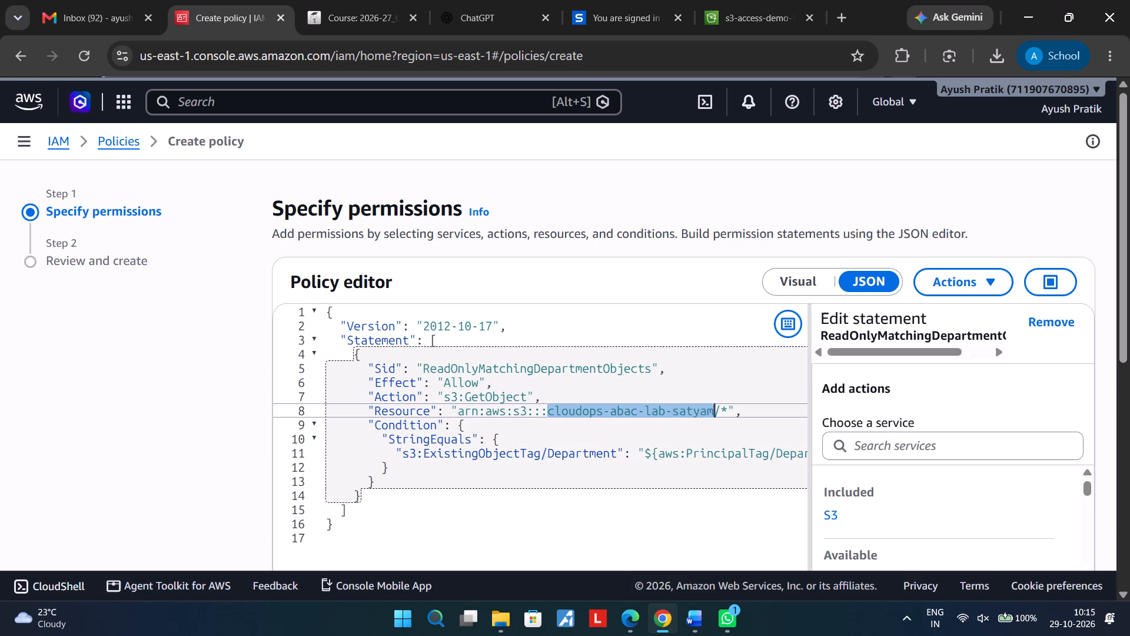
key(ctrl+v)
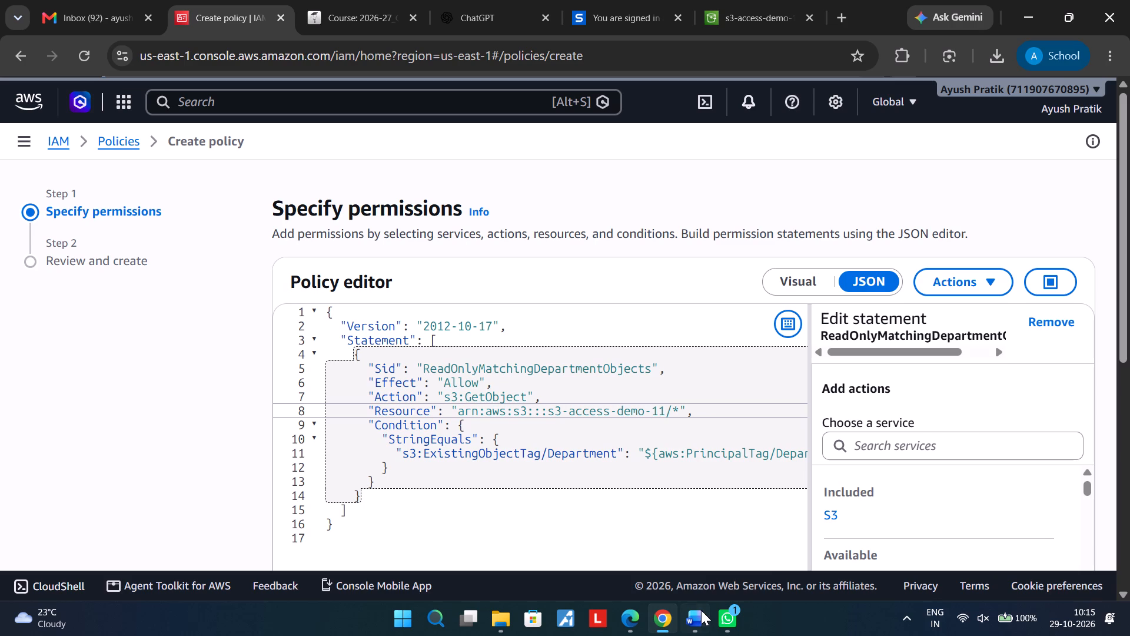
Switch to Word and check the exercise instructions around the Part D policy JSON.
click(698, 618)
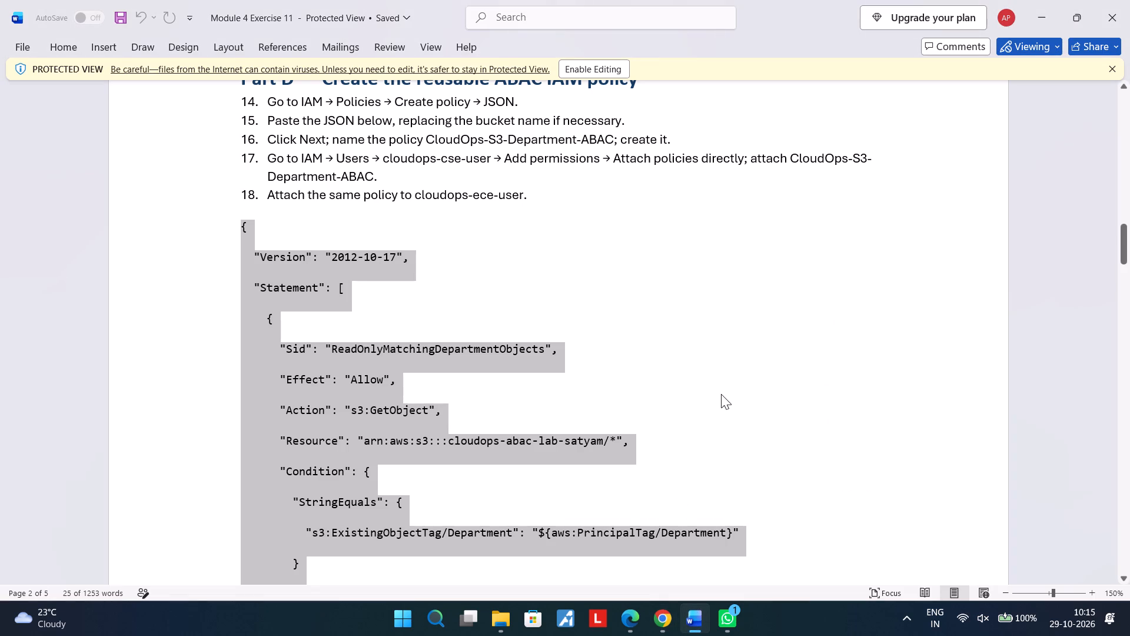
scroll(721, 394, up, 4)
scroll(721, 394, down, 2)
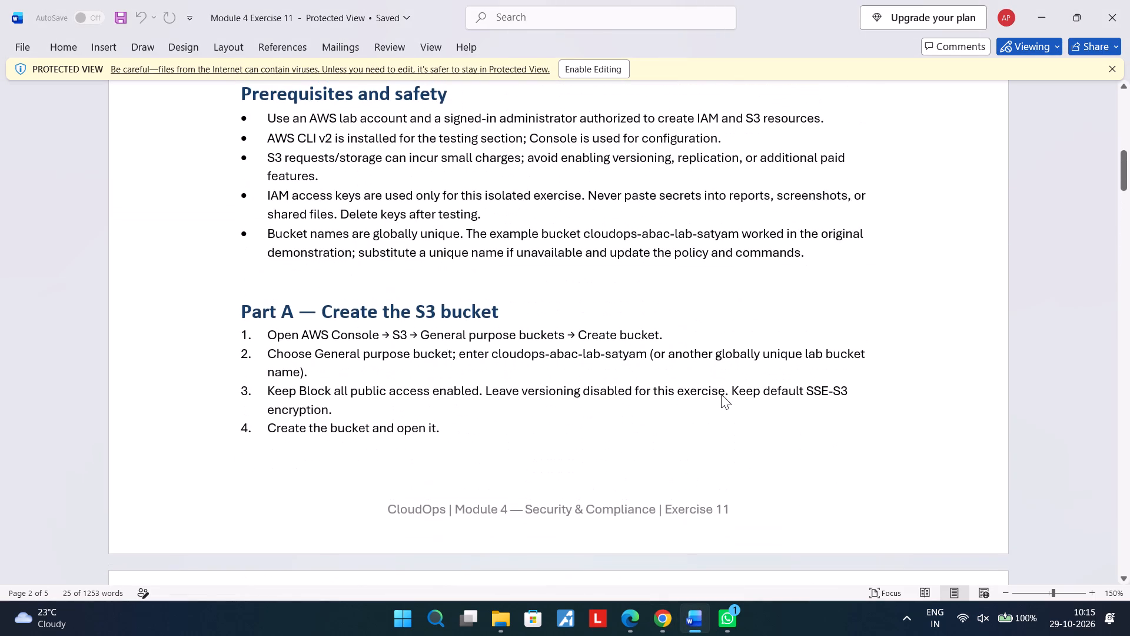
scroll(721, 394, down, 1)
scroll(721, 394, up, 2)
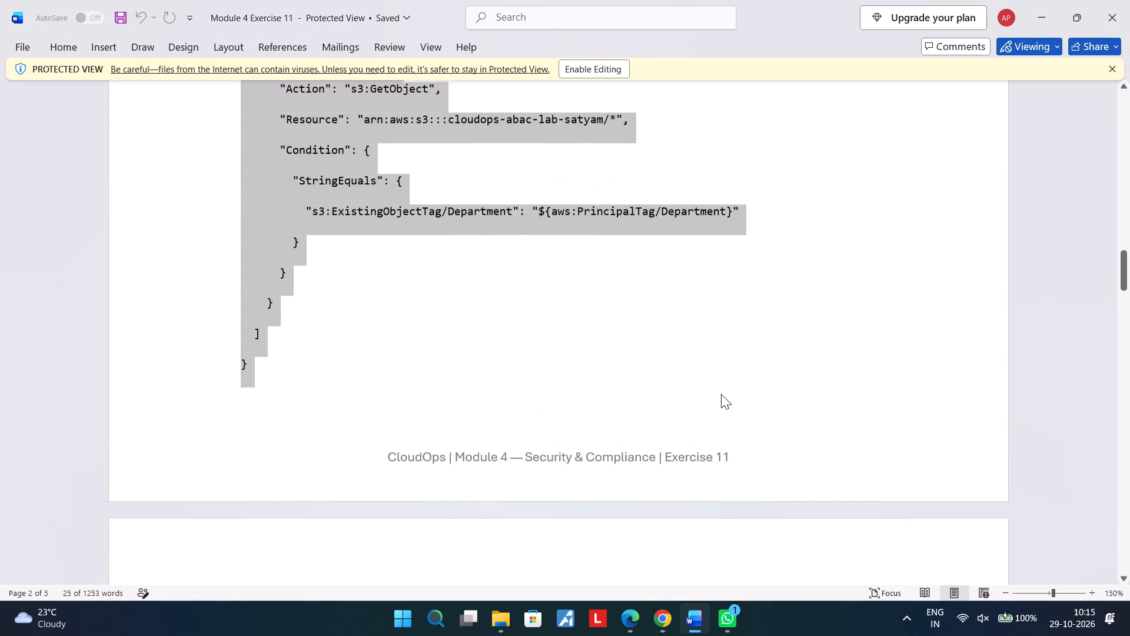
scroll(721, 394, up, 3)
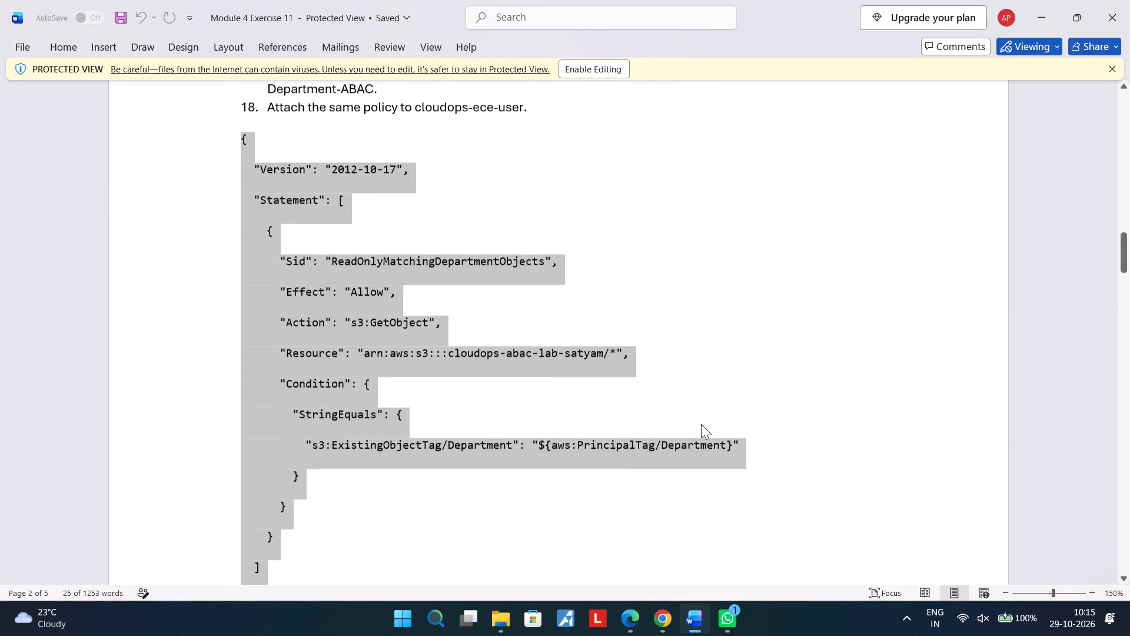
scroll(701, 424, up, 1)
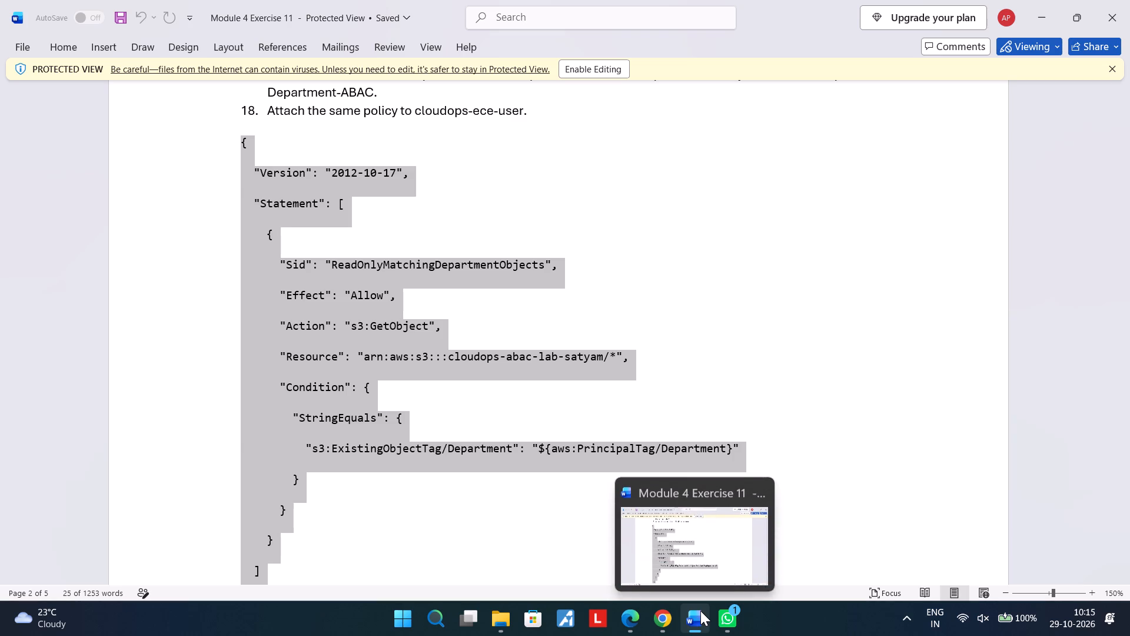
Go back to Chrome and look over the edited policy JSON down to the end of the editor.
click(653, 621)
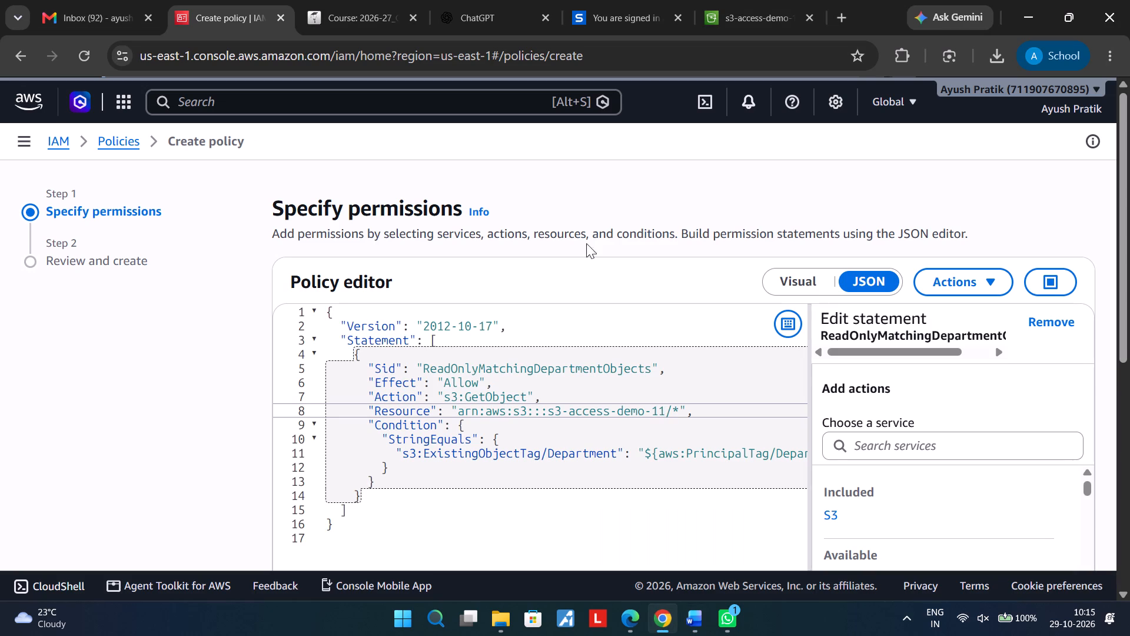
click(648, 190)
scroll(648, 190, down, 1)
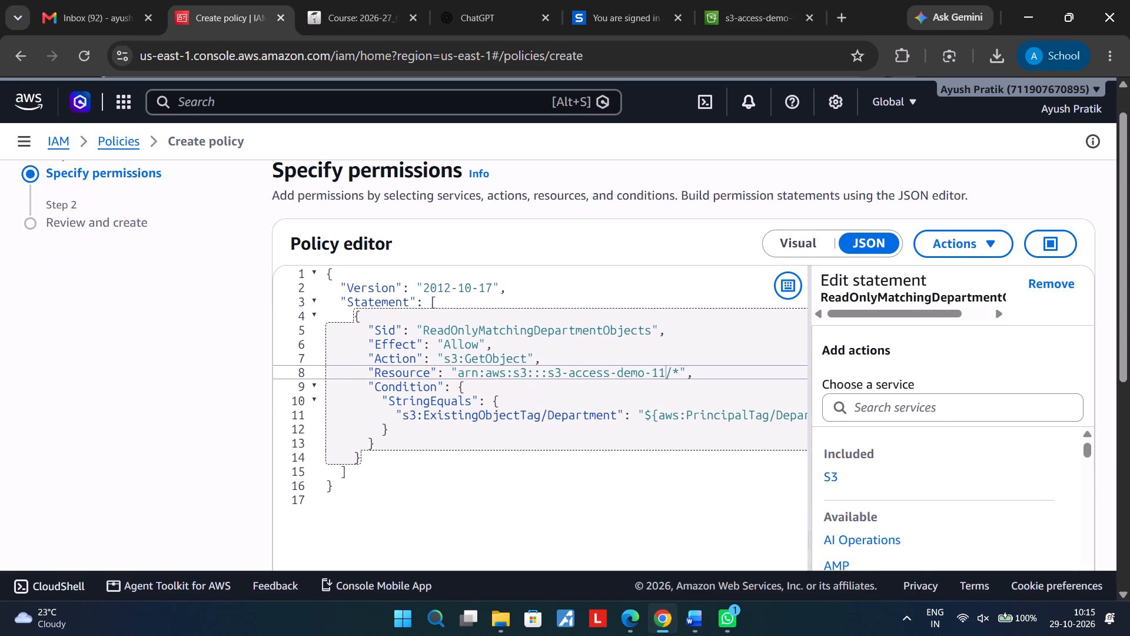
scroll(639, 416, down, 3)
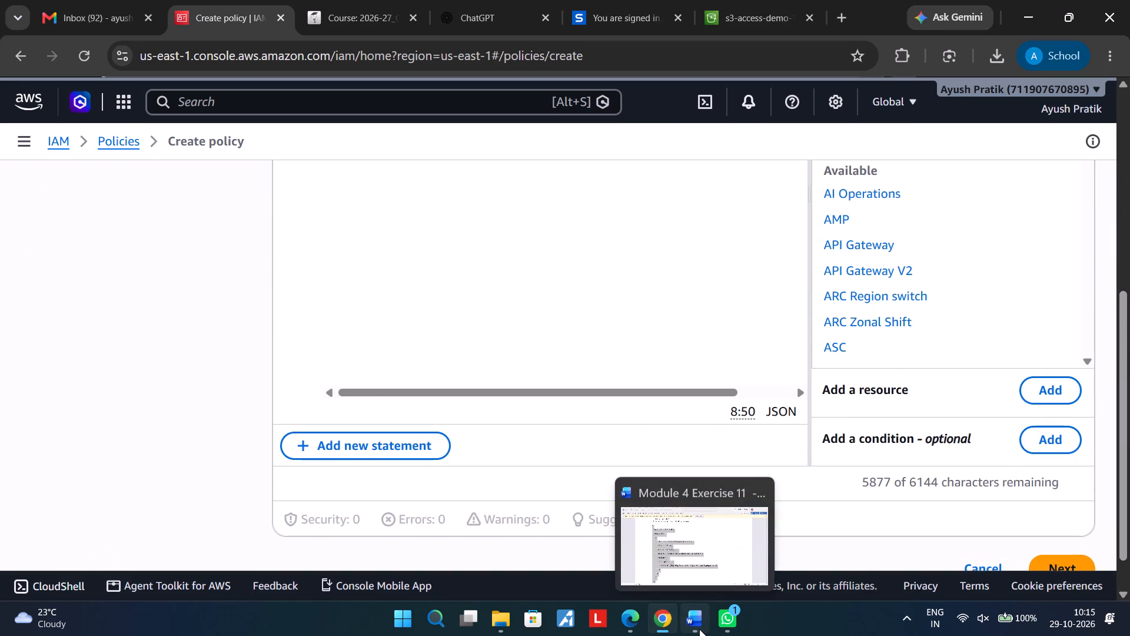
Switch to Word and copy the policy name CloudOps-S3-Department-ABAC from instruction 16 of Part D.
click(699, 629)
scroll(630, 462, up, 1)
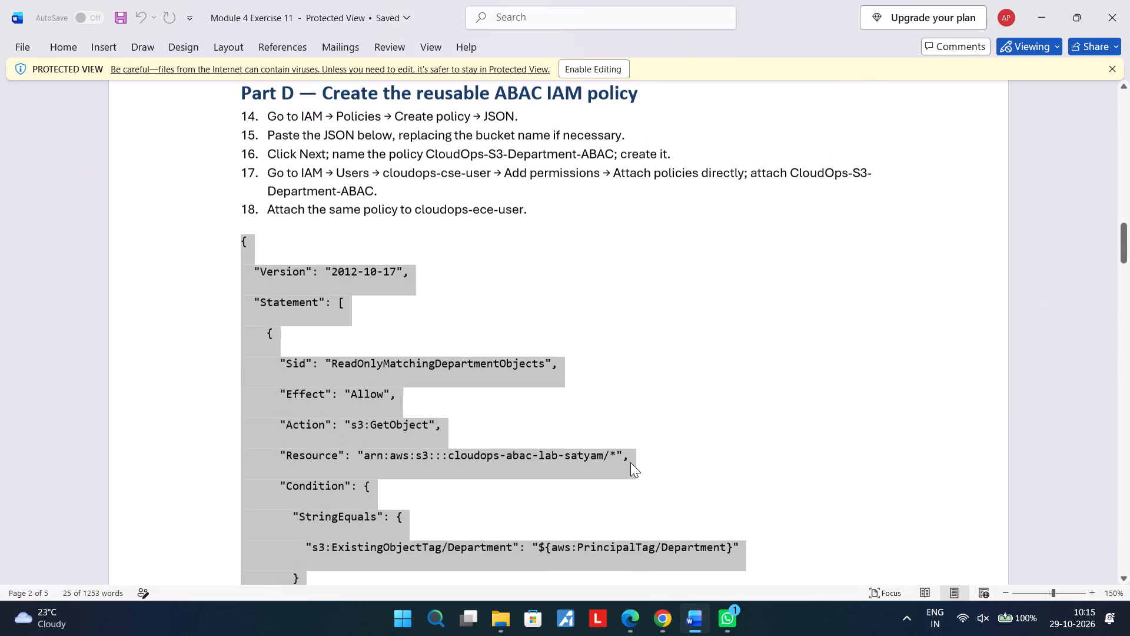
scroll(630, 462, up, 1)
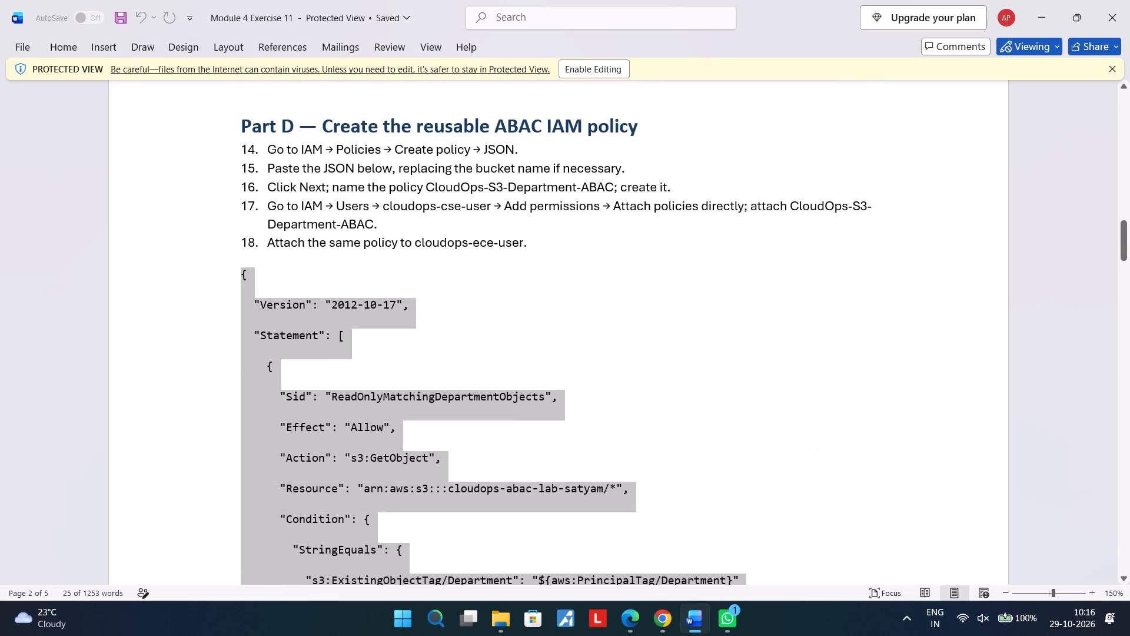
drag(613, 185, 431, 187)
key(ctrl+c)
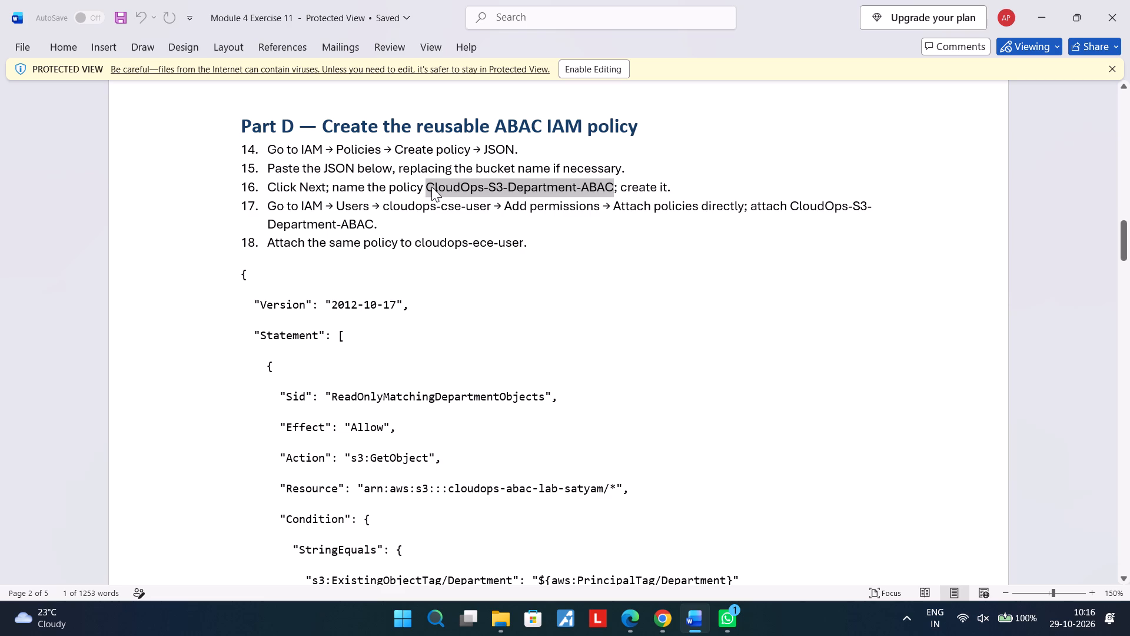
Return to Chrome, advance the policy to Review and create, and name it CloudOps-S3-Department-ABAC.
click(667, 617)
scroll(1019, 531, down, 2)
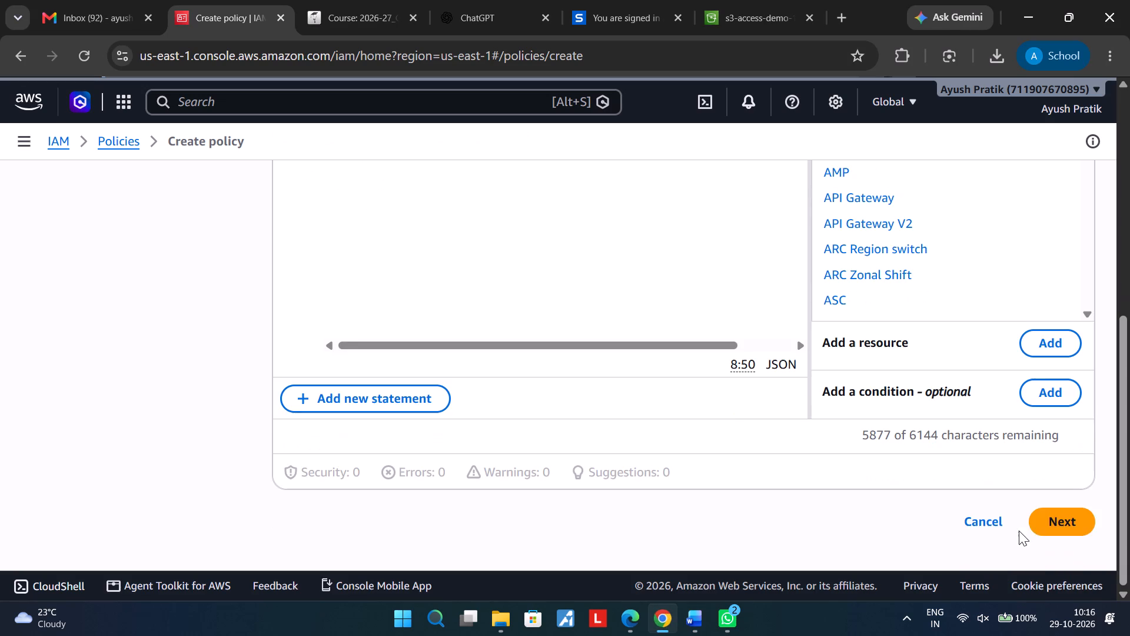
click(1049, 520)
click(427, 356)
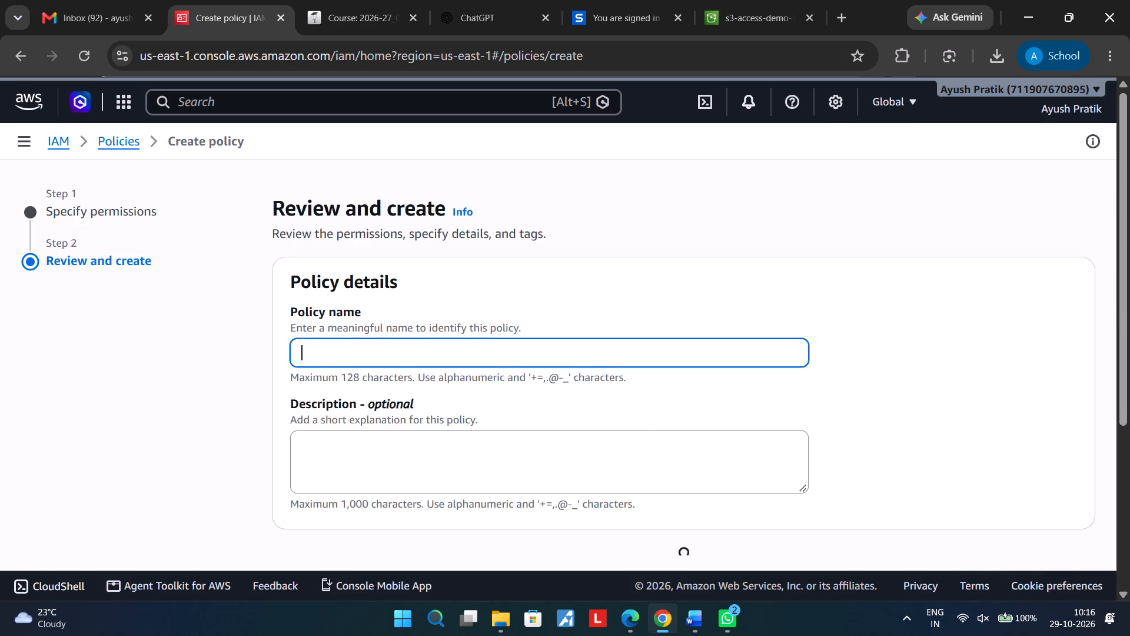
key(ctrl+v)
Review the permissions defined in the policy, including its access level, resource and request condition.
scroll(427, 356, down, 2)
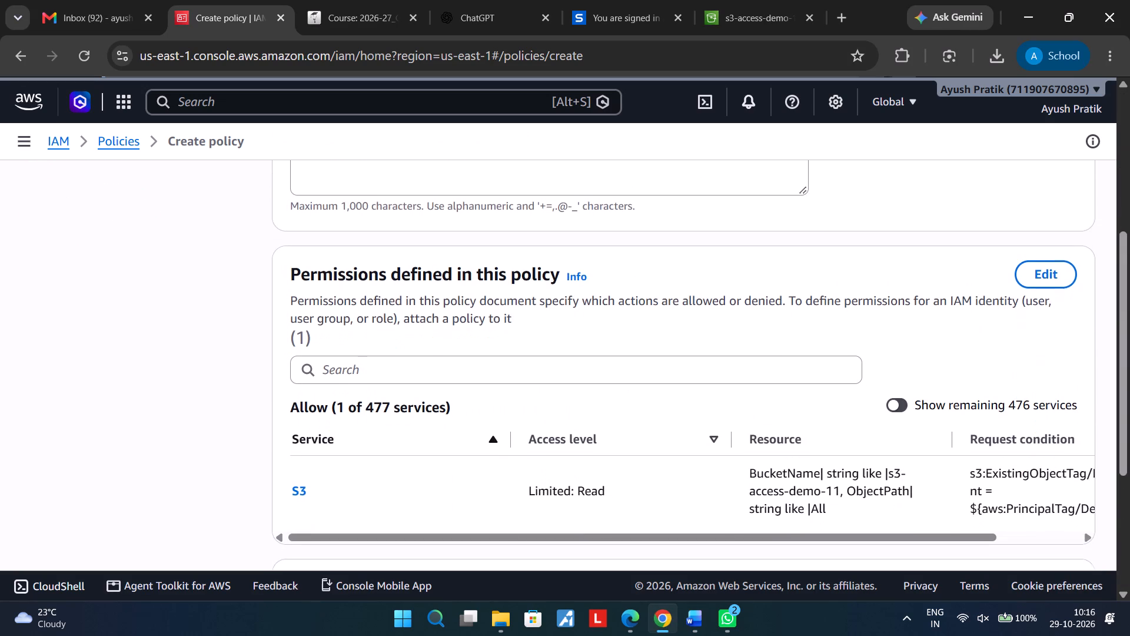
scroll(427, 356, down, 2)
scroll(427, 356, left, 1)
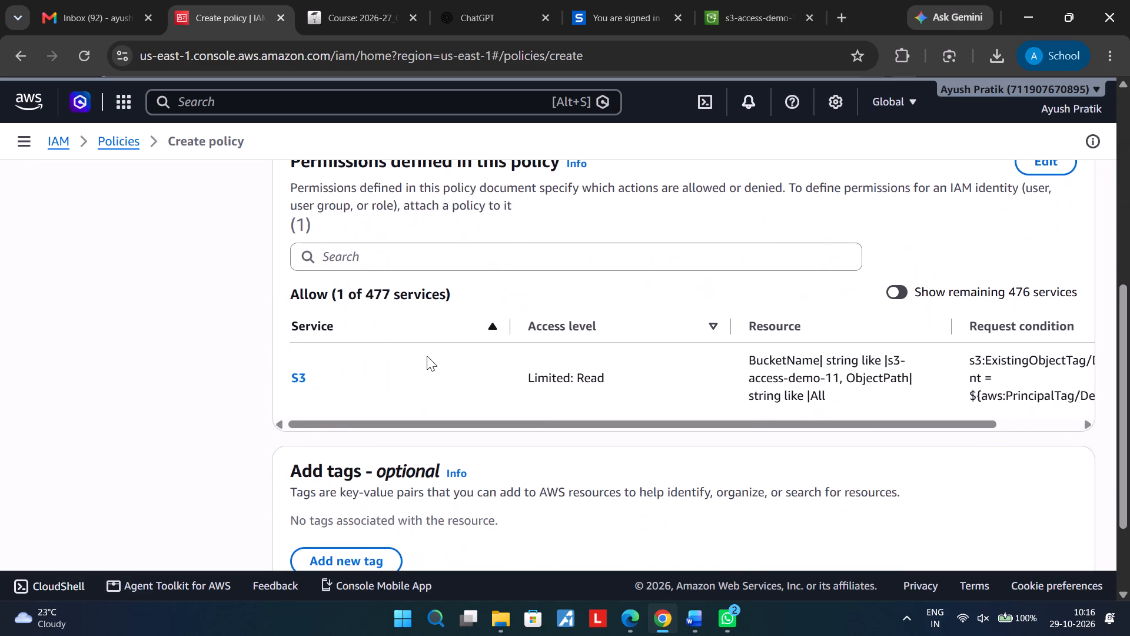
scroll(427, 356, left, 2)
scroll(427, 356, down, 2)
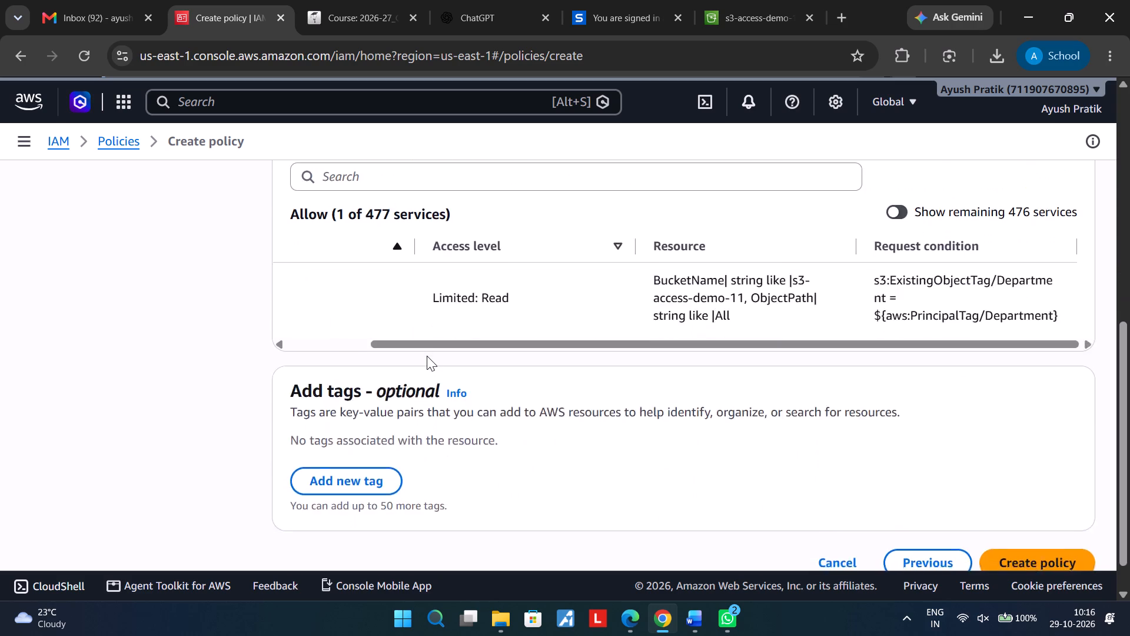
scroll(427, 356, down, 1)
scroll(843, 430, up, 2)
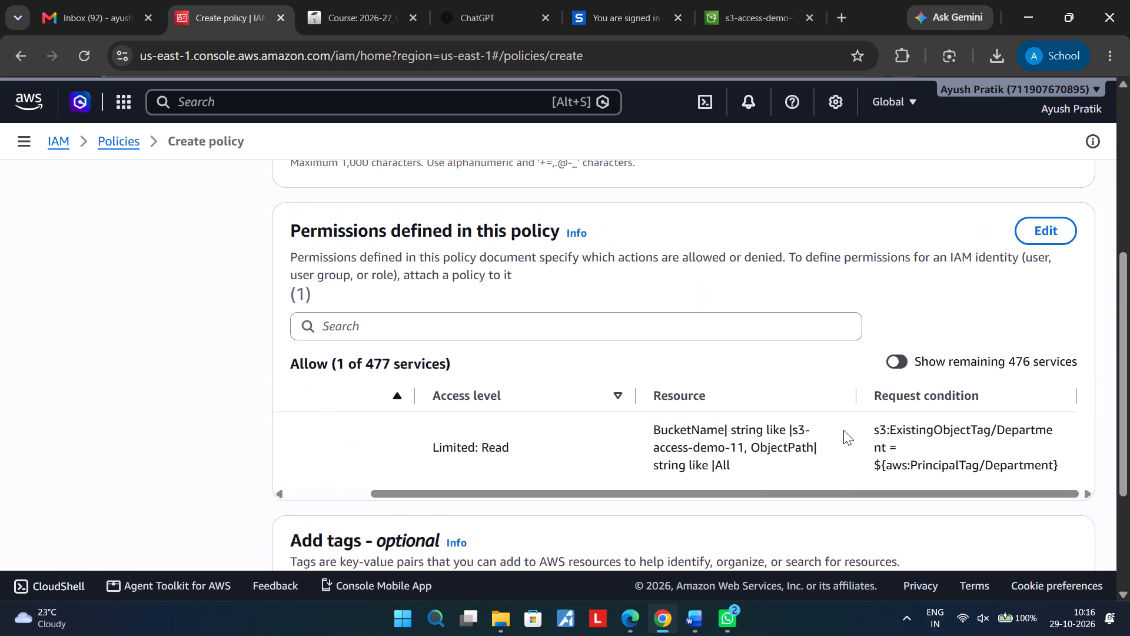
scroll(843, 430, up, 1)
Create the CloudOps-S3-Department-ABAC policy without adding any tags.
scroll(843, 430, down, 1)
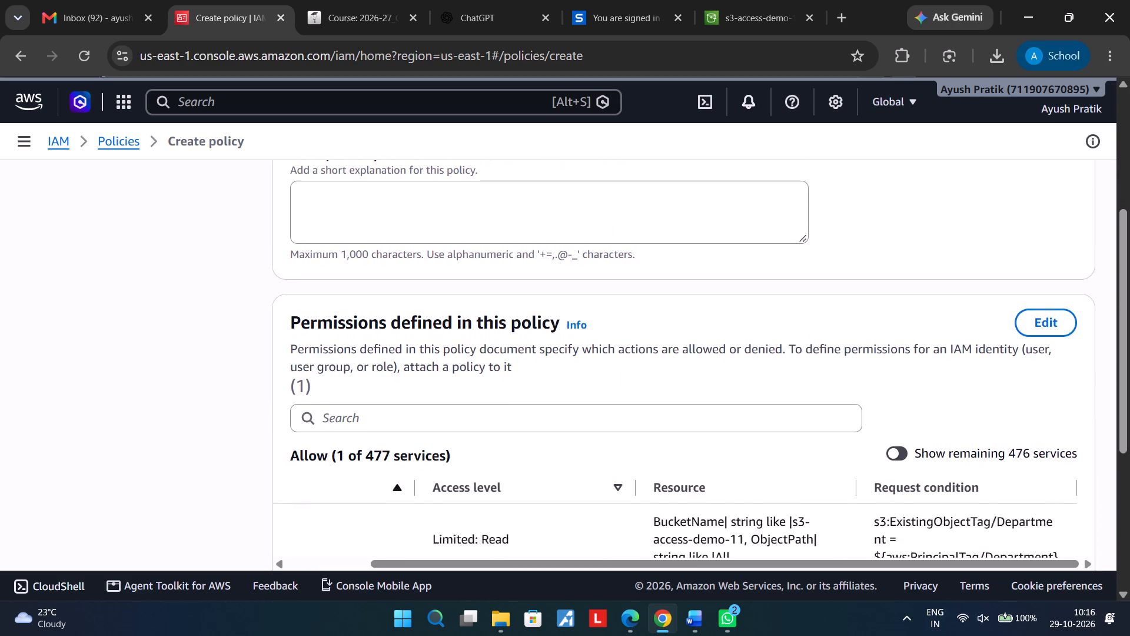
scroll(843, 430, down, 3)
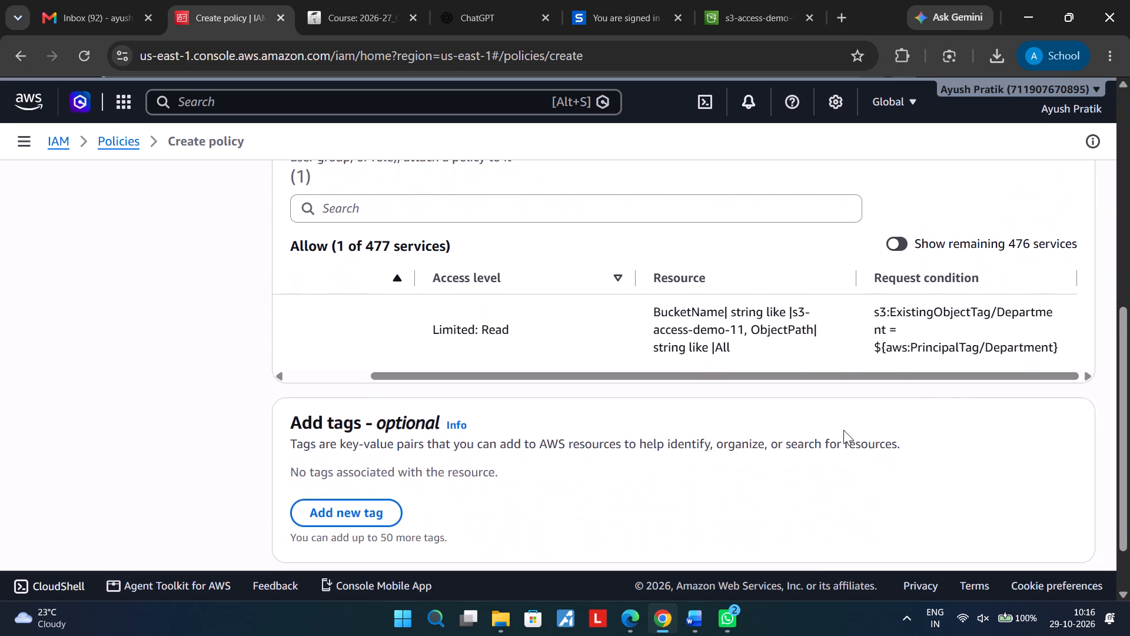
scroll(843, 430, down, 1)
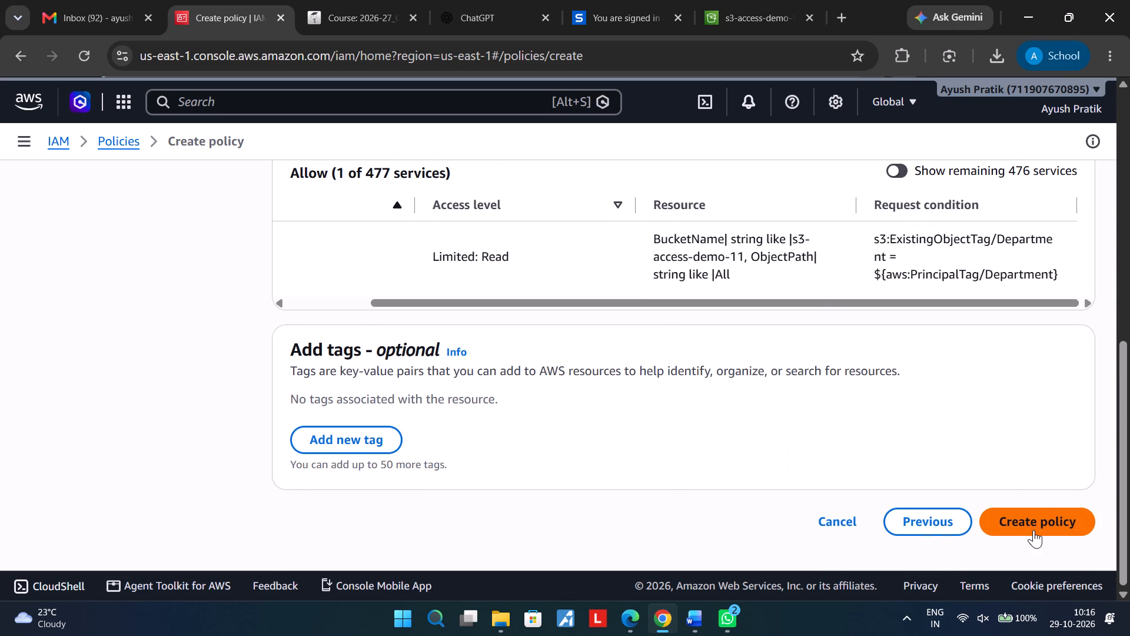
click(1033, 523)
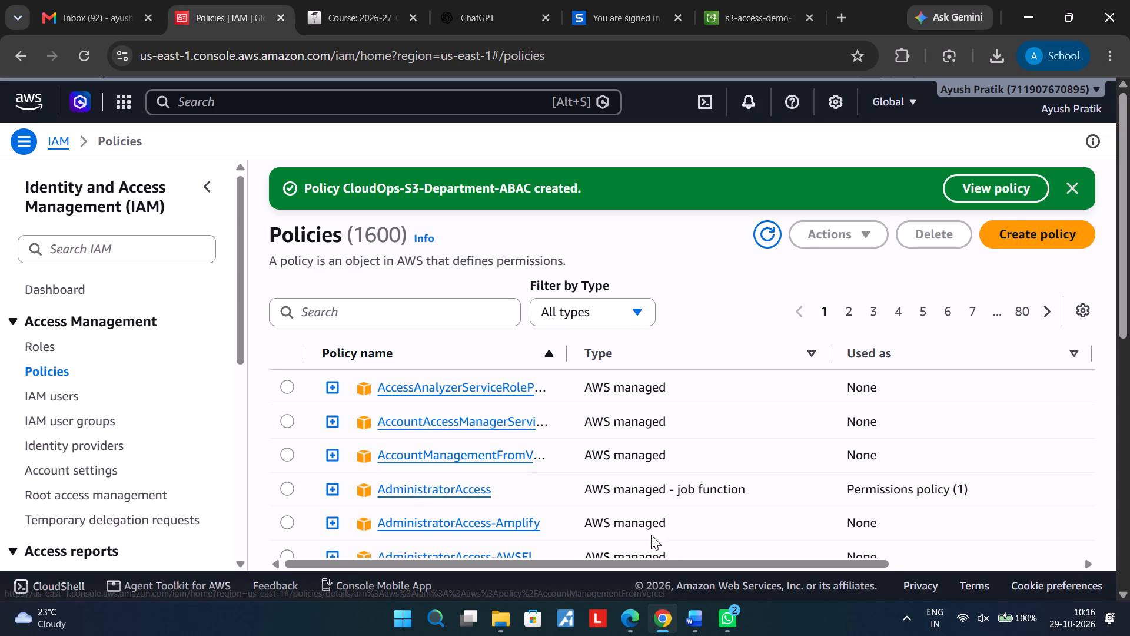
Check instructions 17 and 18 of Part D in Word, and in Chrome start adding permissions to IAM user cloudops-cse-user.
click(56, 395)
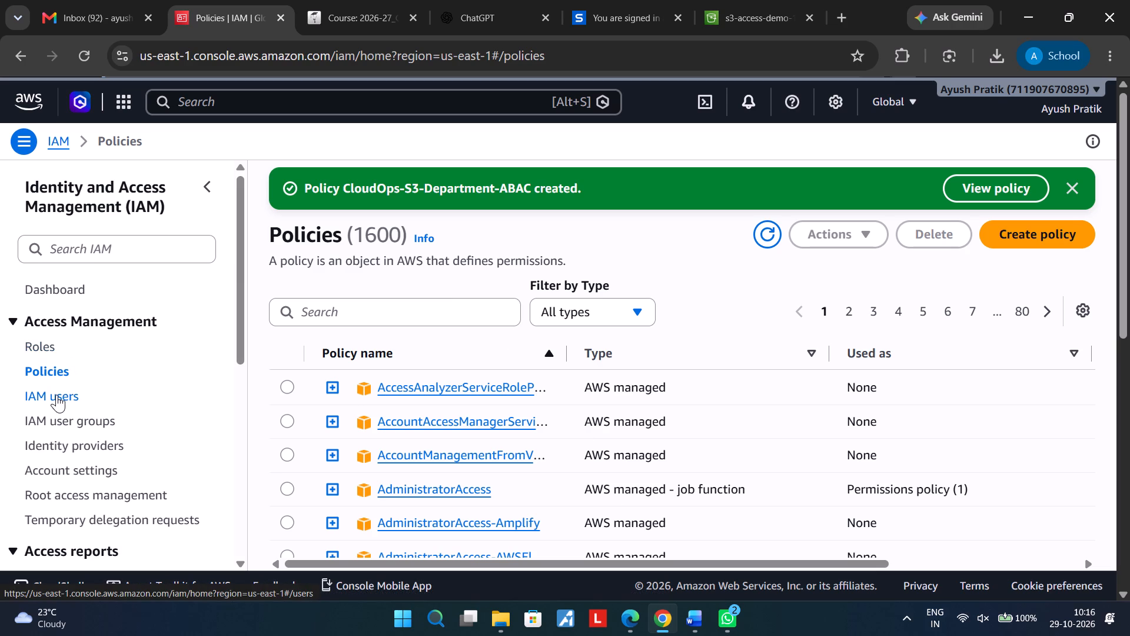
click(698, 630)
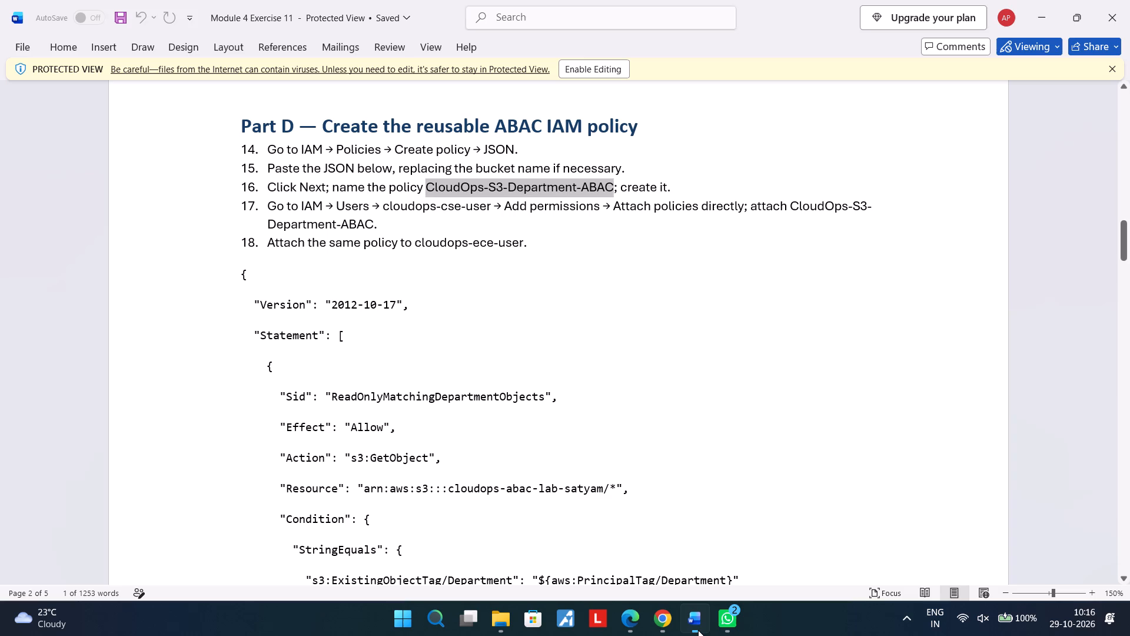
scroll(602, 458, down, 1)
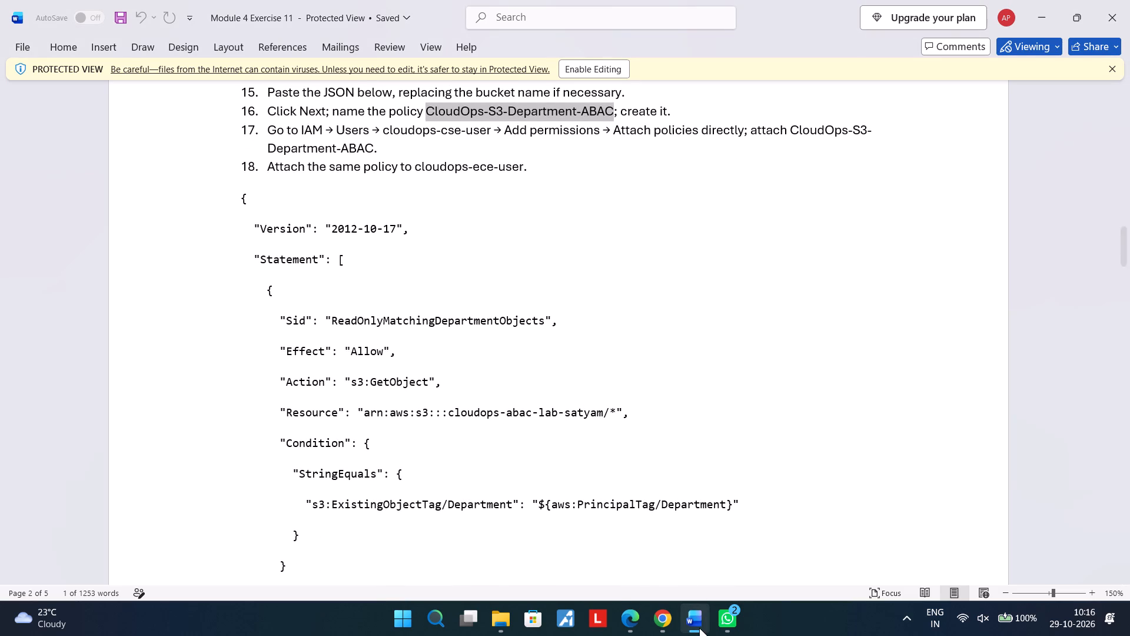
click(662, 622)
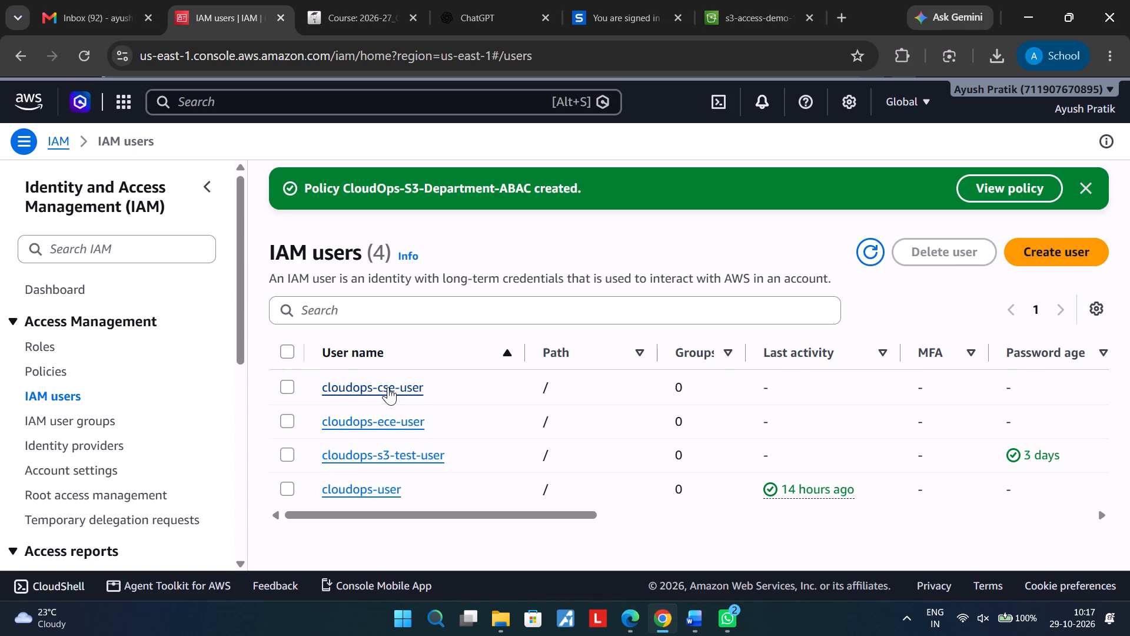
click(387, 392)
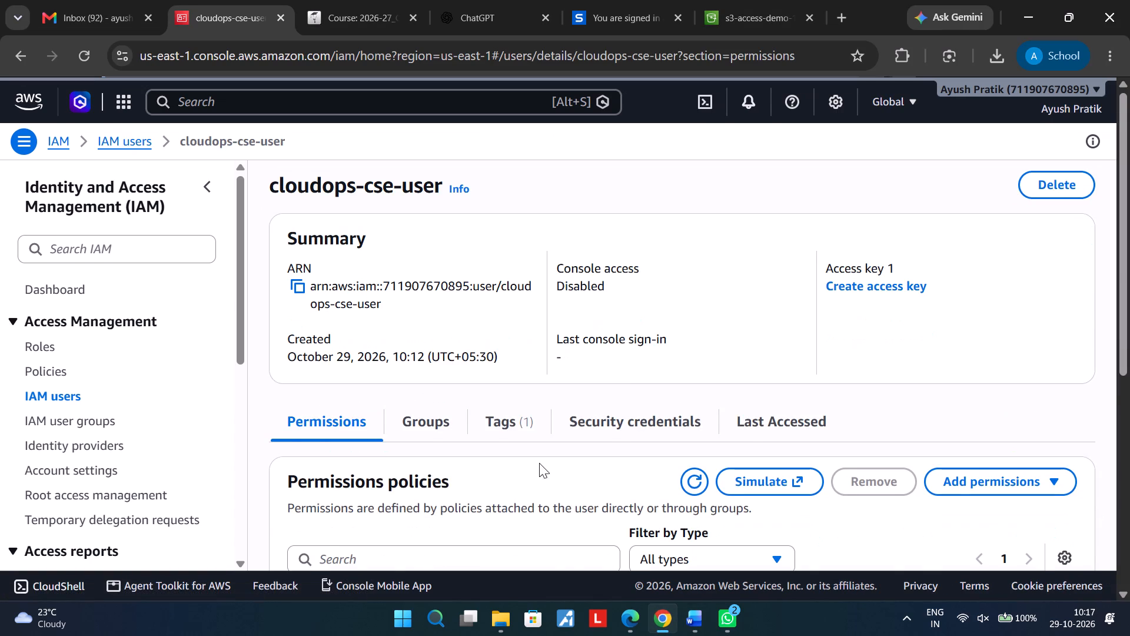
scroll(539, 463, down, 1)
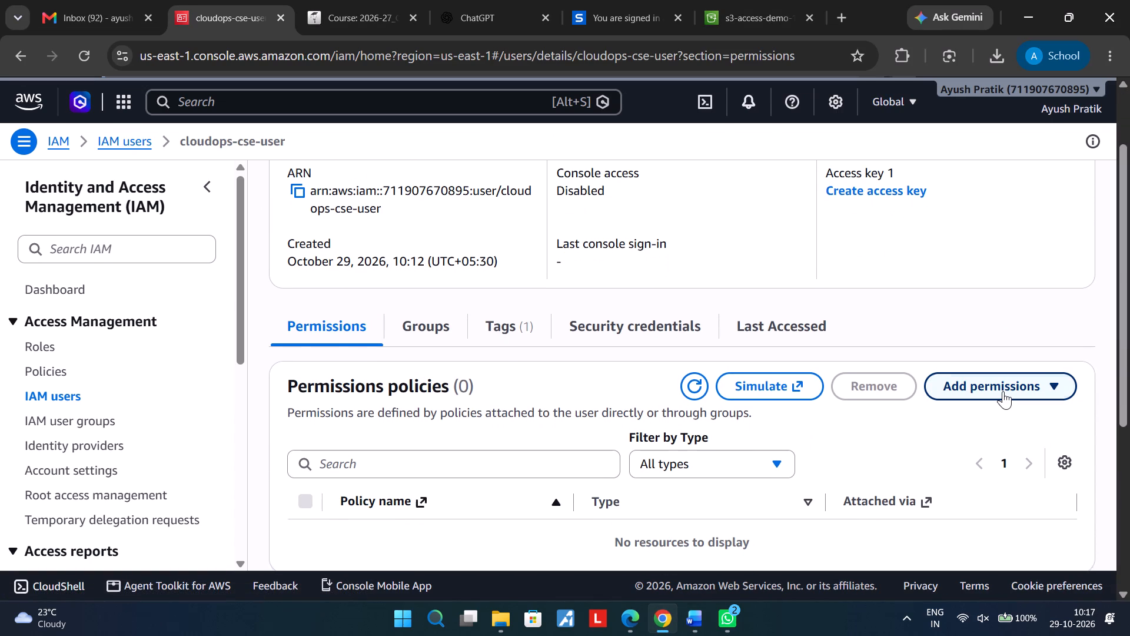
click(1003, 391)
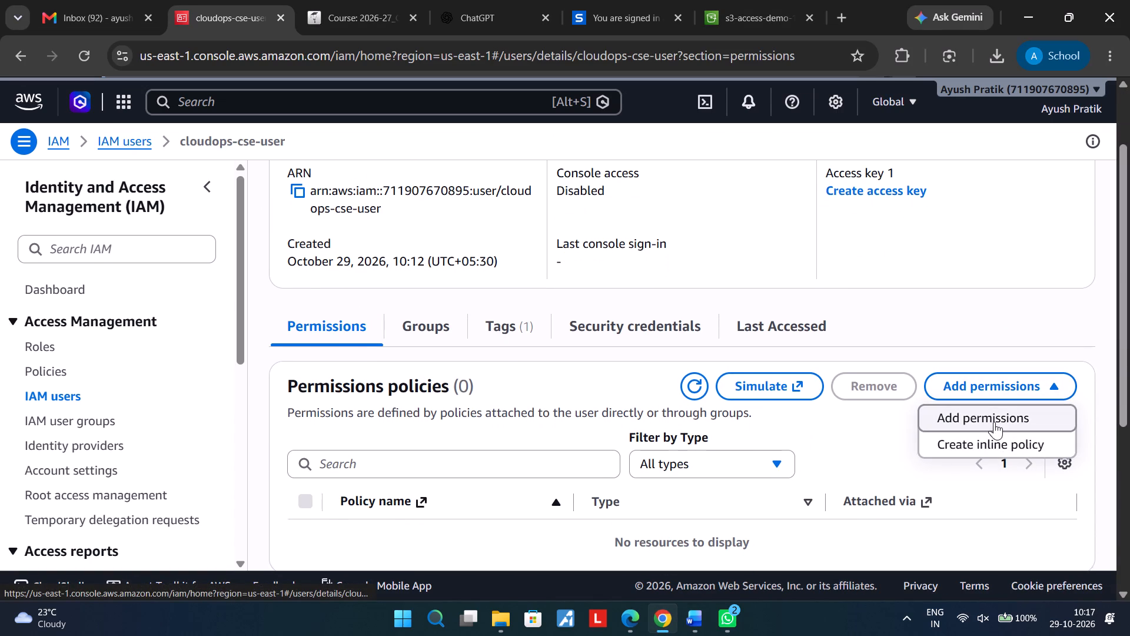
click(994, 421)
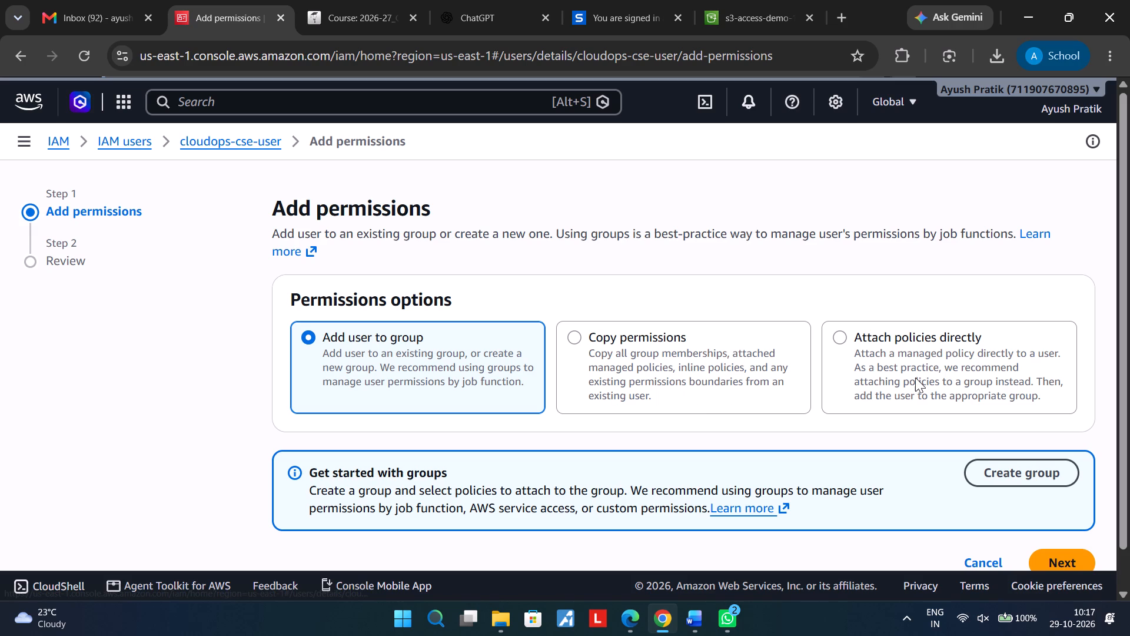
Attach the CloudOps-S3-Department-ABAC policy directly to cloudops-cse-user and check the user's permissions policies.
click(915, 377)
scroll(915, 377, down, 3)
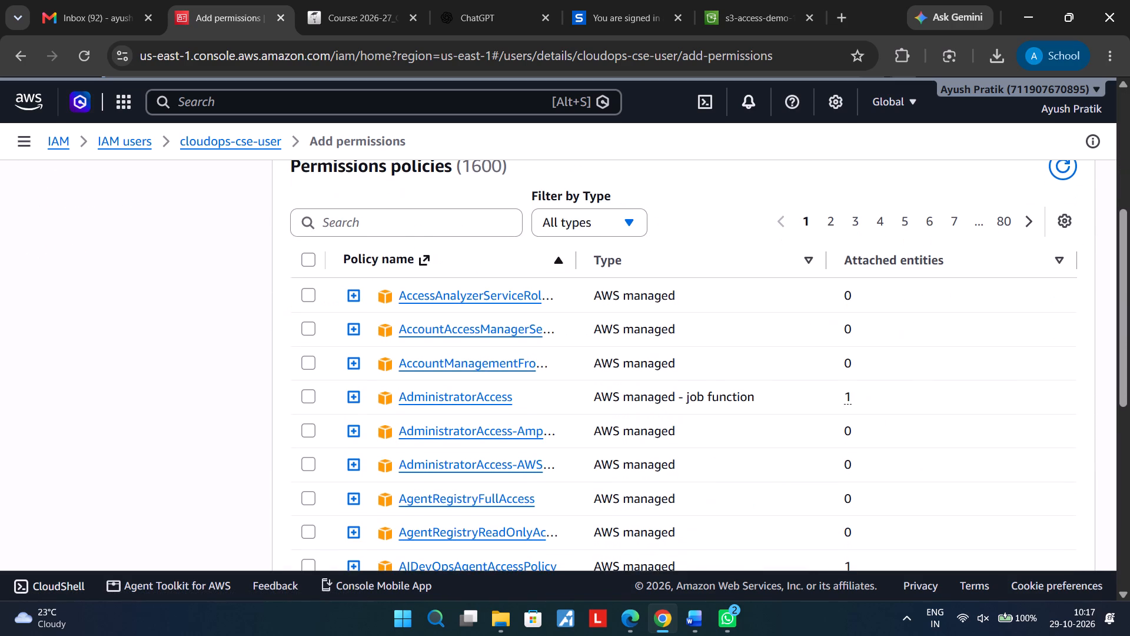
click(385, 230)
key(ctrl+v)
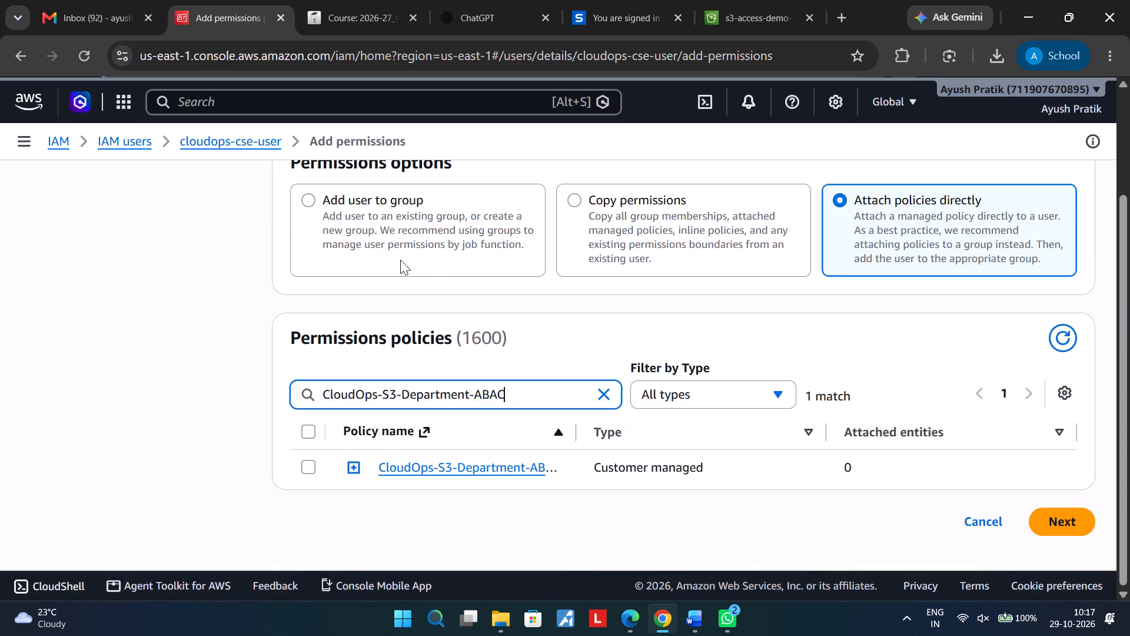
click(352, 466)
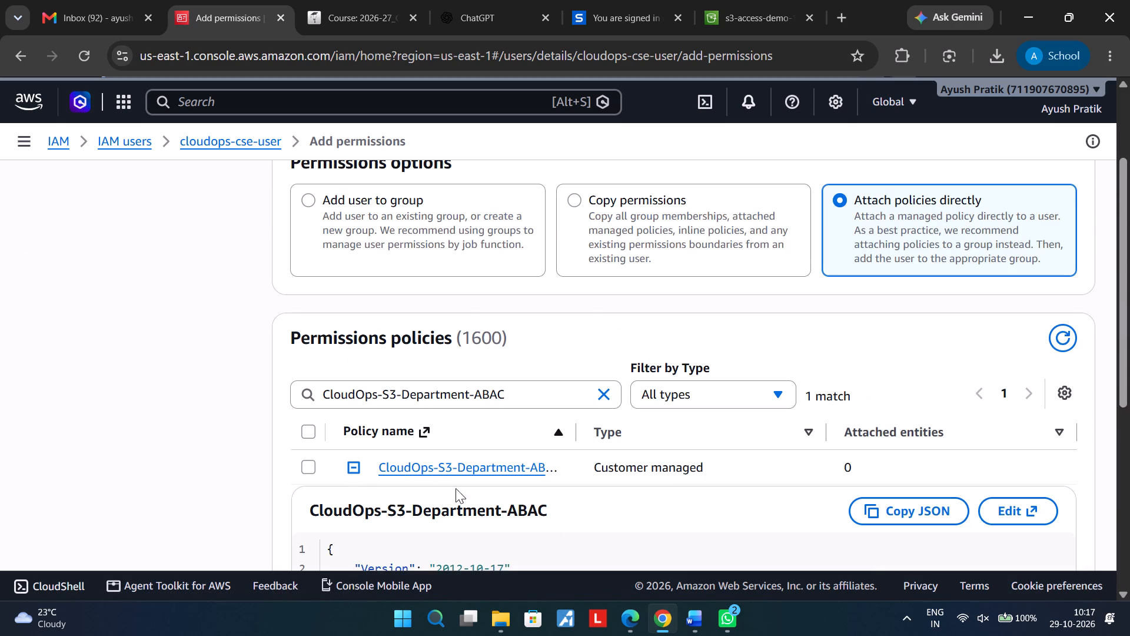
click(307, 469)
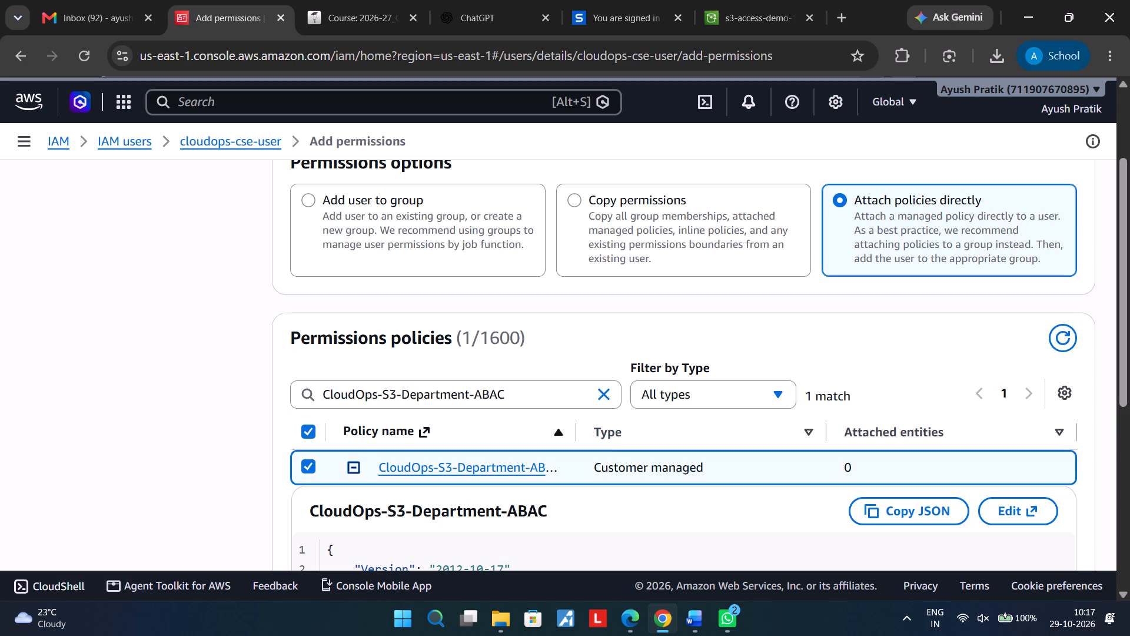
scroll(908, 373, down, 4)
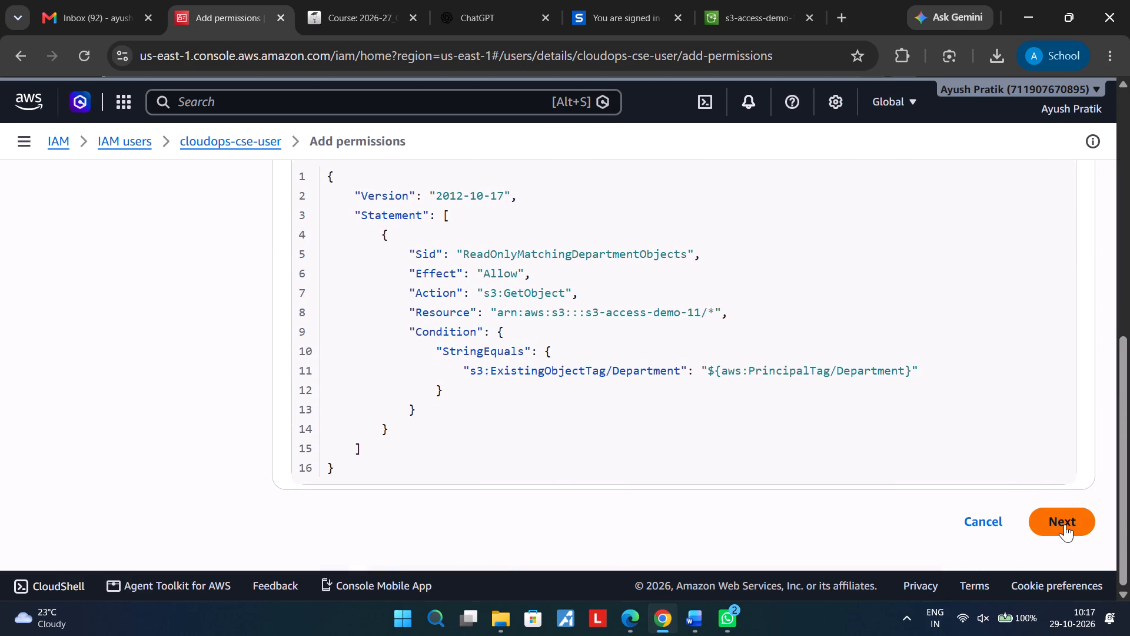
click(1065, 524)
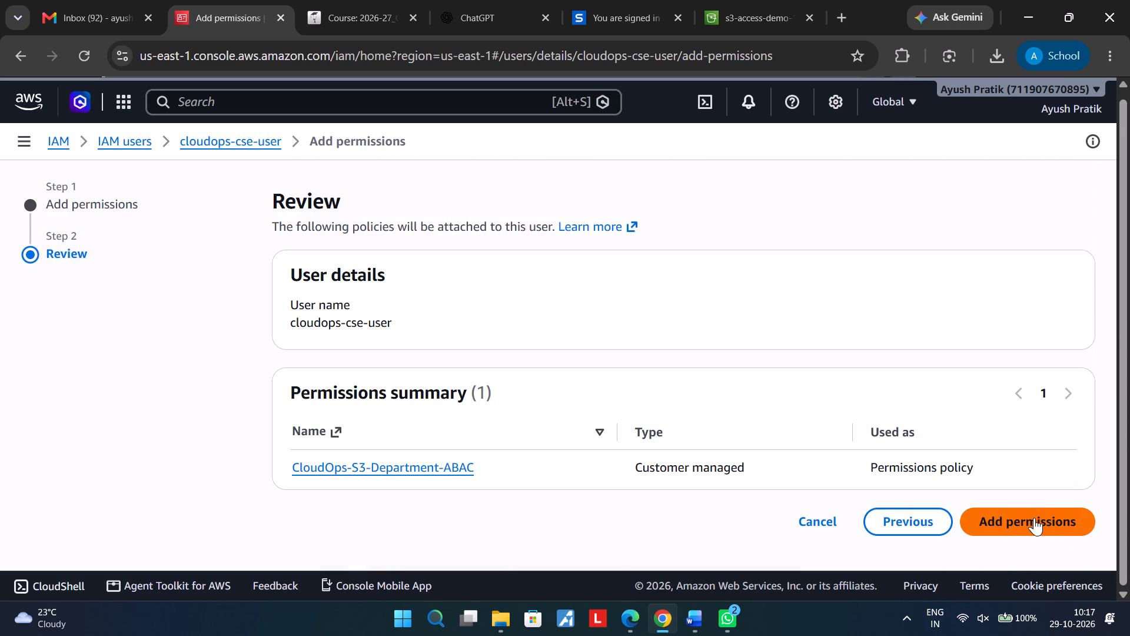
click(1034, 518)
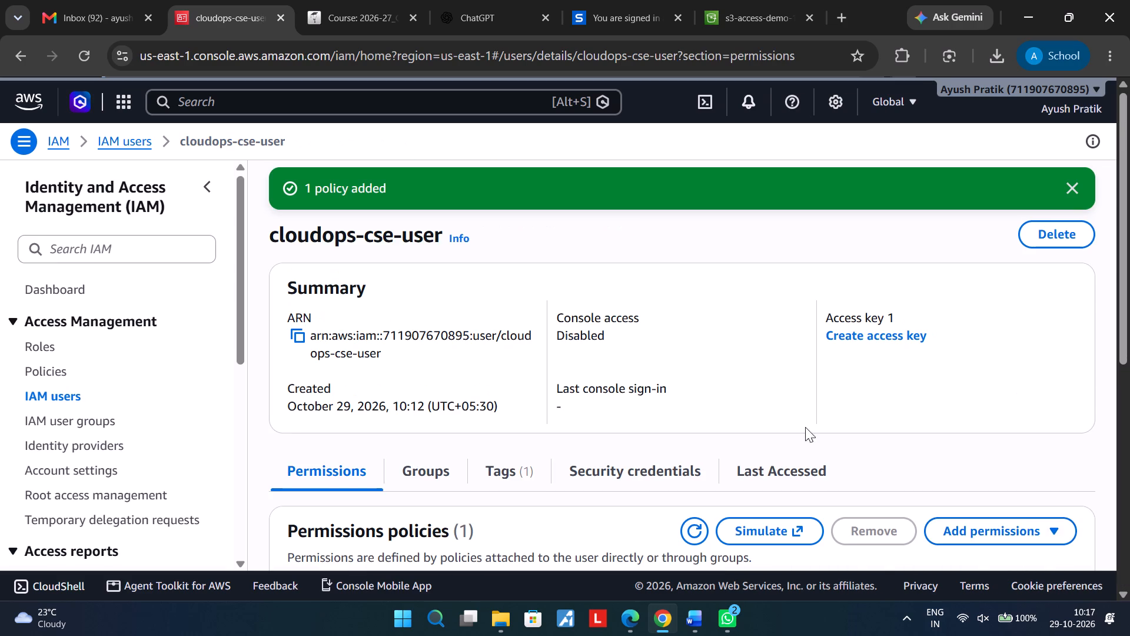
scroll(770, 390, down, 4)
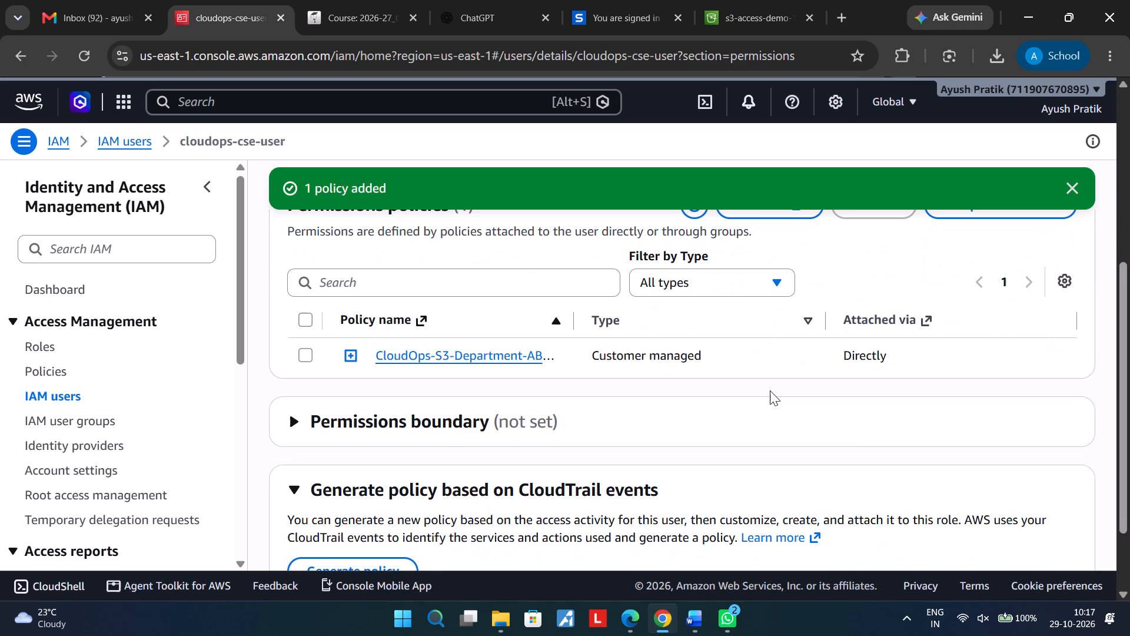
scroll(770, 390, down, 1)
scroll(770, 390, up, 4)
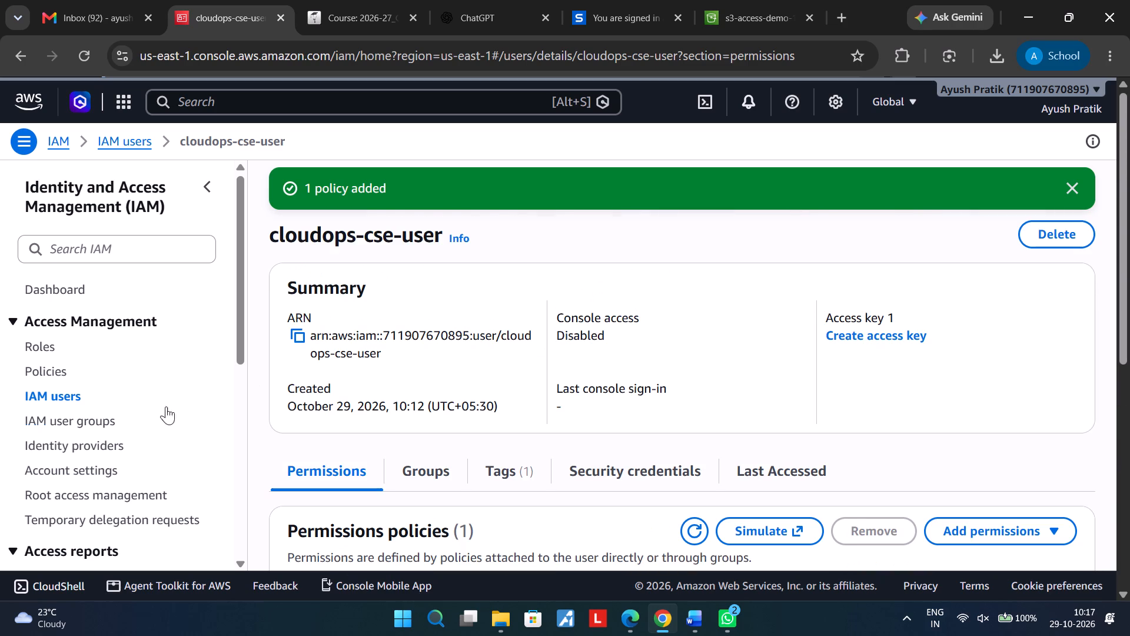
Attach the same CloudOps-S3-Department-ABAC policy directly to IAM user cloudops-ece-user and check its permissions policies.
click(56, 398)
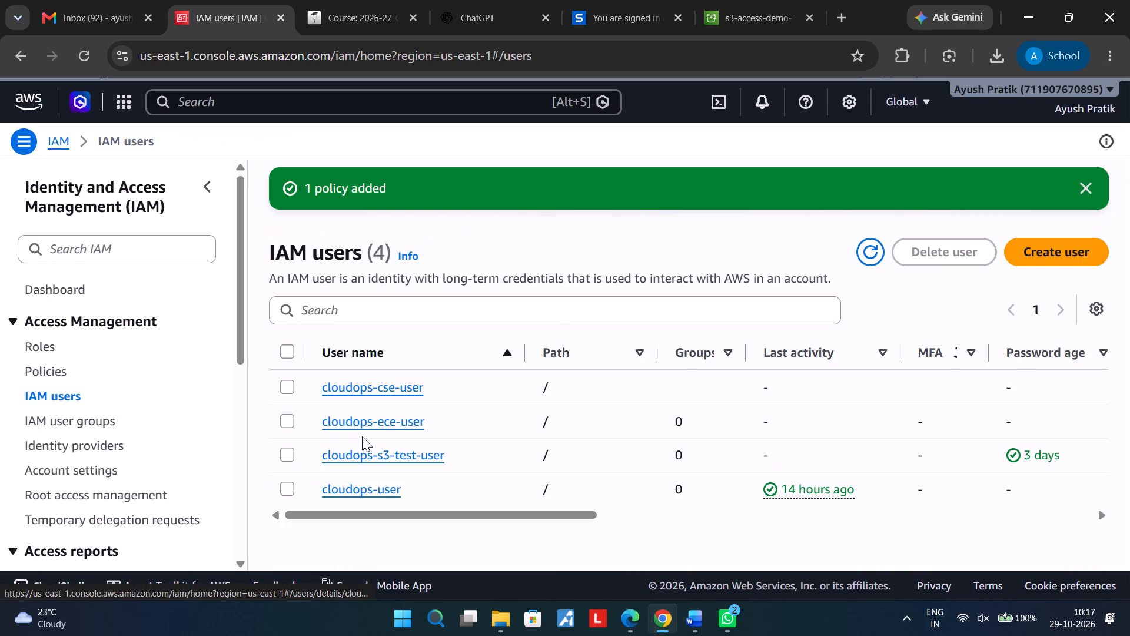
click(376, 423)
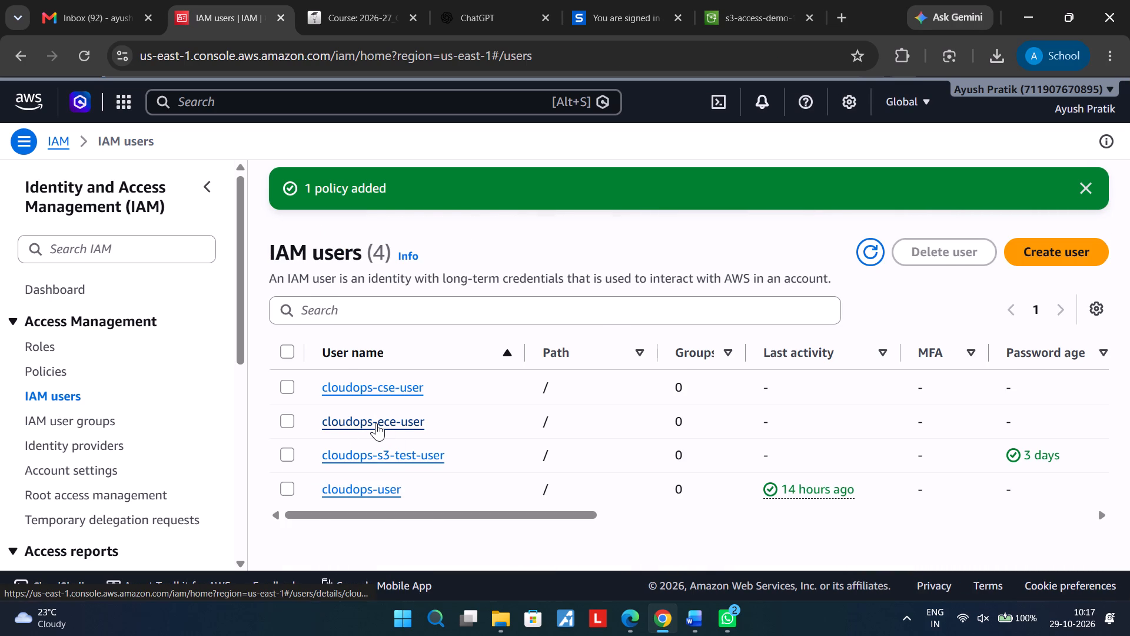
scroll(1092, 369, down, 2)
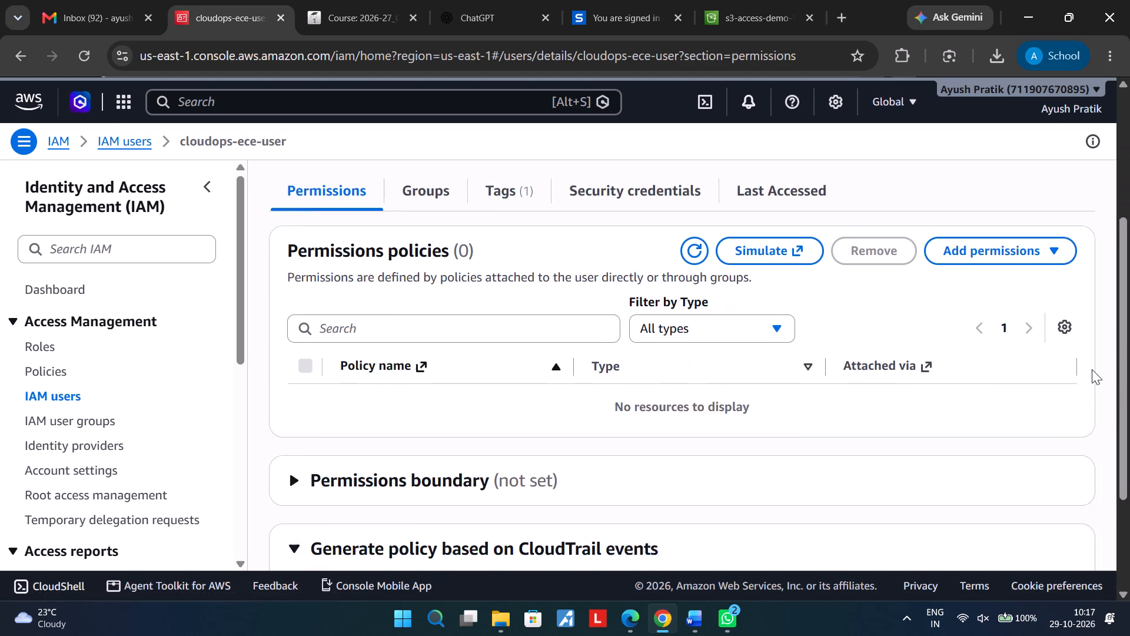
click(1004, 223)
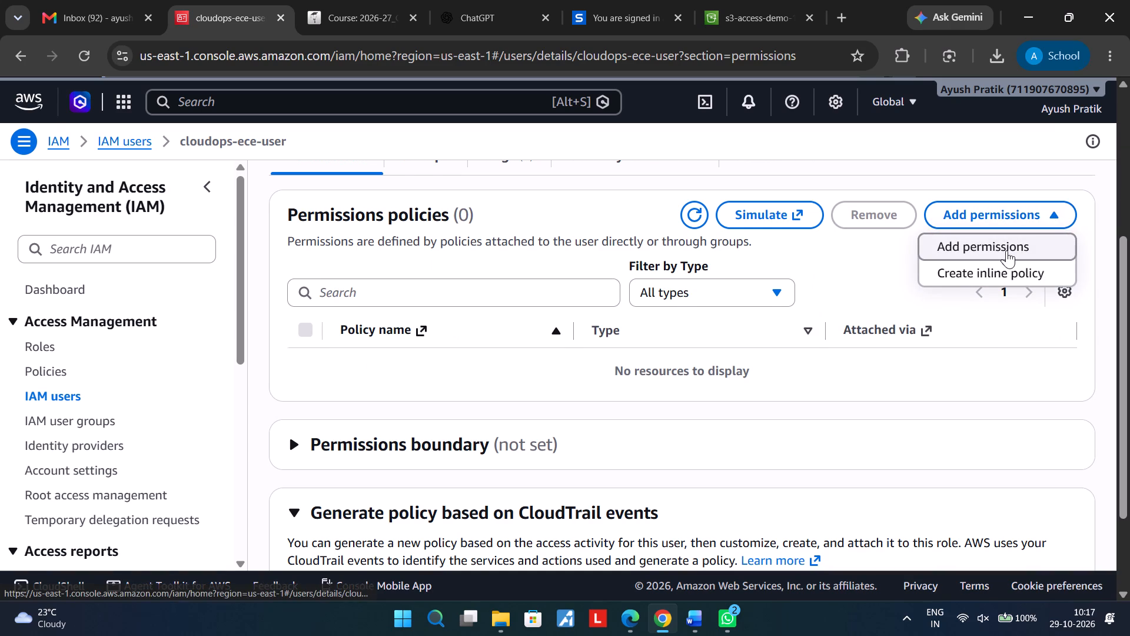
click(1006, 250)
click(933, 326)
scroll(933, 326, down, 3)
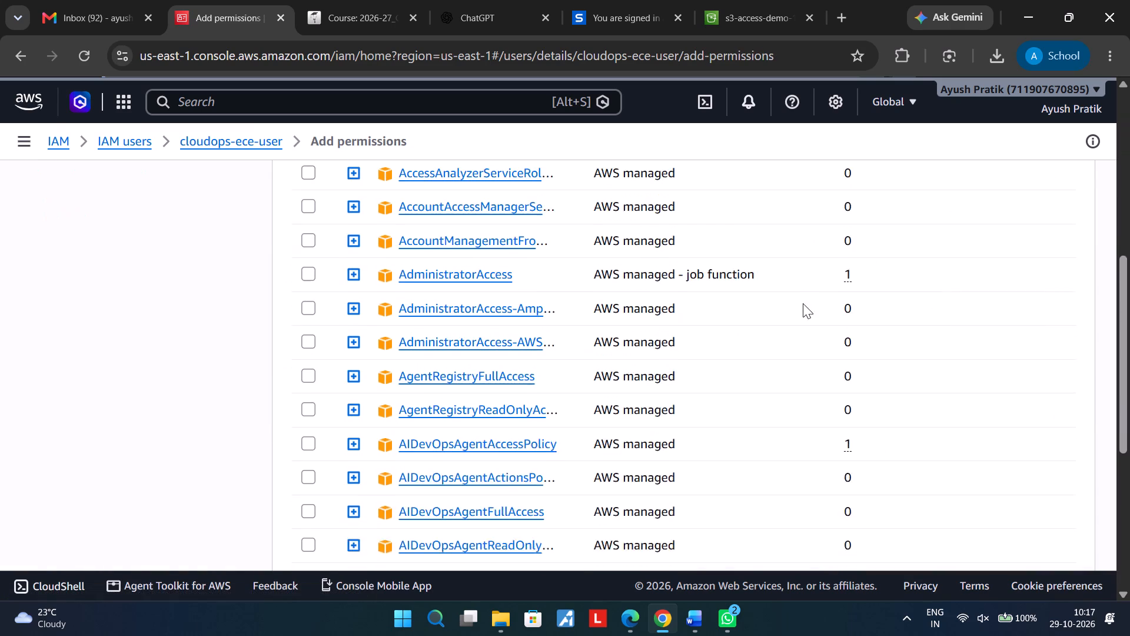
scroll(666, 309, up, 3)
click(434, 251)
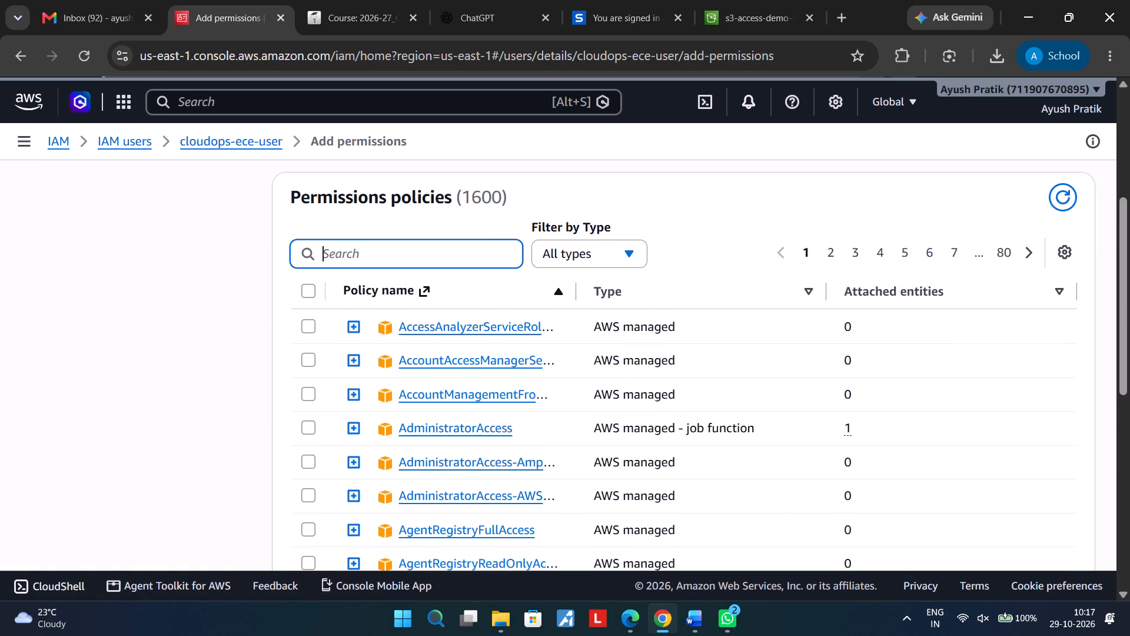
key(ctrl+v)
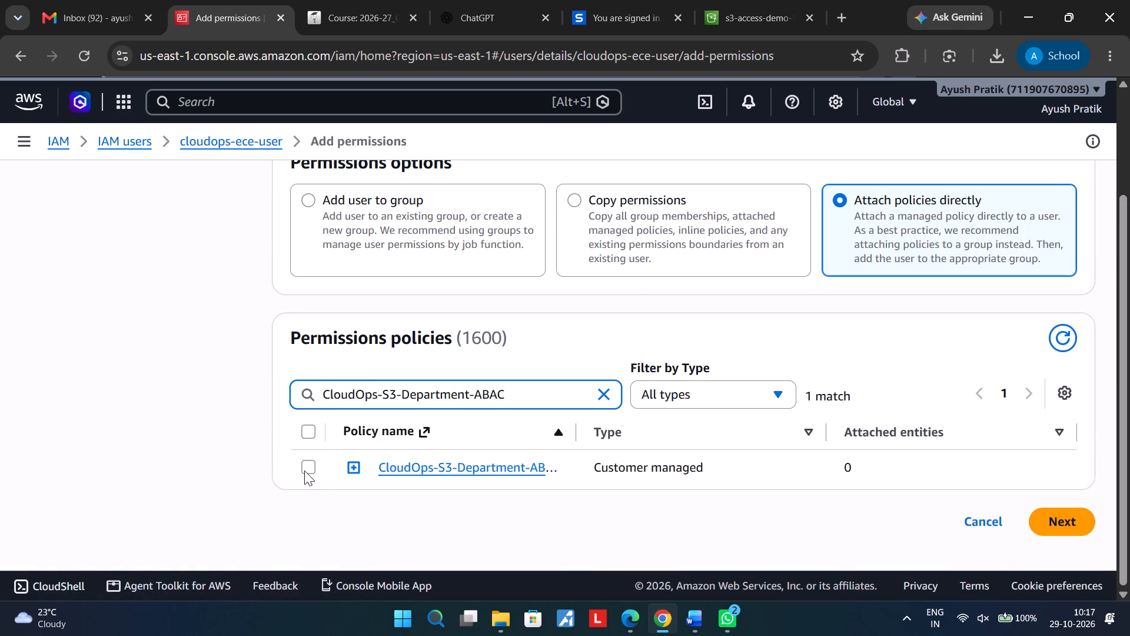
click(304, 471)
click(1056, 526)
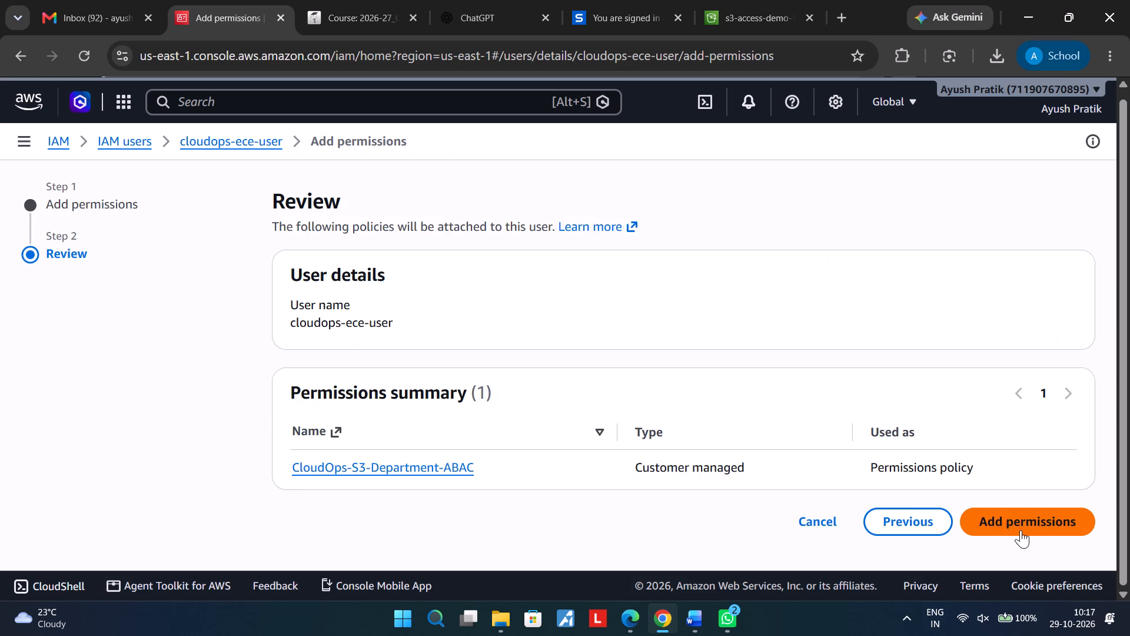
click(1023, 529)
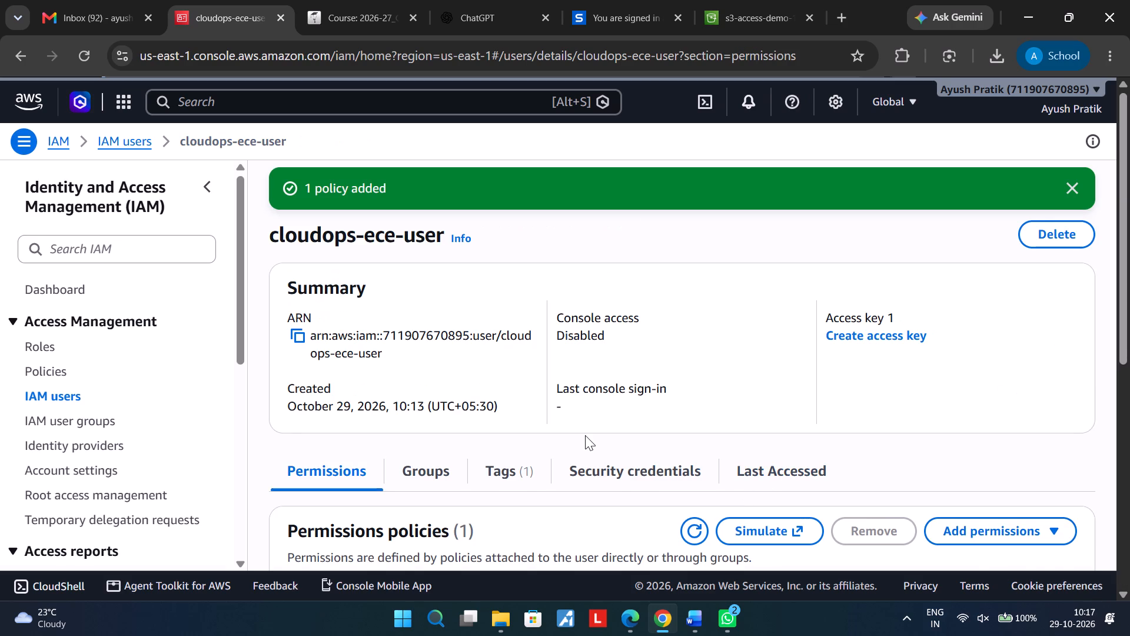
scroll(585, 435, down, 3)
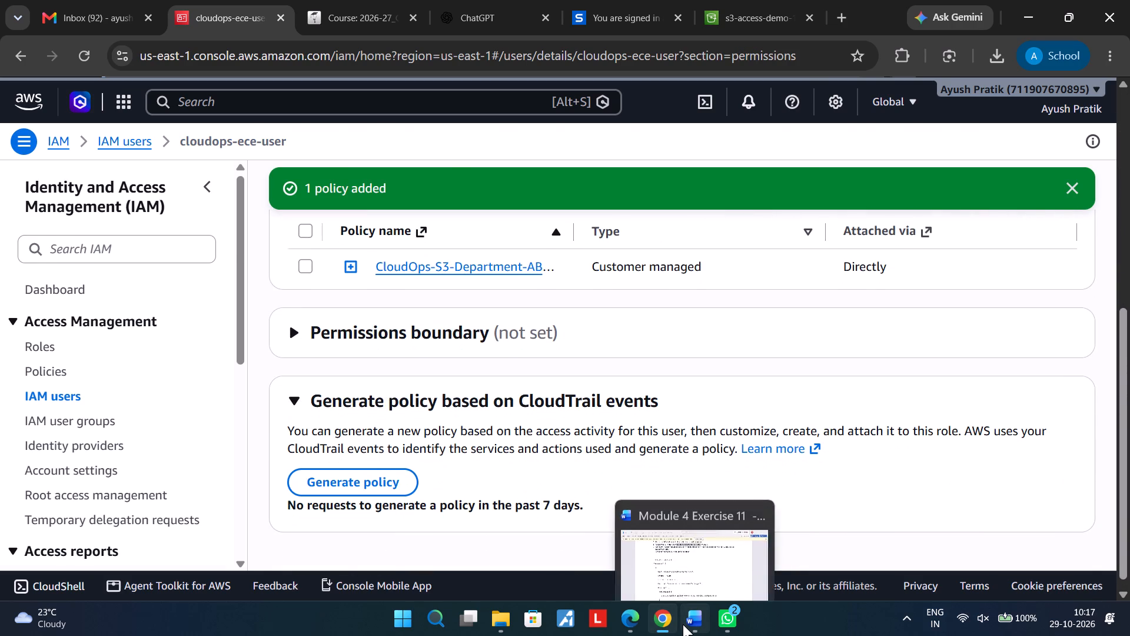
Switch to Word and read the instructions after Part D: the Visual Editor alternative, Part E on access keys and Part F on CLI profiles.
click(683, 624)
scroll(632, 460, down, 3)
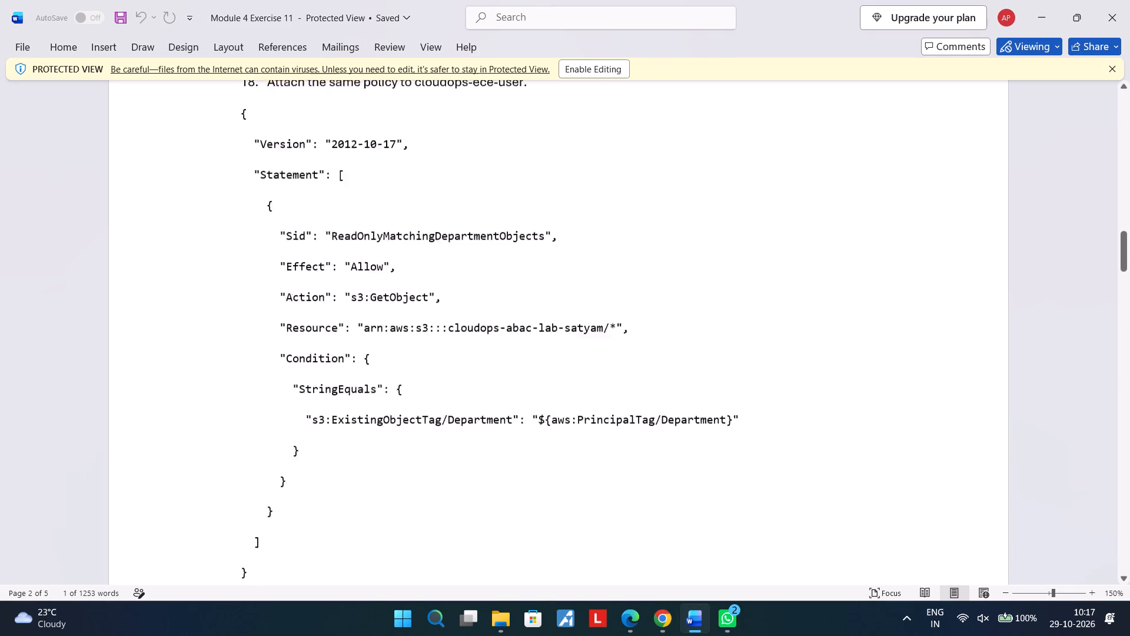
scroll(632, 460, down, 3)
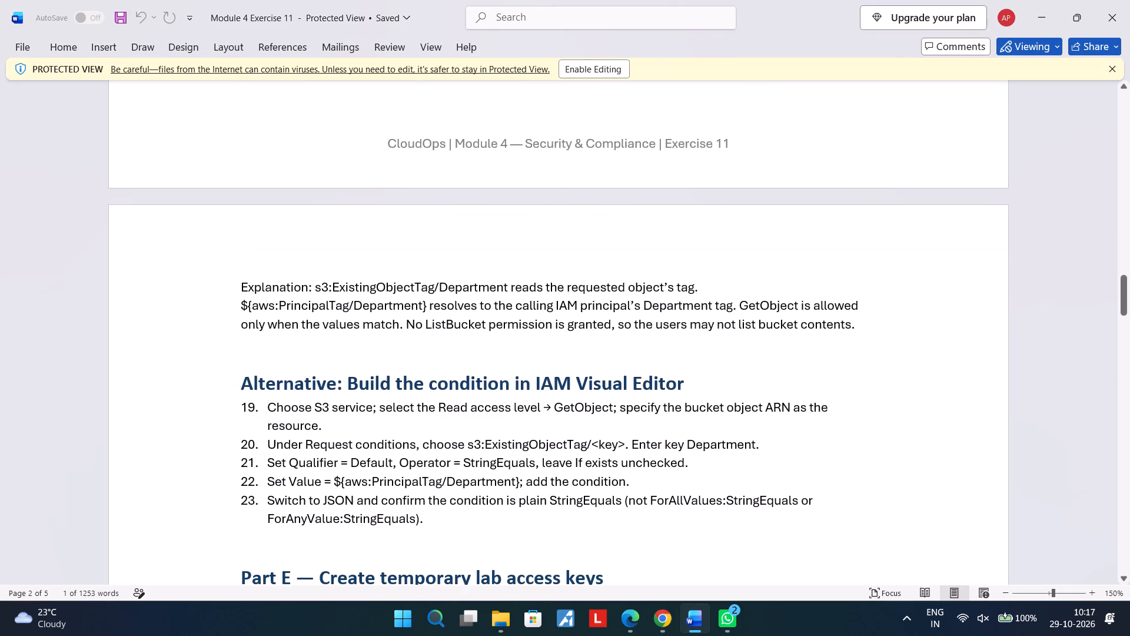
scroll(632, 460, down, 1)
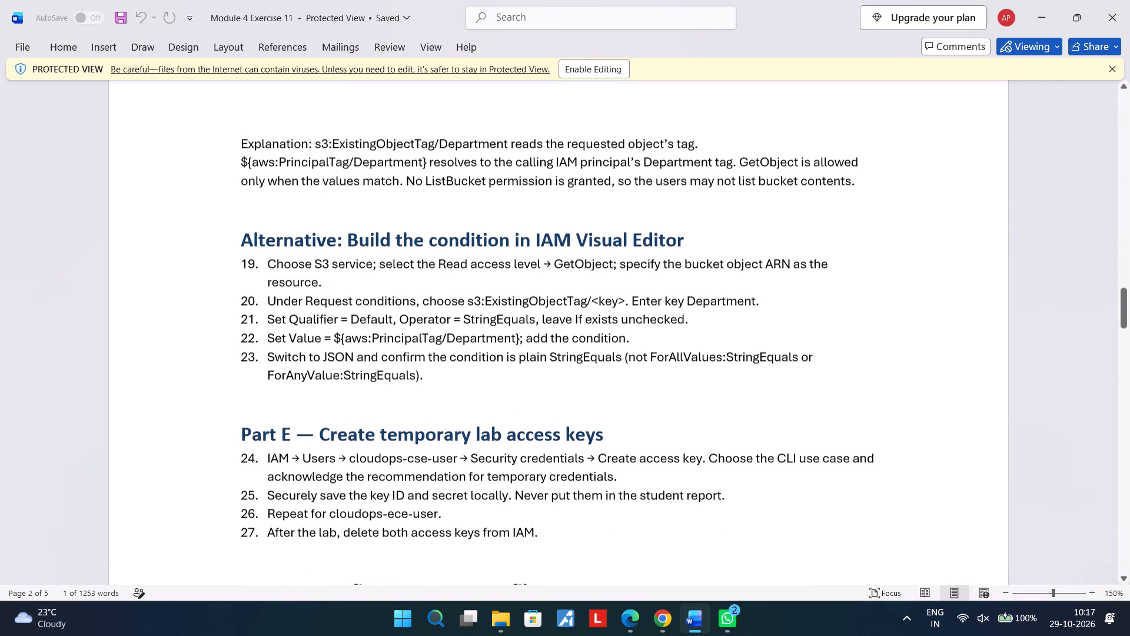
scroll(632, 460, down, 3)
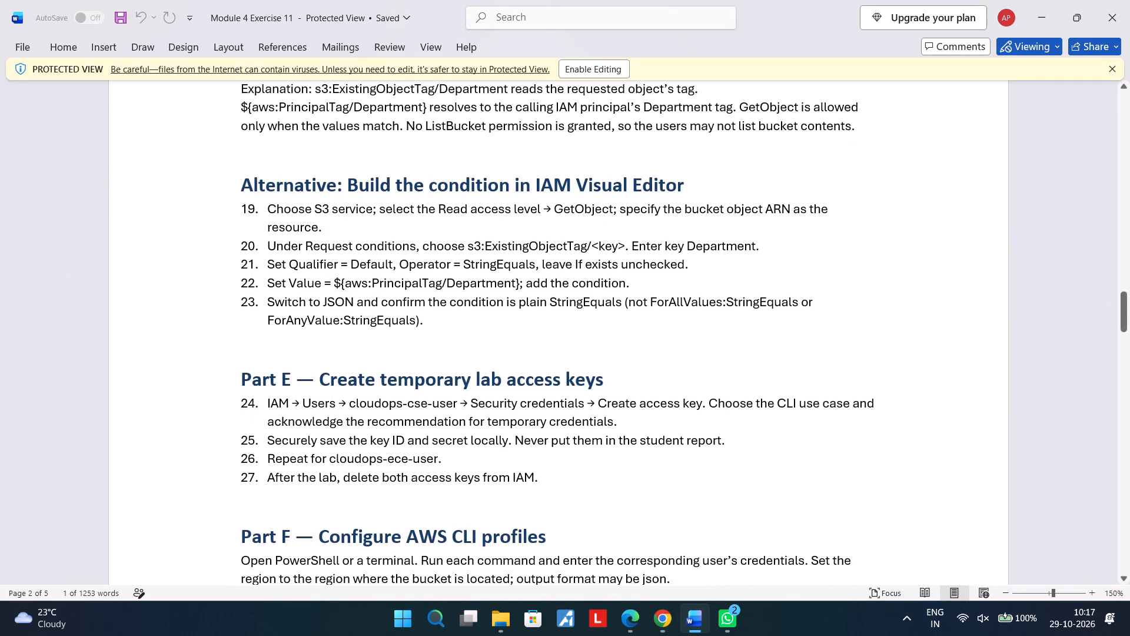
scroll(632, 460, down, 3)
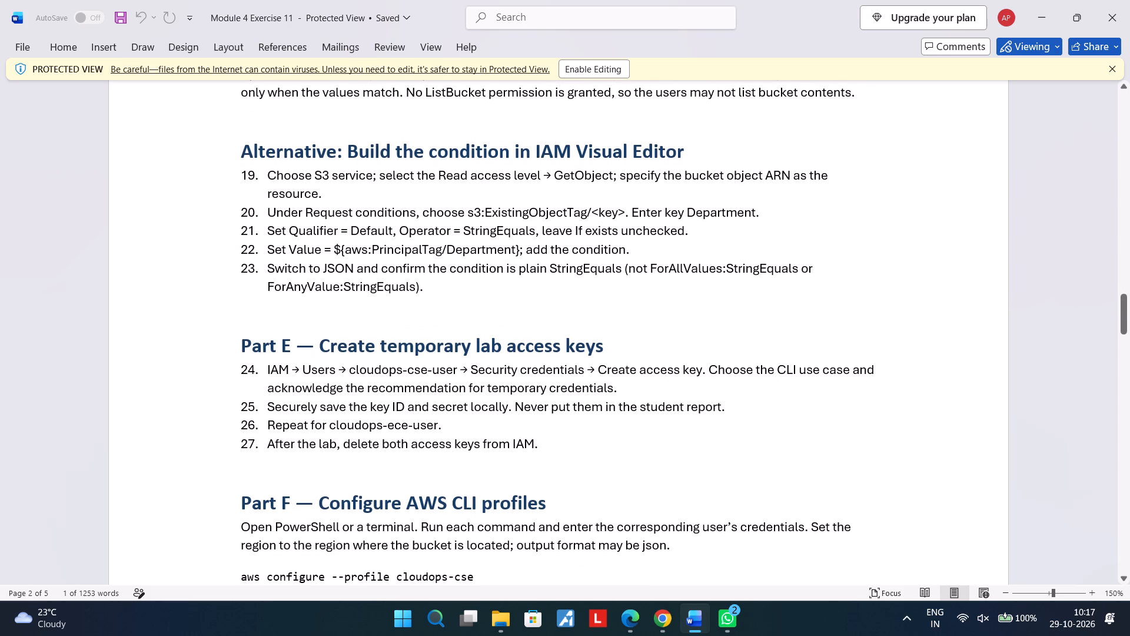
scroll(632, 460, down, 3)
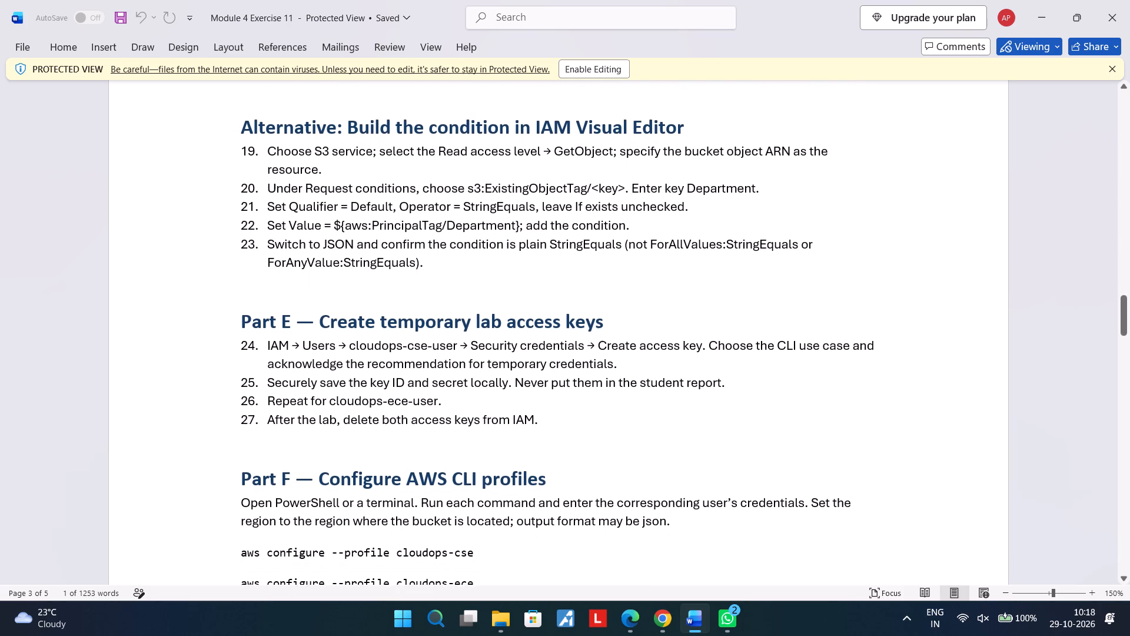
scroll(632, 460, down, 1)
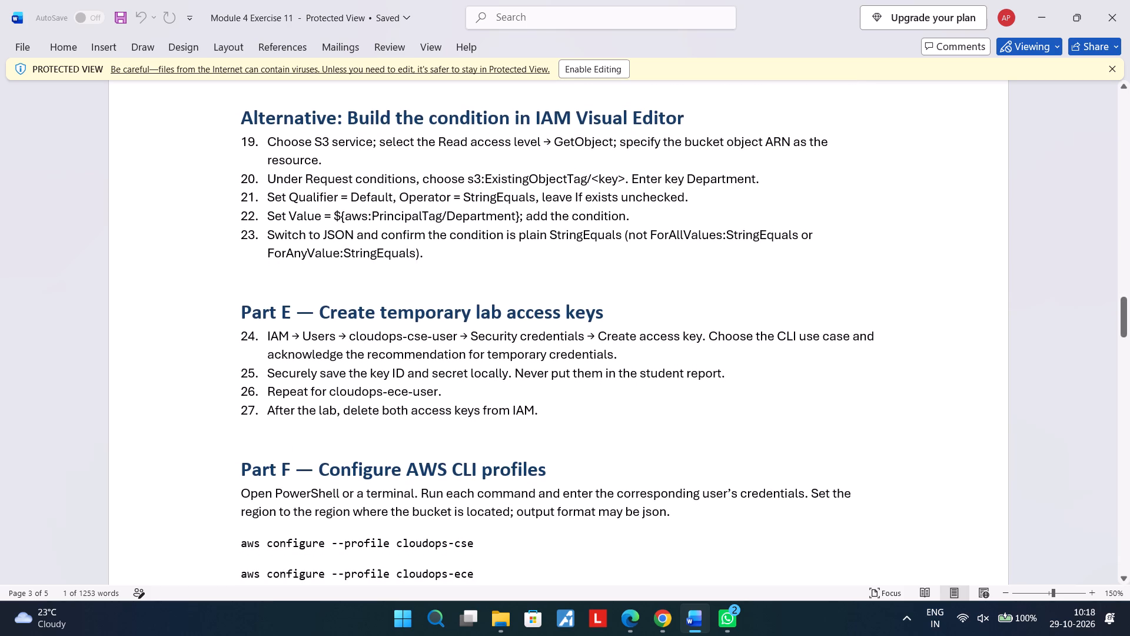
scroll(632, 460, down, 1)
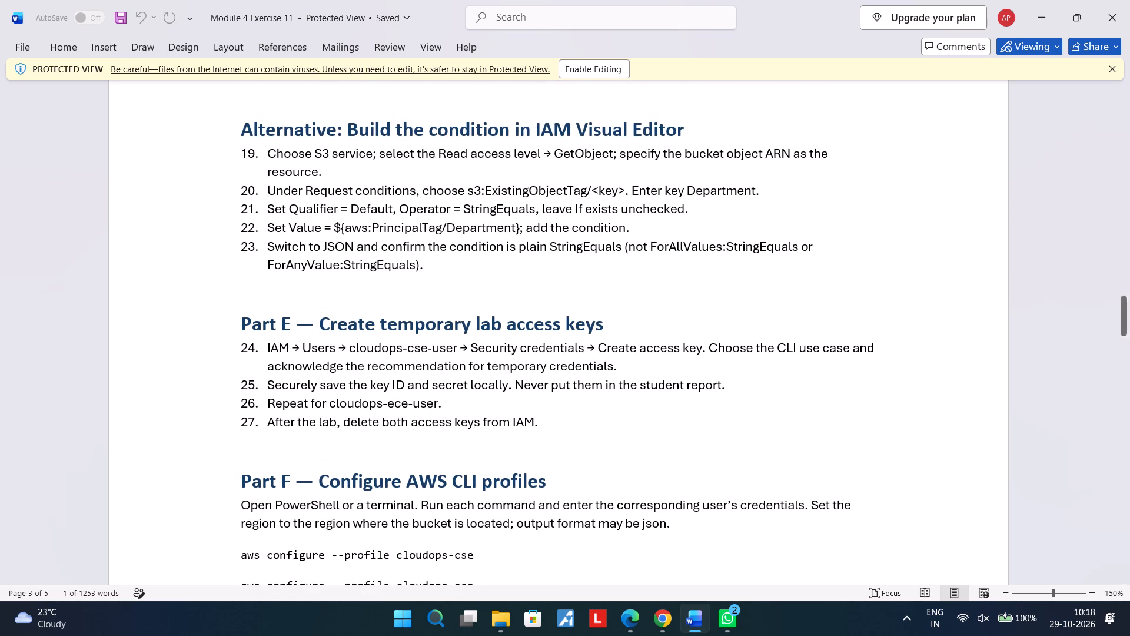
Reread the Visual Editor and Part E instructions in Word, and in Chrome look over the s3-access-demo-11 bucket's properties and the S3 navigation options.
scroll(651, 355, up, 1)
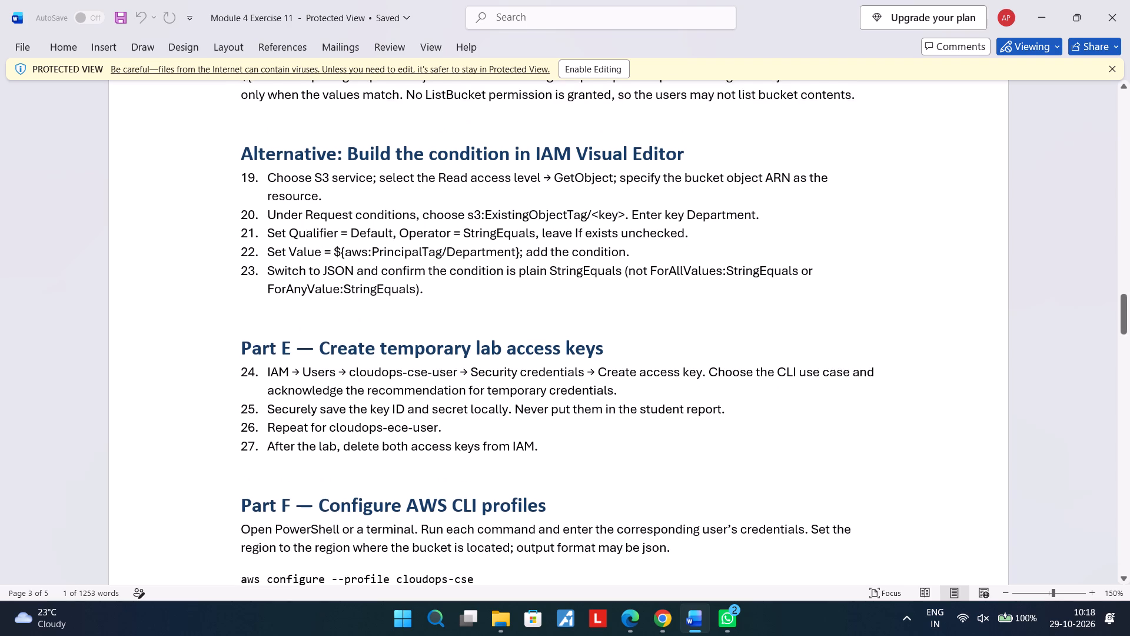
scroll(651, 355, up, 1)
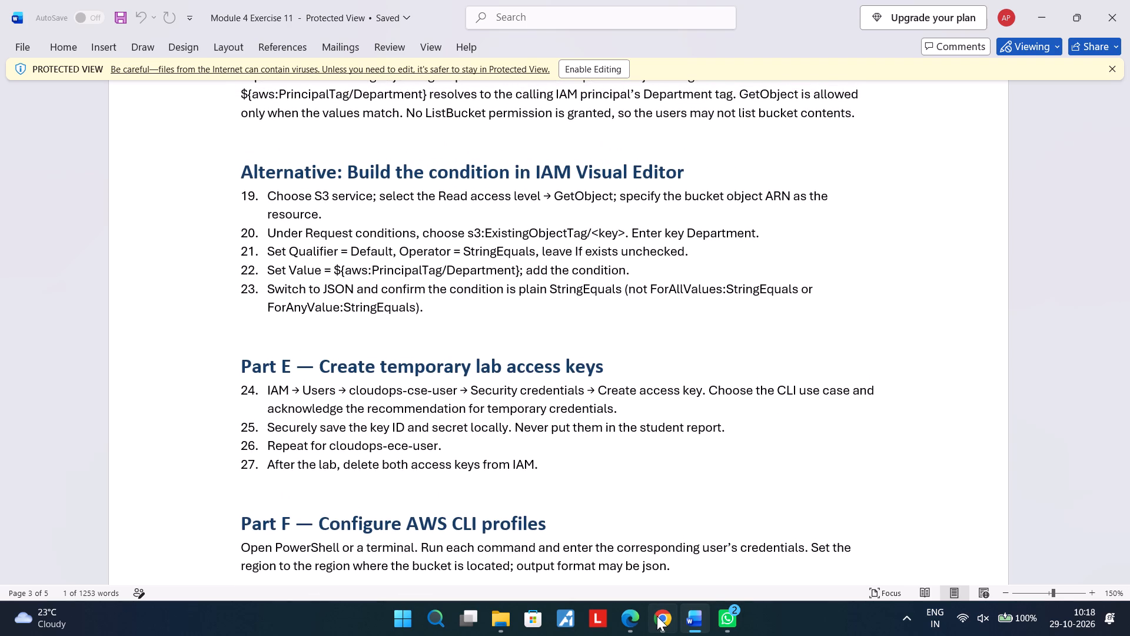
click(657, 616)
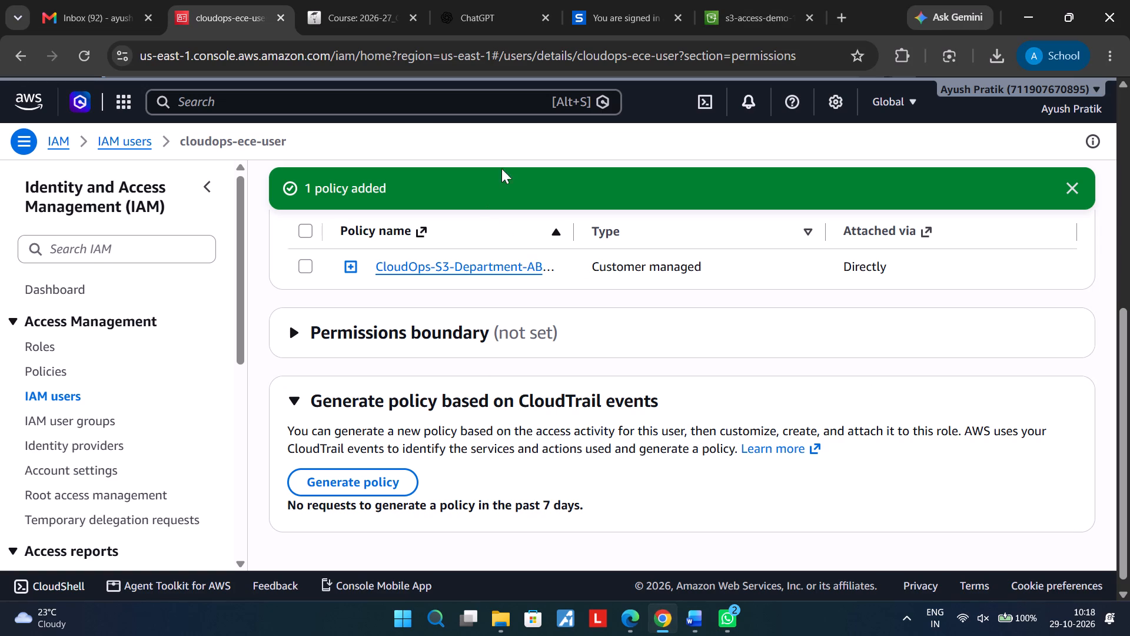
click(768, 0)
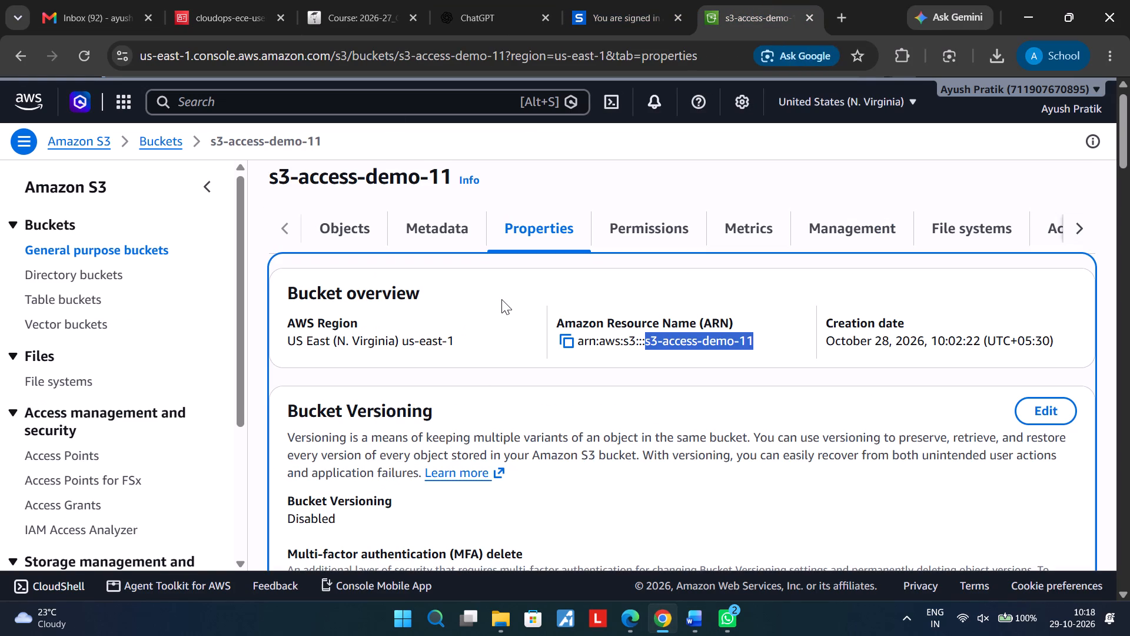
scroll(501, 299, up, 2)
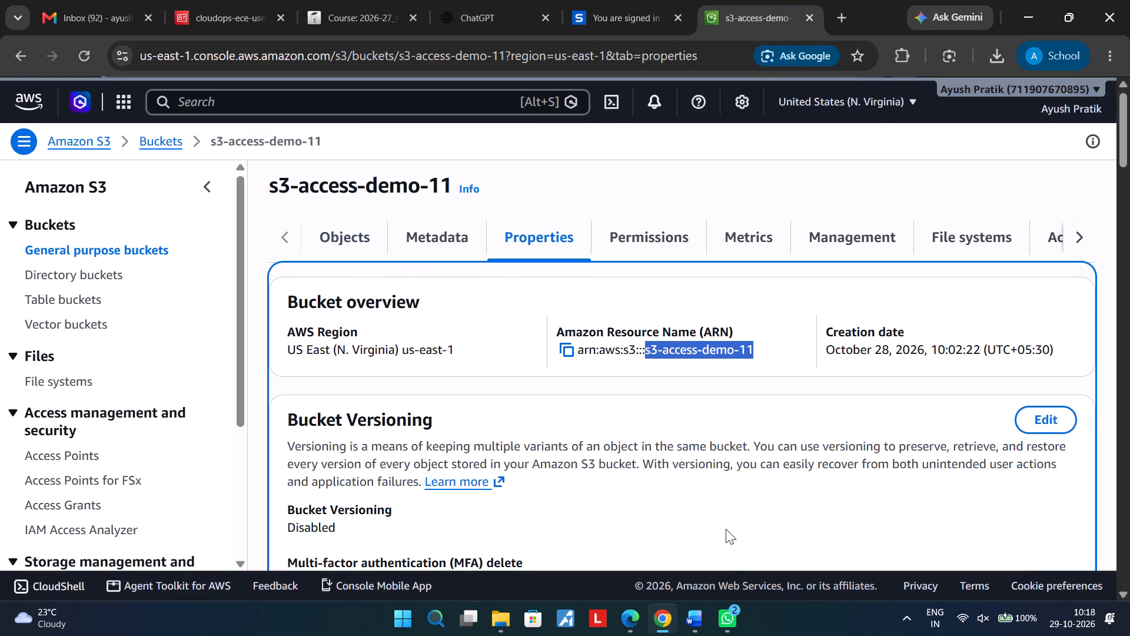
key(alt+Tab)
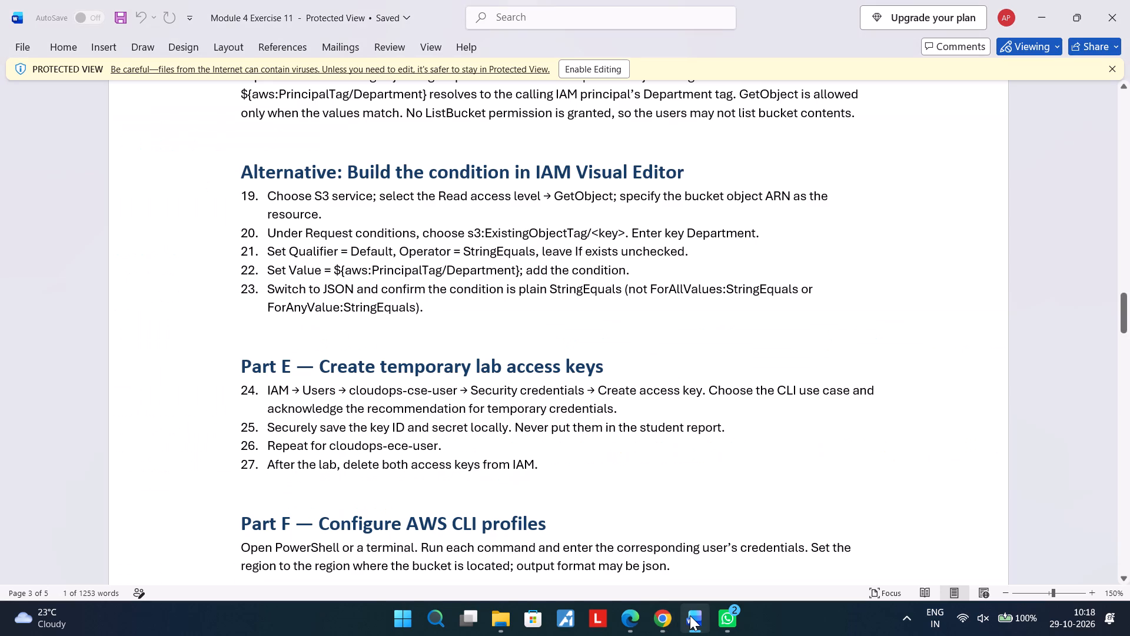
key(alt+Tab)
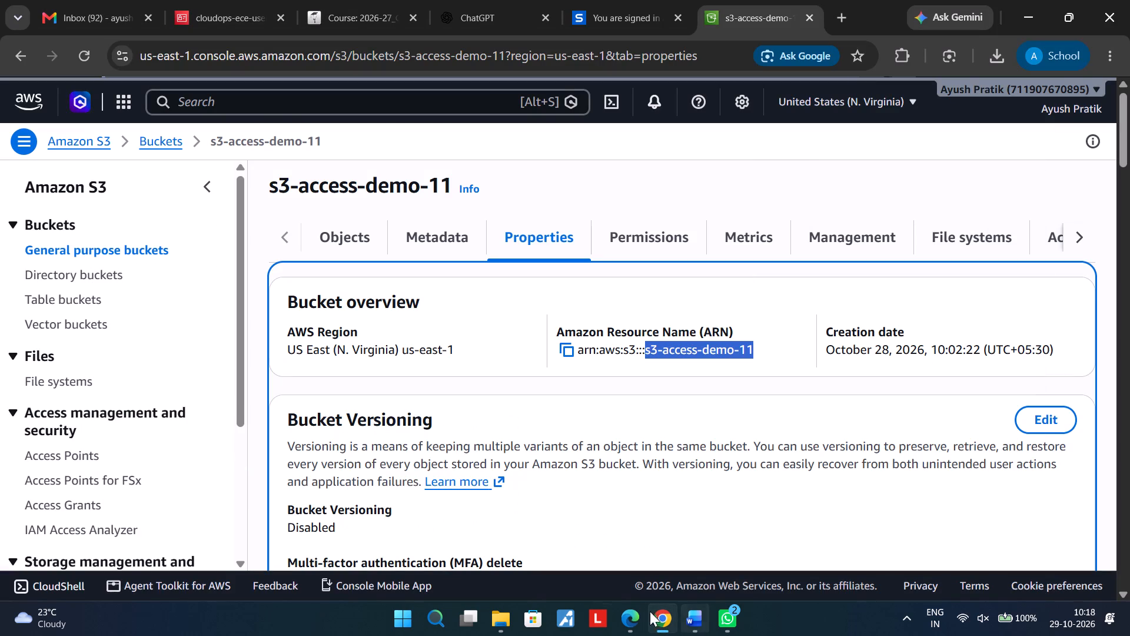
scroll(167, 444, down, 4)
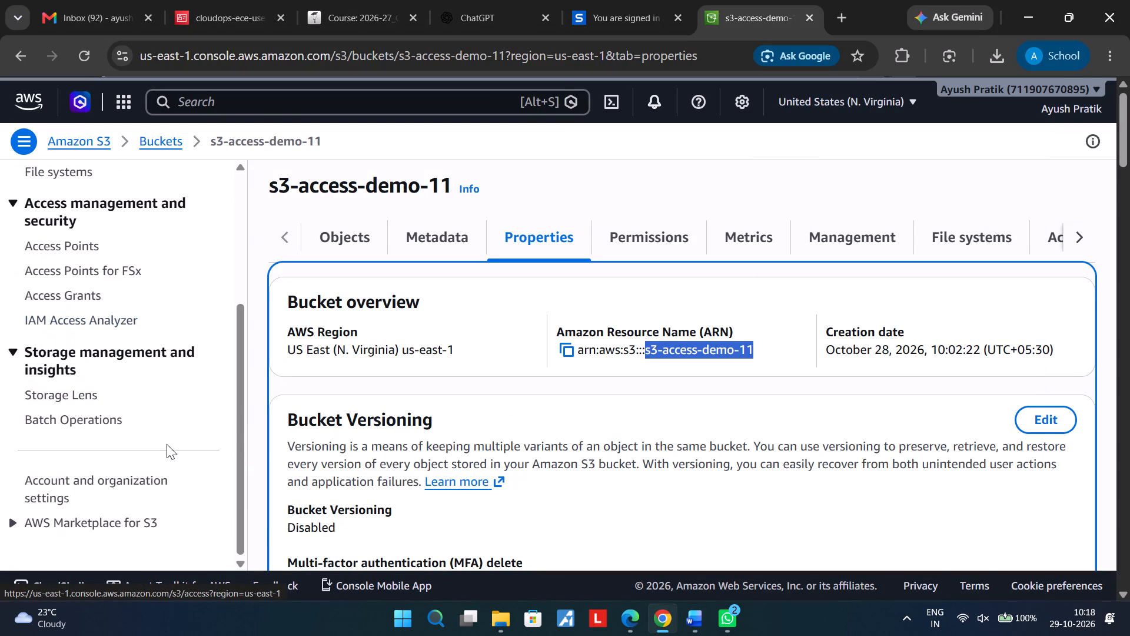
scroll(167, 444, down, 1)
scroll(167, 444, up, 2)
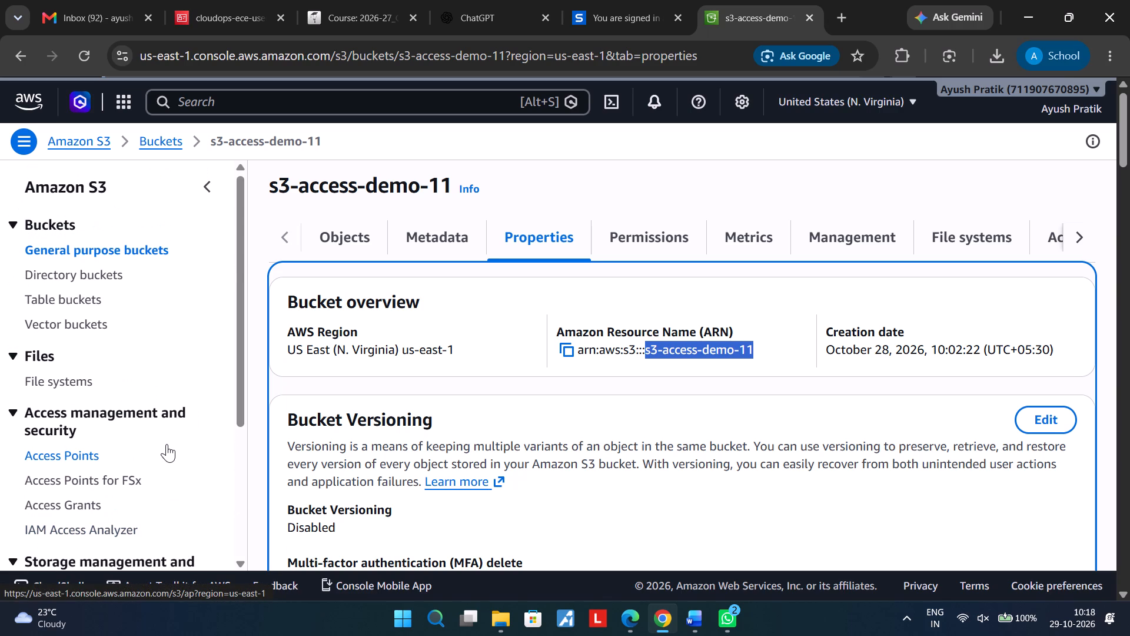
scroll(167, 444, up, 1)
click(327, 236)
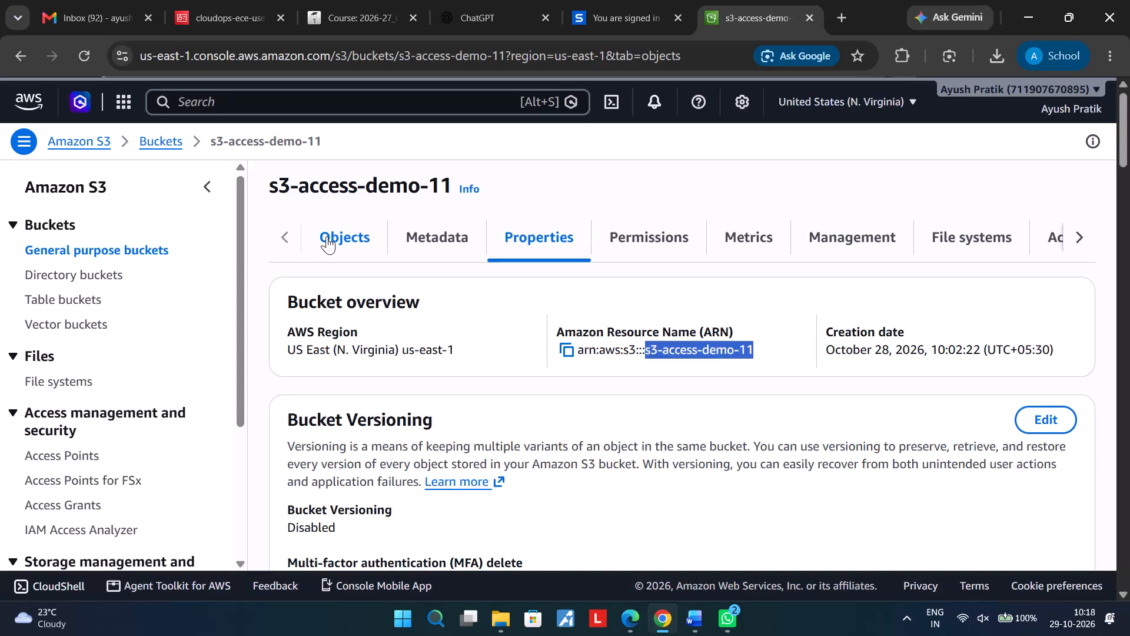
Return to the general purpose buckets list, select s3-access-demo-11 and look through the available bucket actions and the list's display preferences.
click(165, 138)
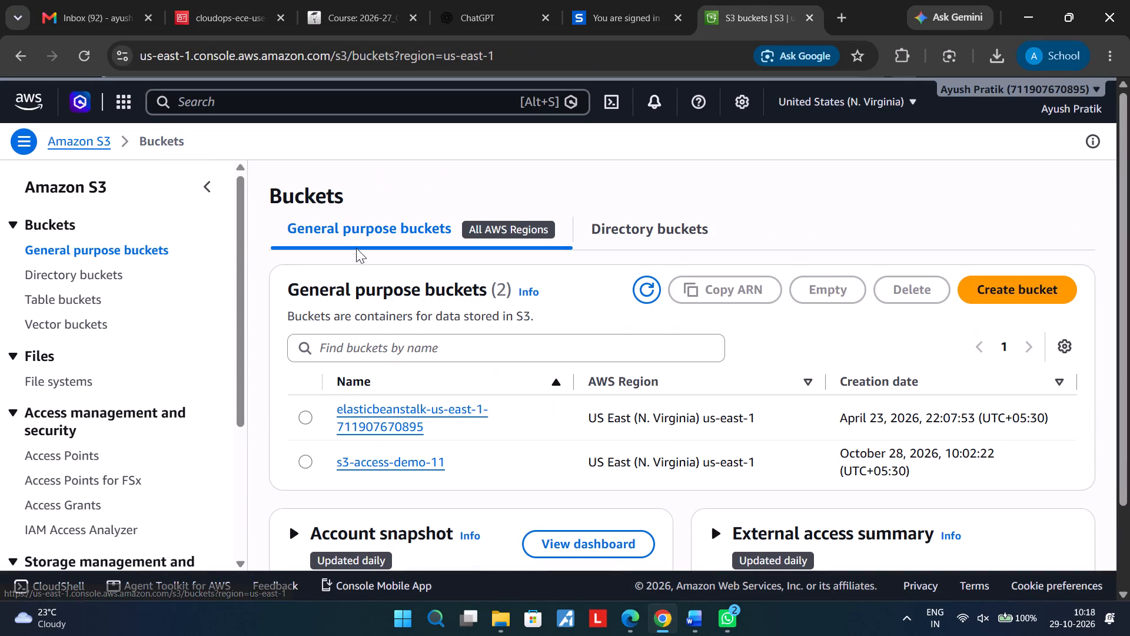
scroll(580, 379, down, 5)
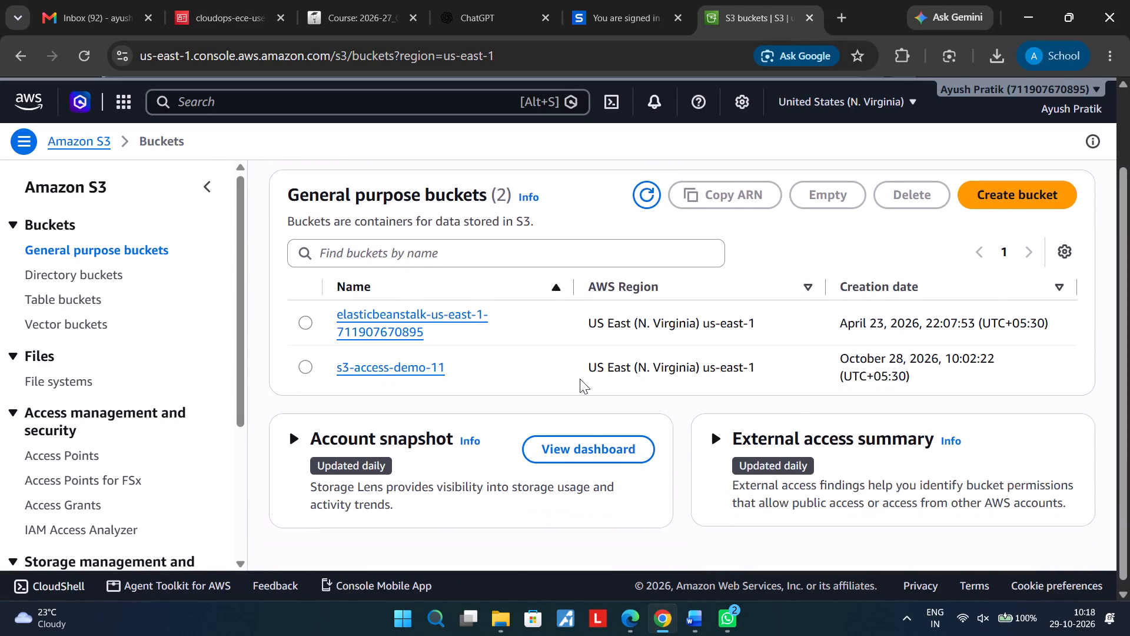
scroll(580, 379, up, 2)
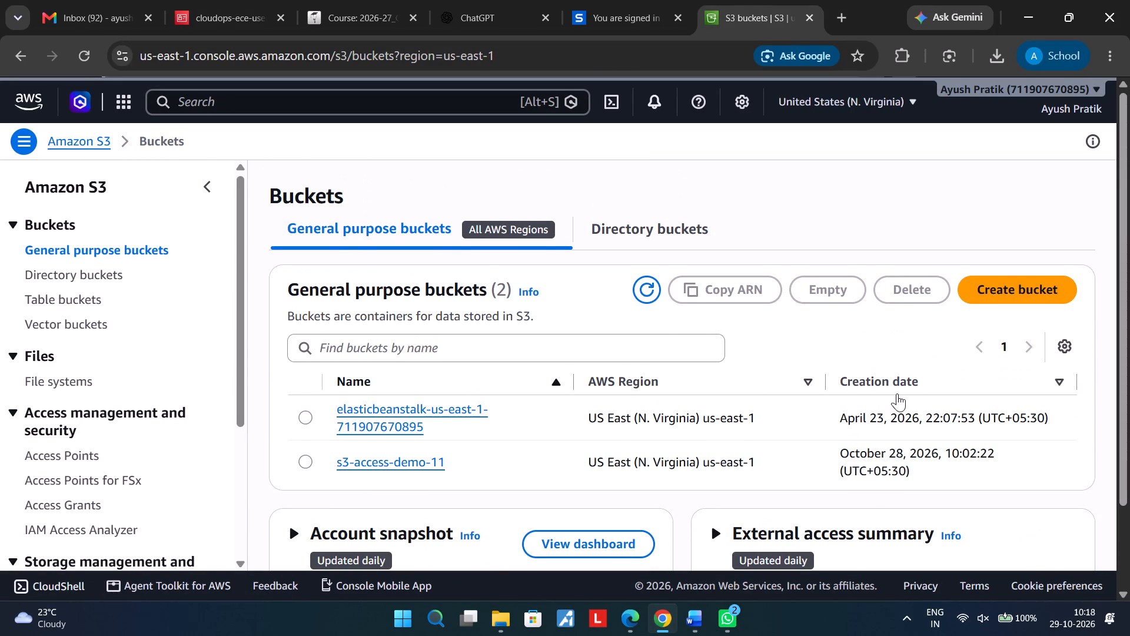
click(307, 463)
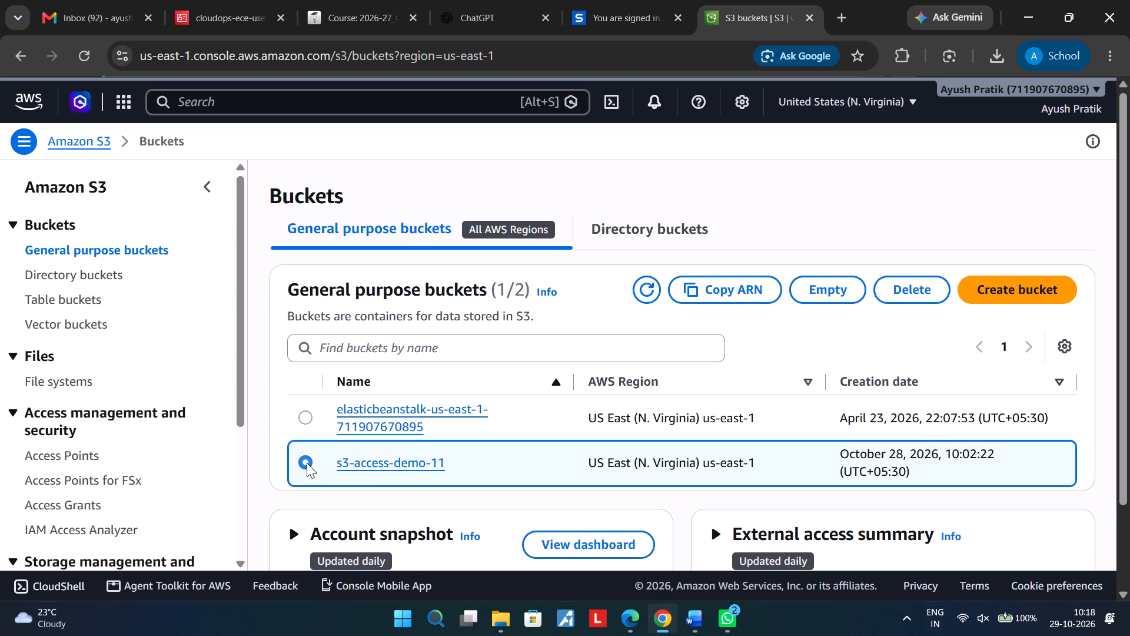
scroll(580, 483, down, 4)
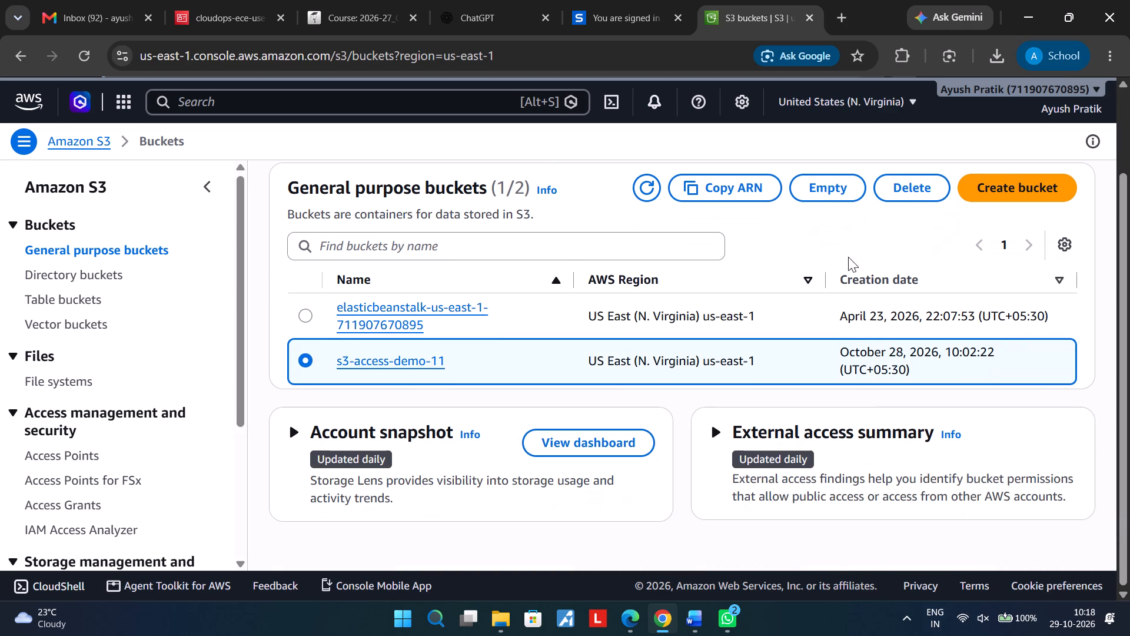
scroll(897, 226, up, 1)
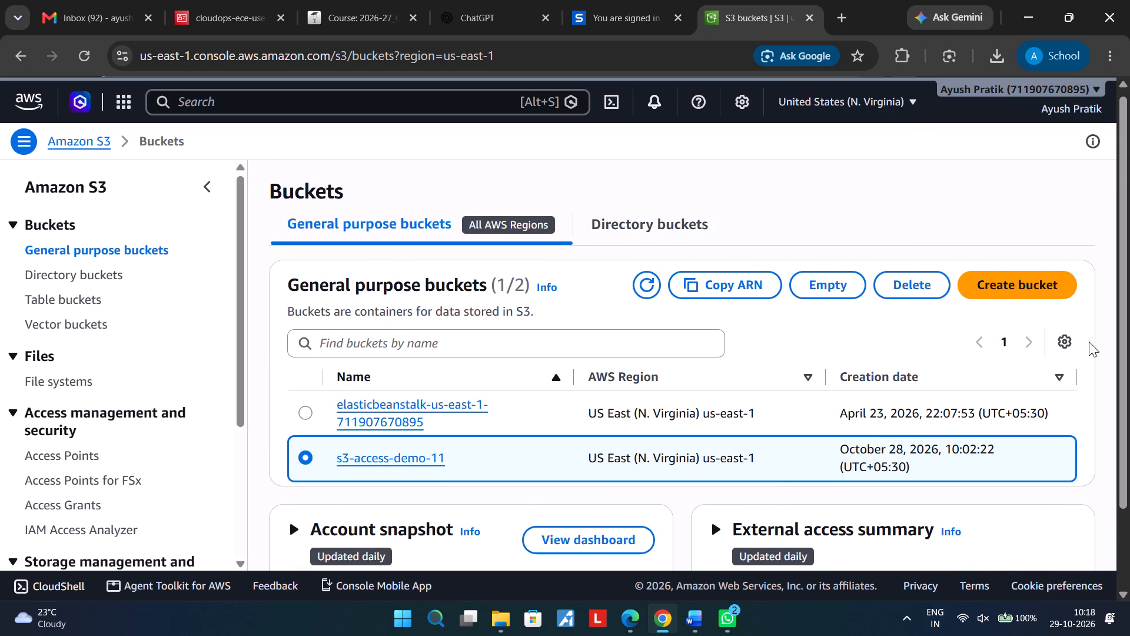
click(1064, 339)
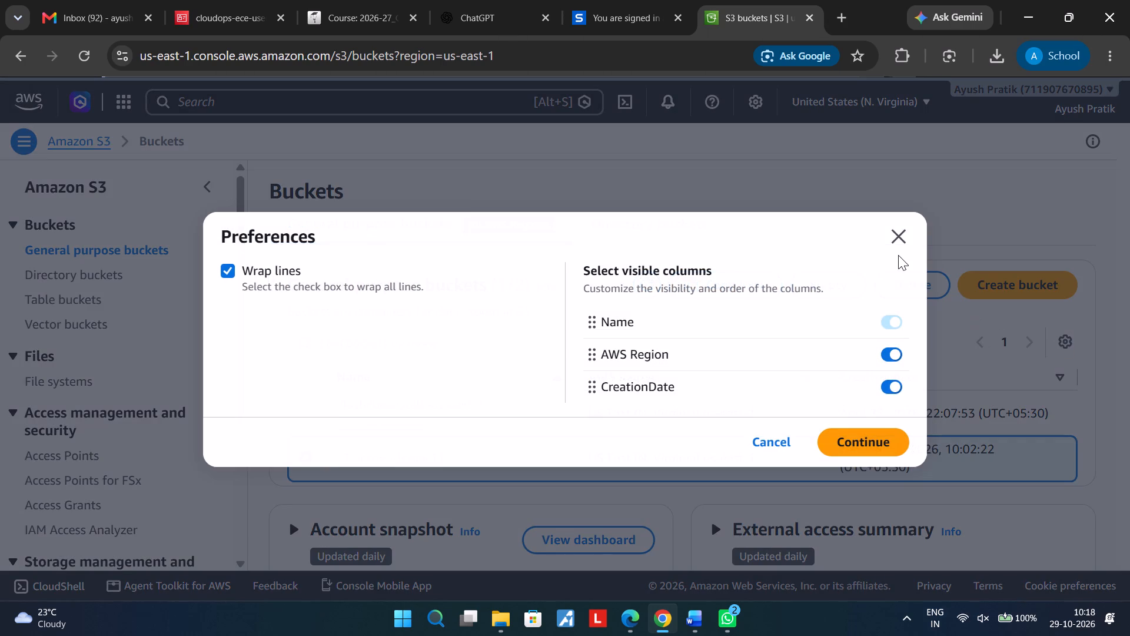
click(898, 255)
click(898, 238)
Open the s3-access-demo-11 bucket and examine its object list, glancing back at the exercise instructions in Word.
click(416, 463)
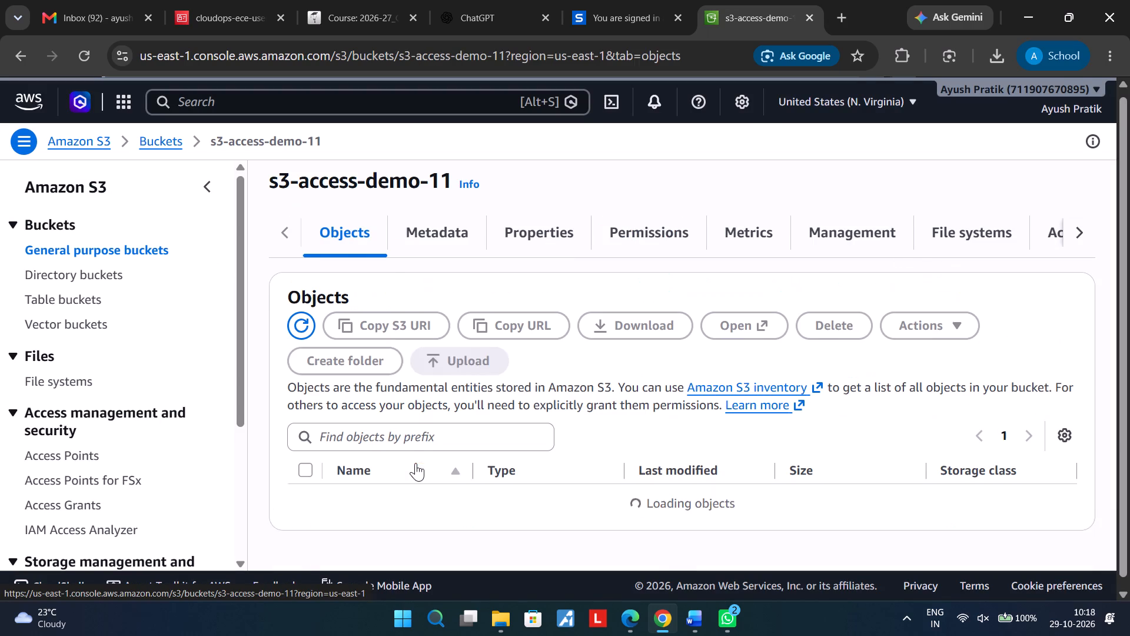
scroll(640, 448, down, 1)
scroll(640, 448, up, 1)
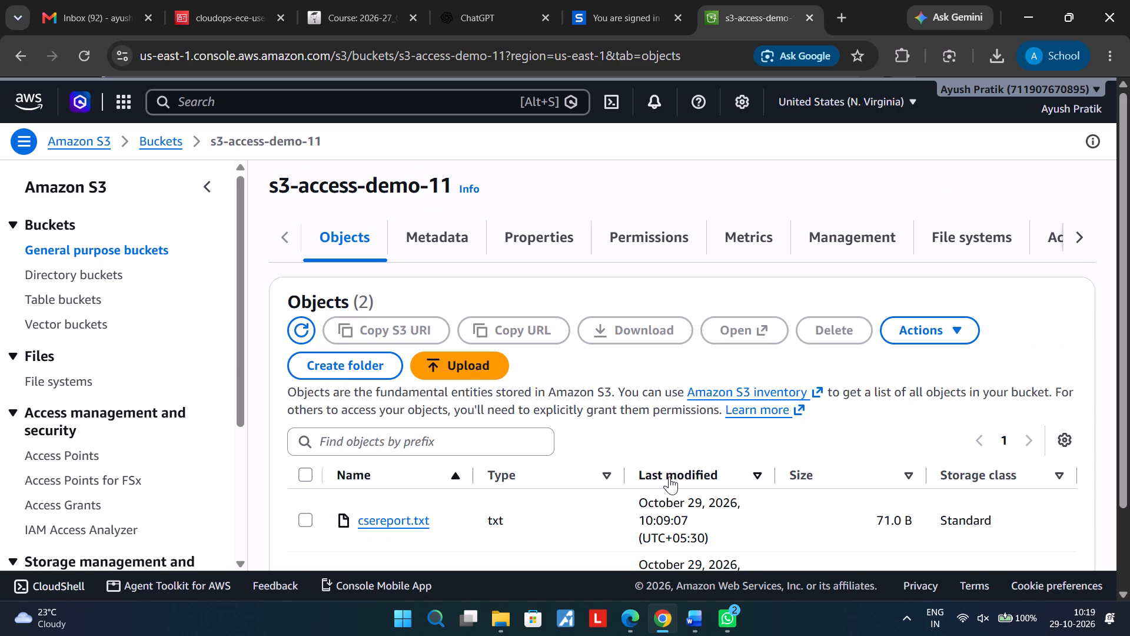
click(692, 614)
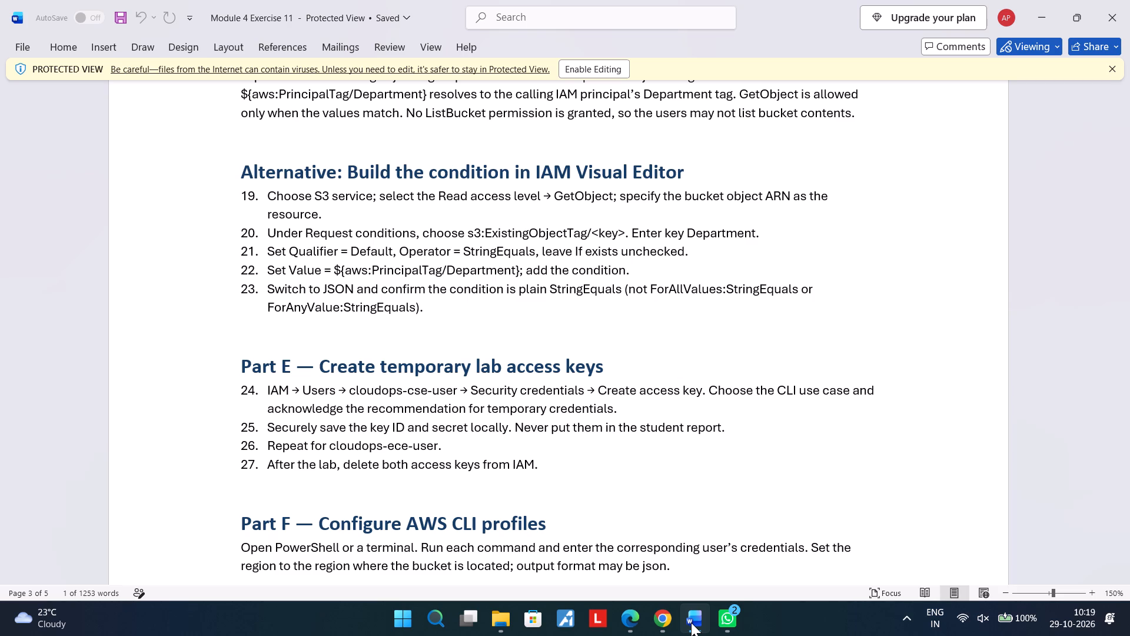
click(691, 622)
scroll(663, 481, down, 1)
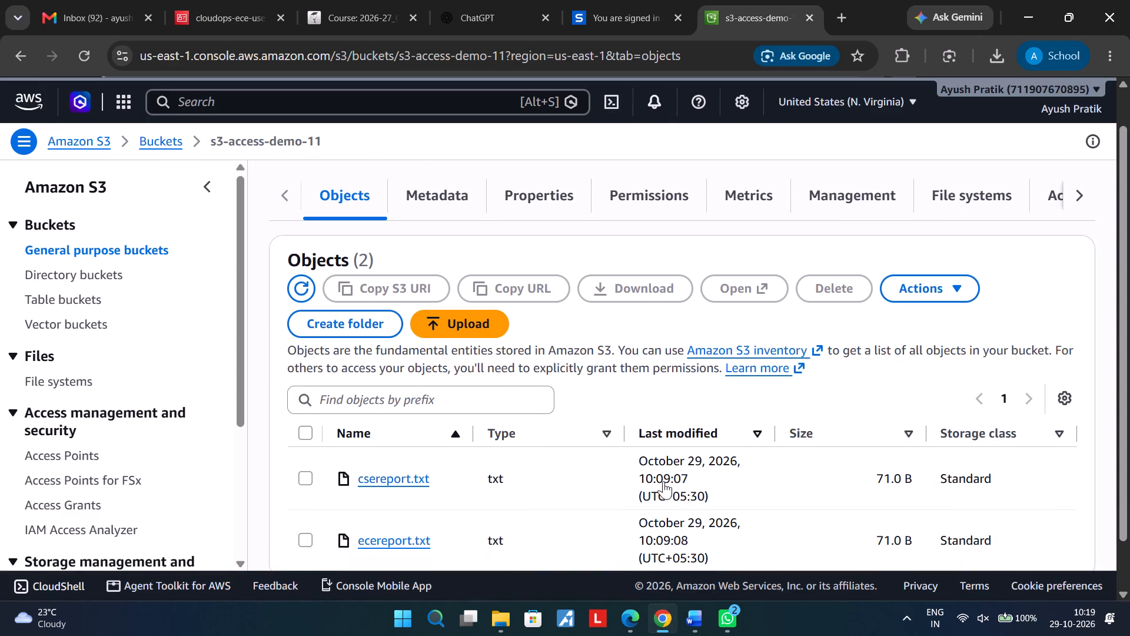
scroll(663, 481, down, 4)
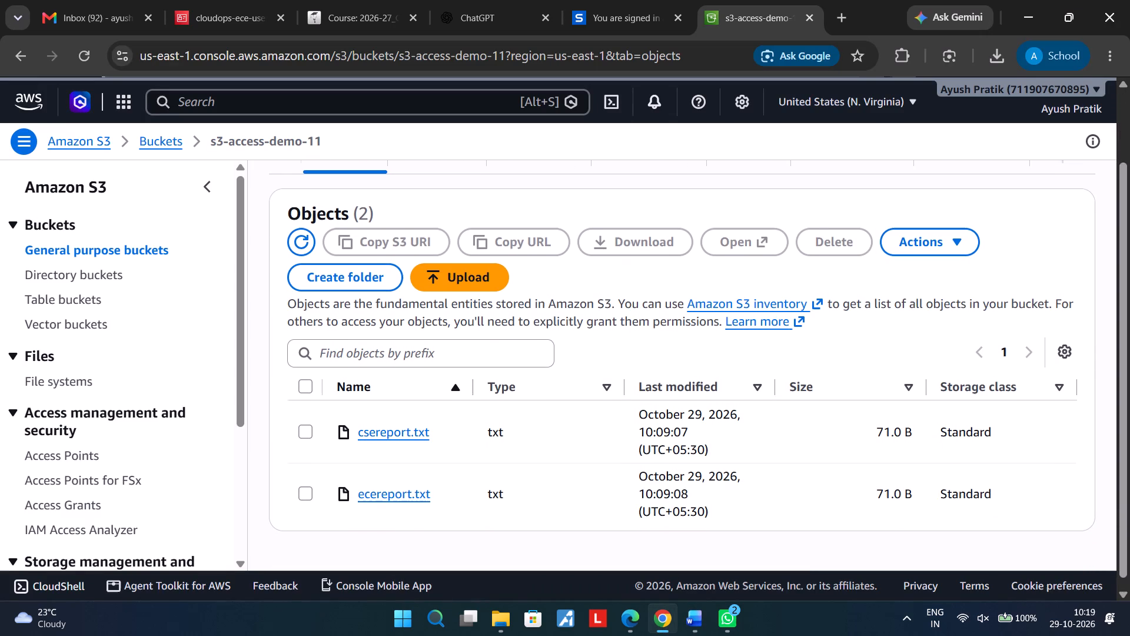
scroll(663, 481, down, 1)
scroll(693, 361, up, 1)
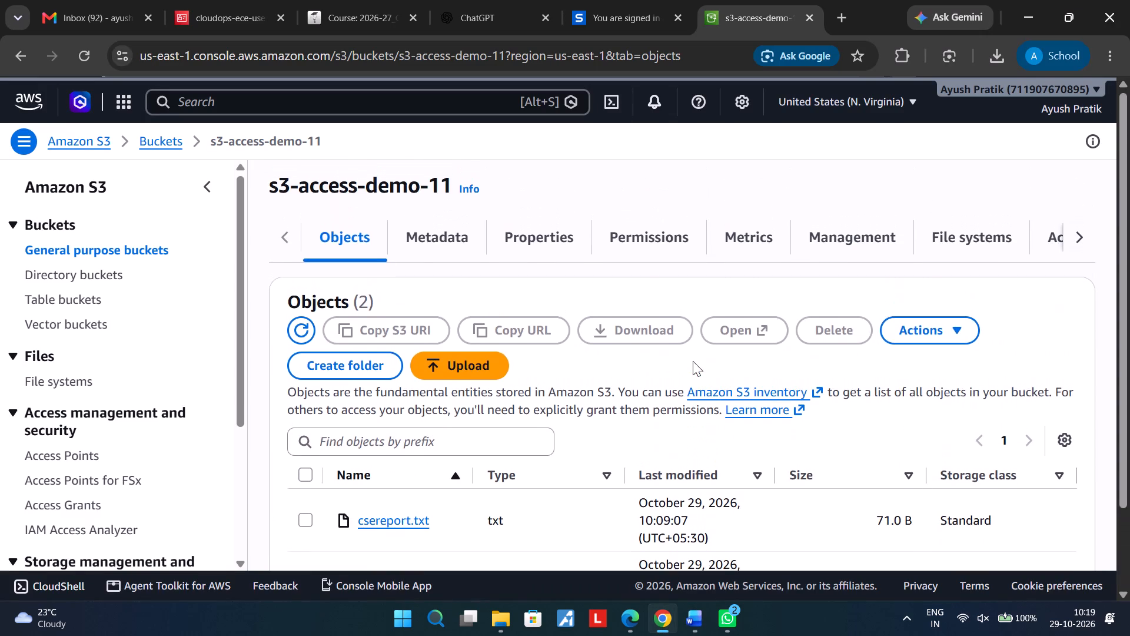
scroll(693, 361, up, 1)
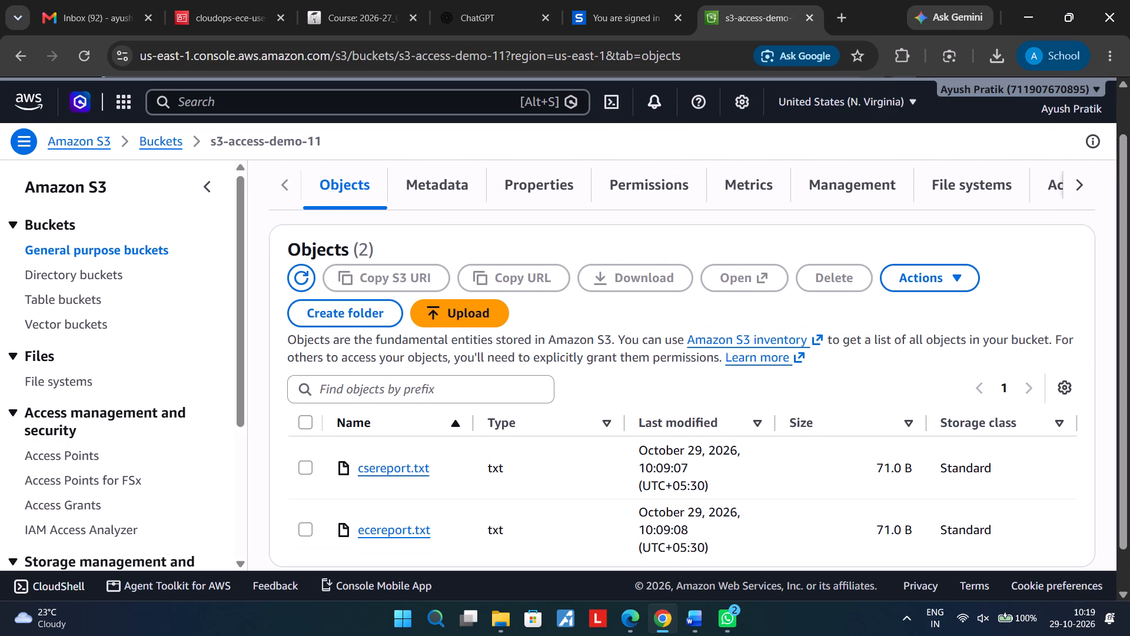
scroll(693, 361, up, 1)
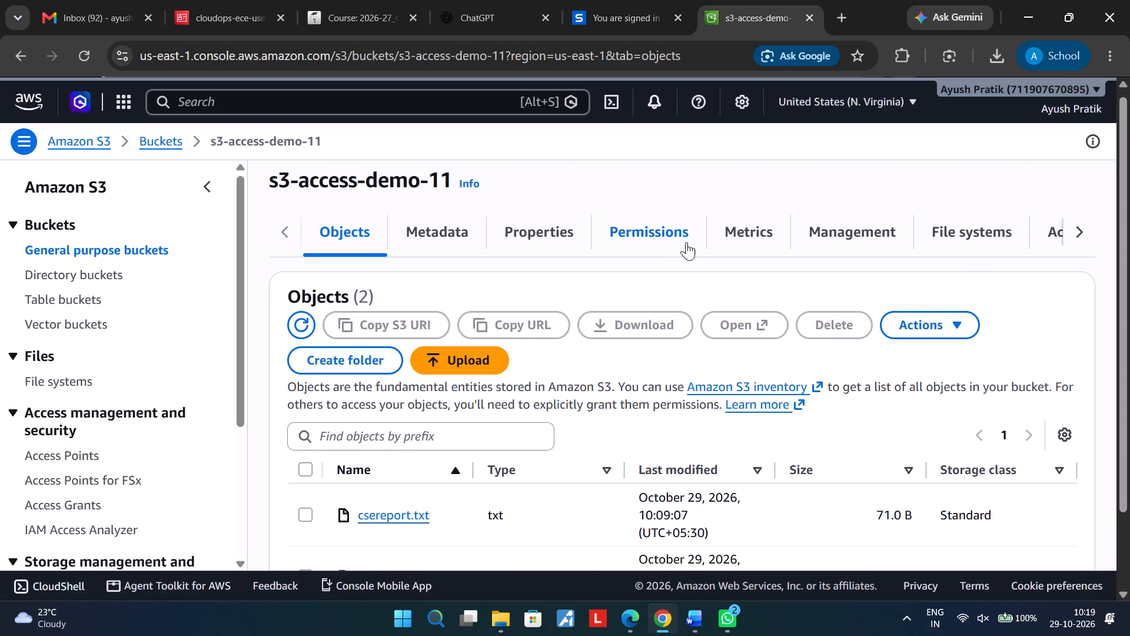
Examine the permissions of s3-access-demo-11, including Block Public Access, bucket policy, Object Ownership, access control list and CORS.
scroll(686, 242, left, 1)
click(618, 233)
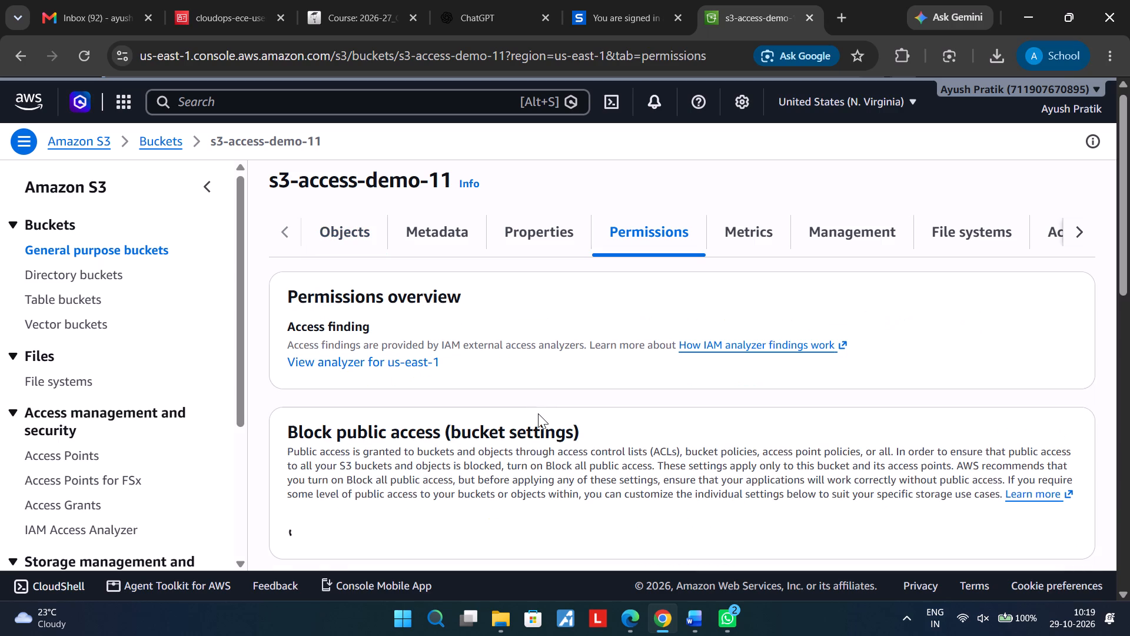
scroll(538, 413, down, 5)
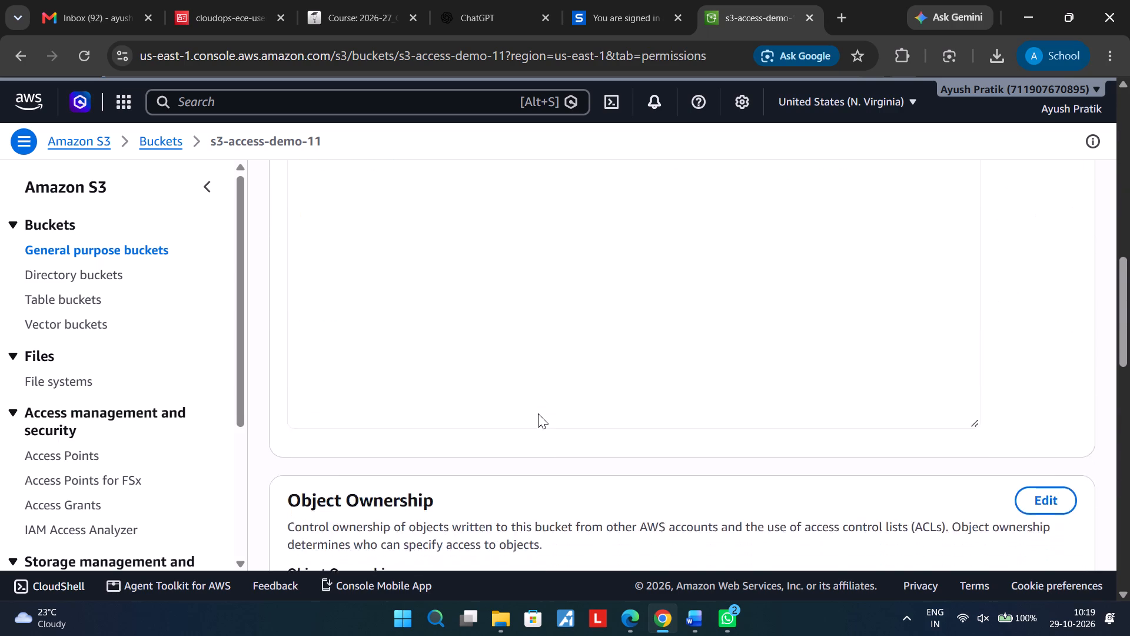
scroll(538, 413, down, 3)
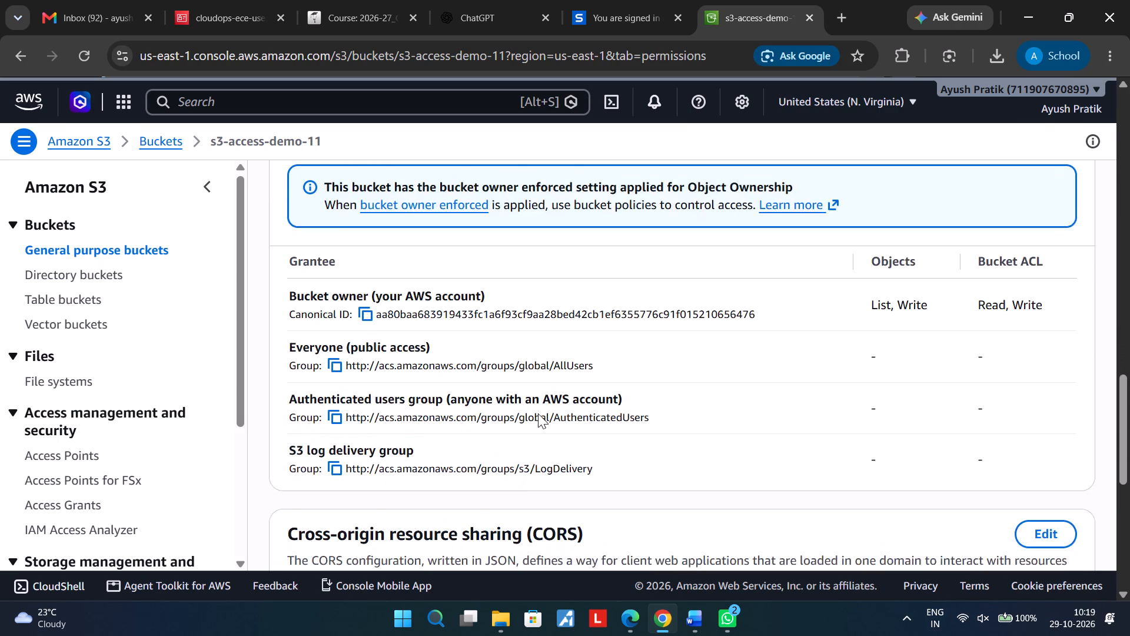
scroll(538, 413, down, 5)
scroll(538, 413, up, 8)
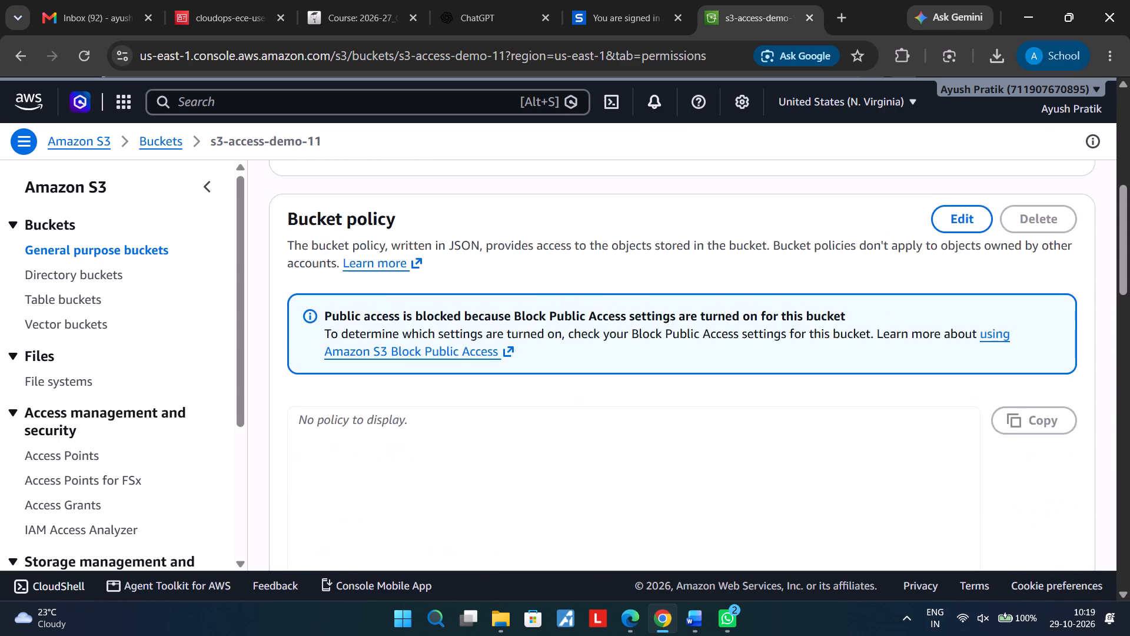
scroll(538, 413, up, 2)
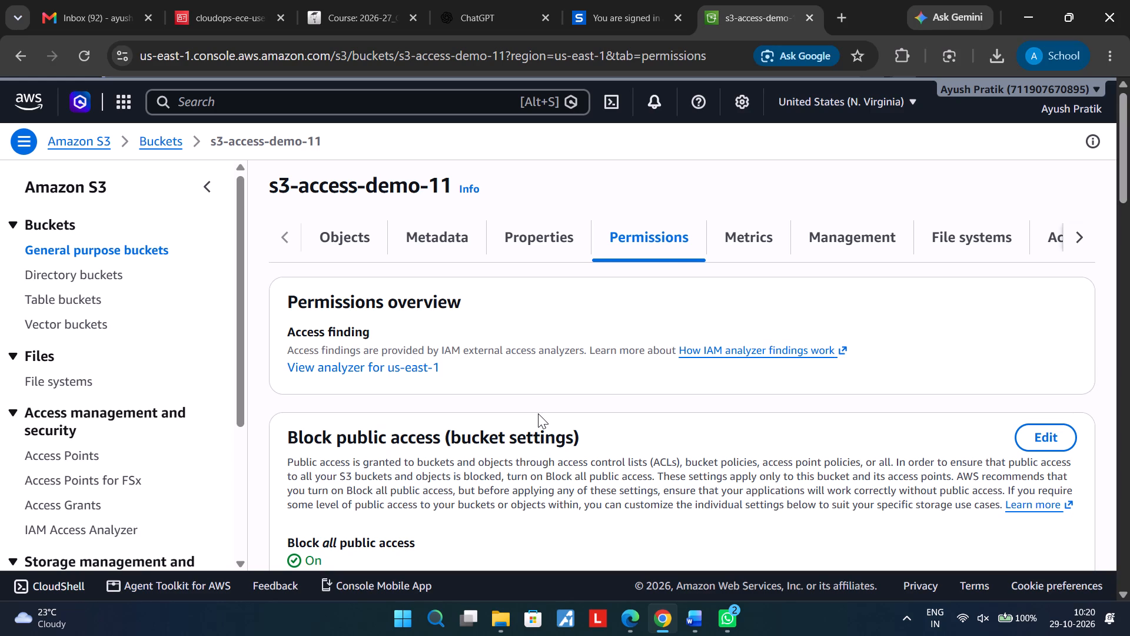
scroll(573, 439, down, 2)
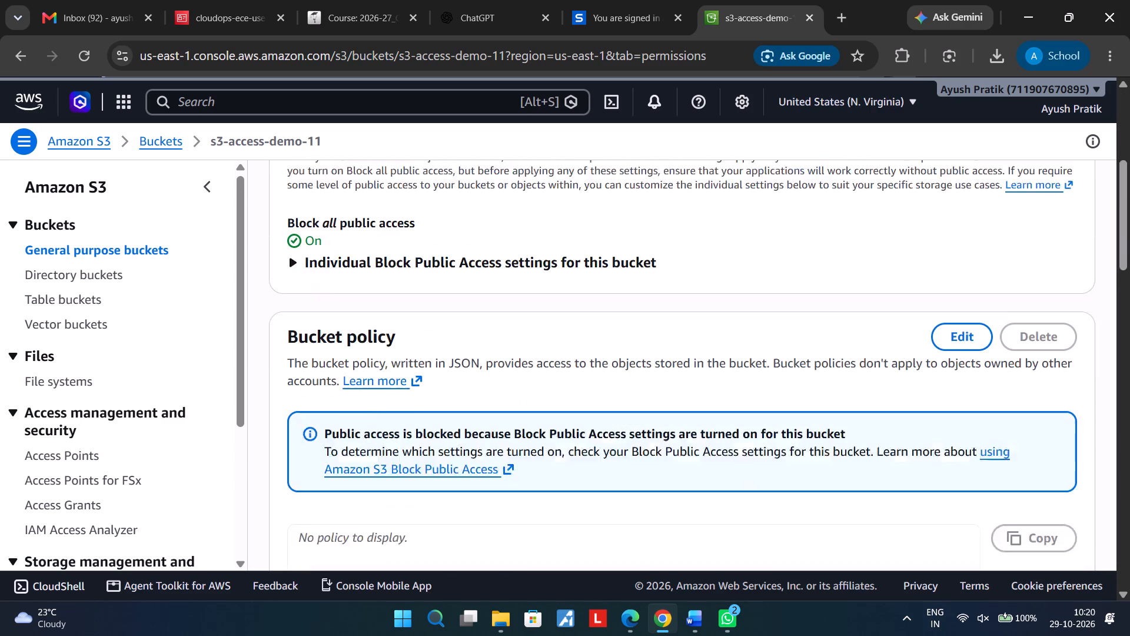
scroll(573, 439, down, 2)
scroll(573, 439, up, 2)
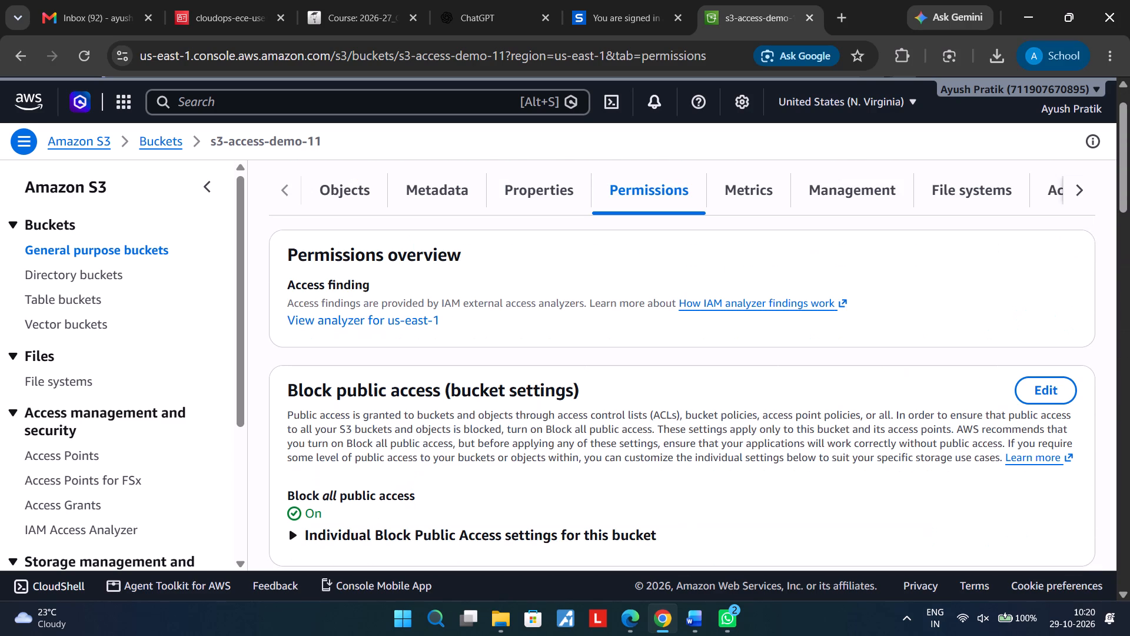
scroll(573, 439, up, 1)
scroll(513, 426, left, 1)
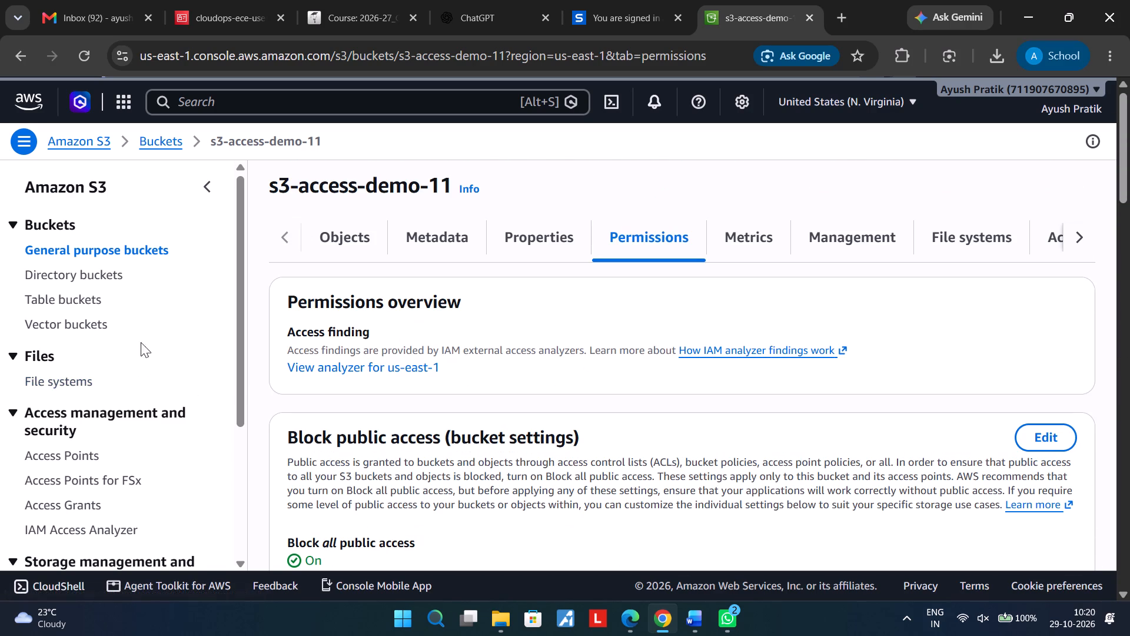
scroll(434, 399, up, 1)
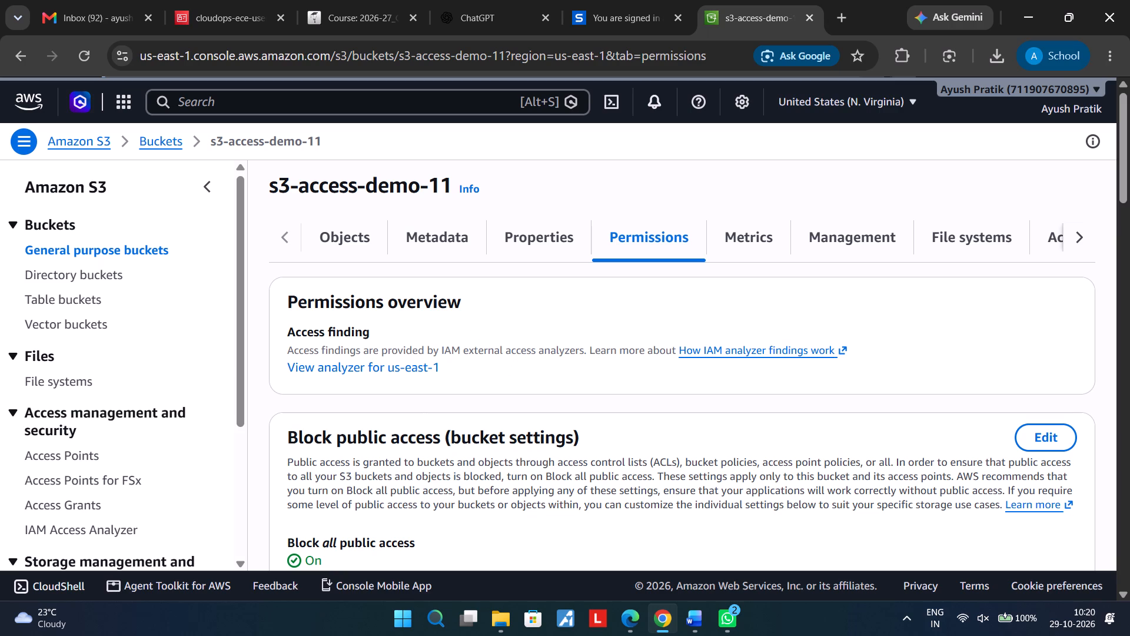
Return to the bucket's object list, then in Word reread Part D on the ABAC policy and the IAM Visual Editor alternative.
click(358, 251)
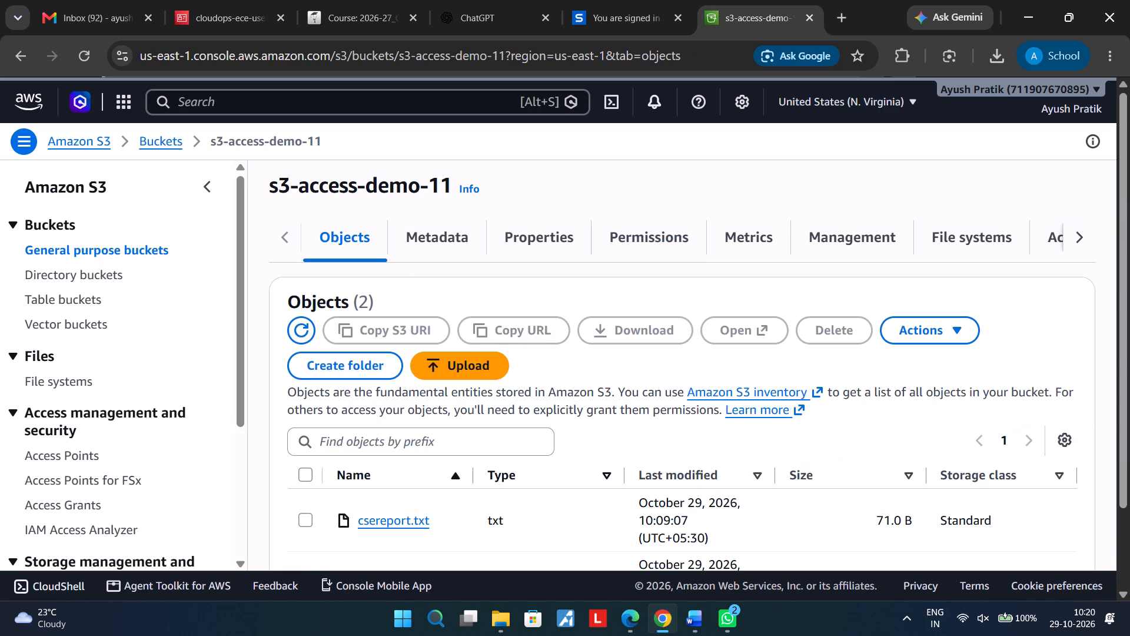
click(696, 611)
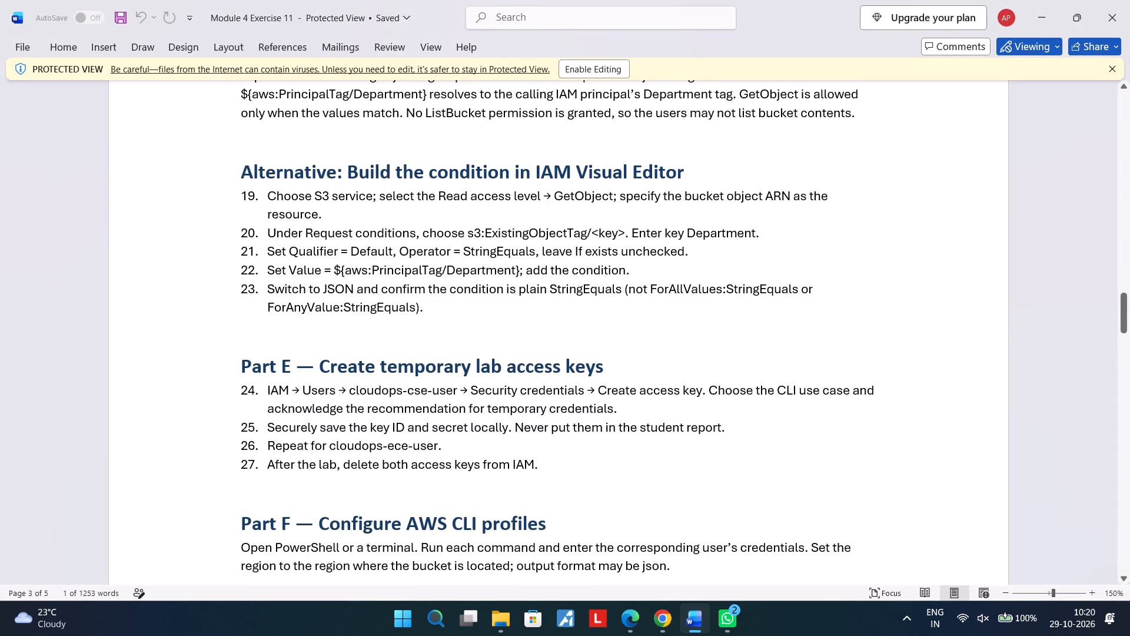
scroll(562, 448, up, 1)
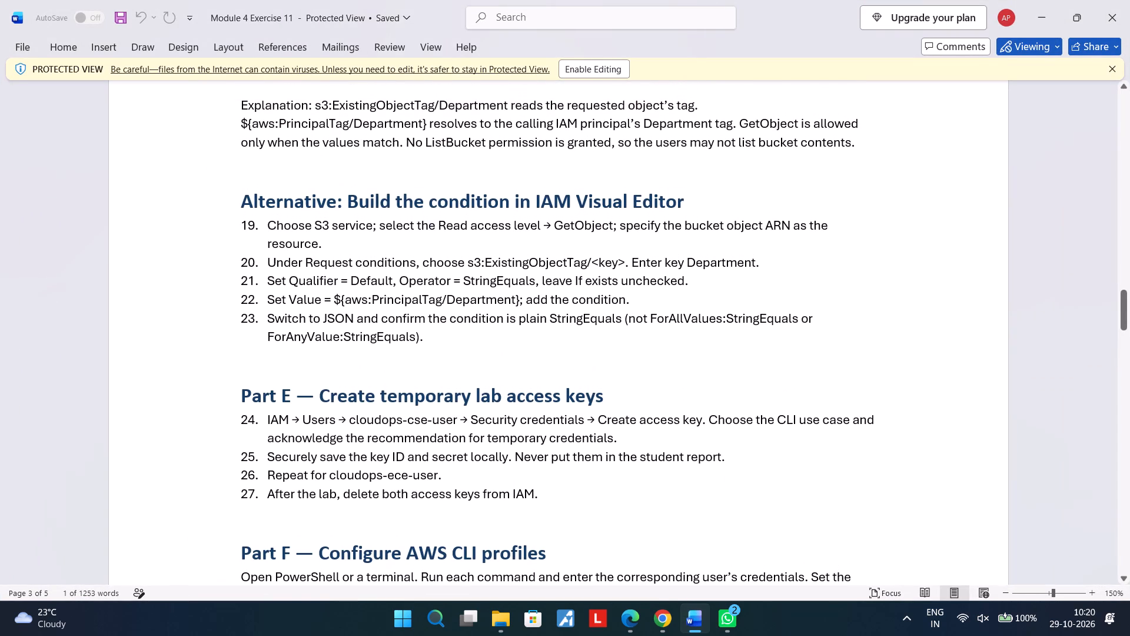
drag(438, 340, 246, 199)
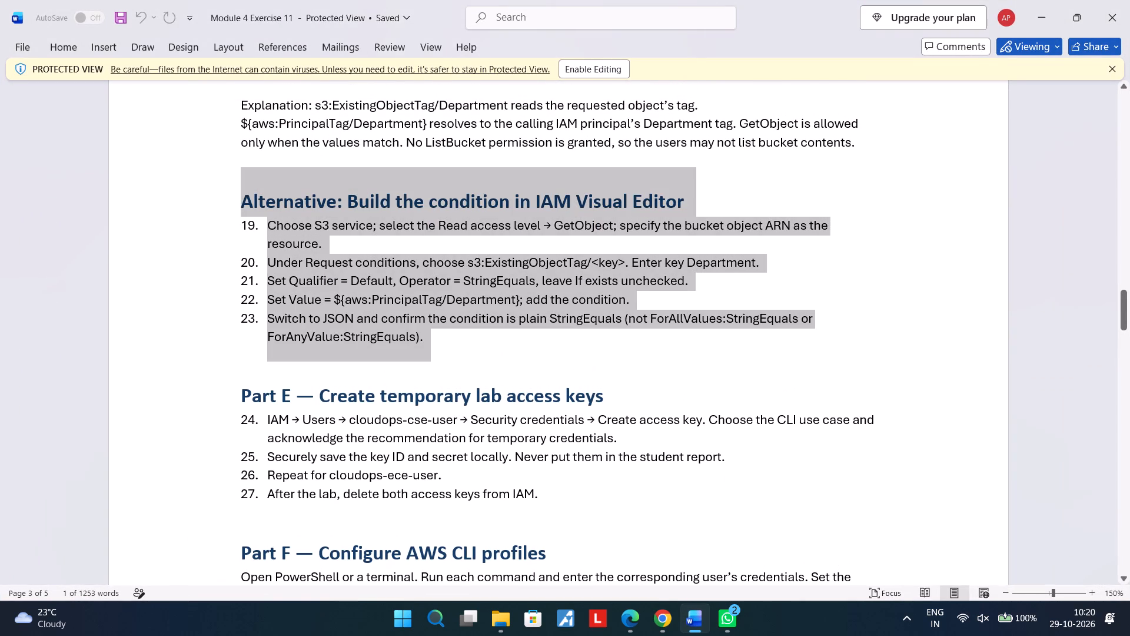
drag(246, 199, 240, 202)
click(594, 340)
scroll(594, 340, up, 2)
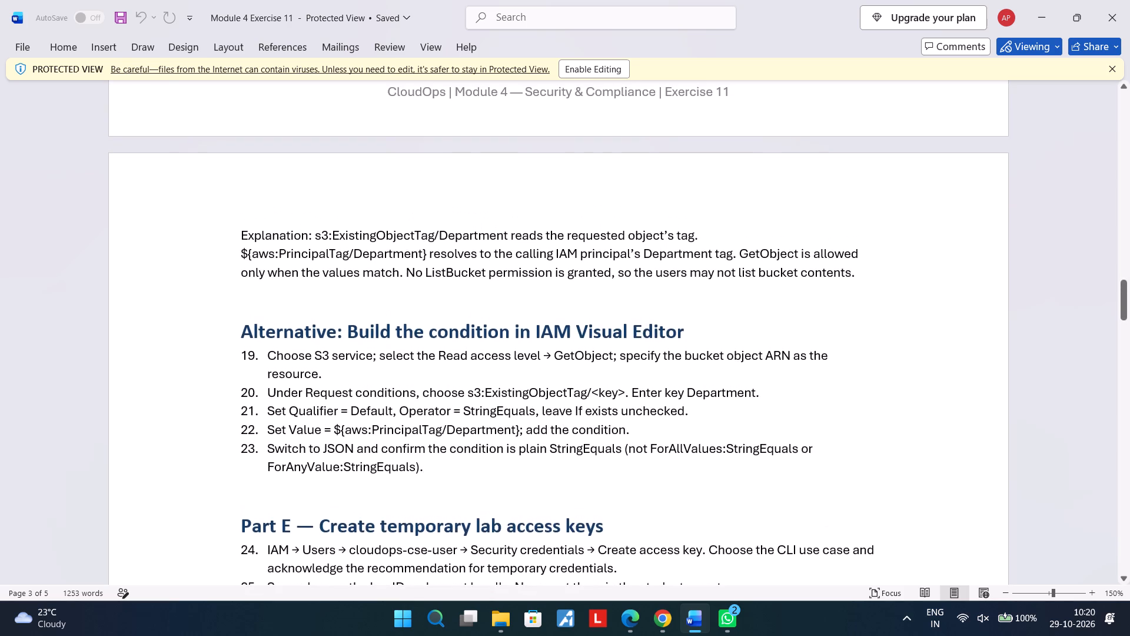
scroll(594, 340, up, 1)
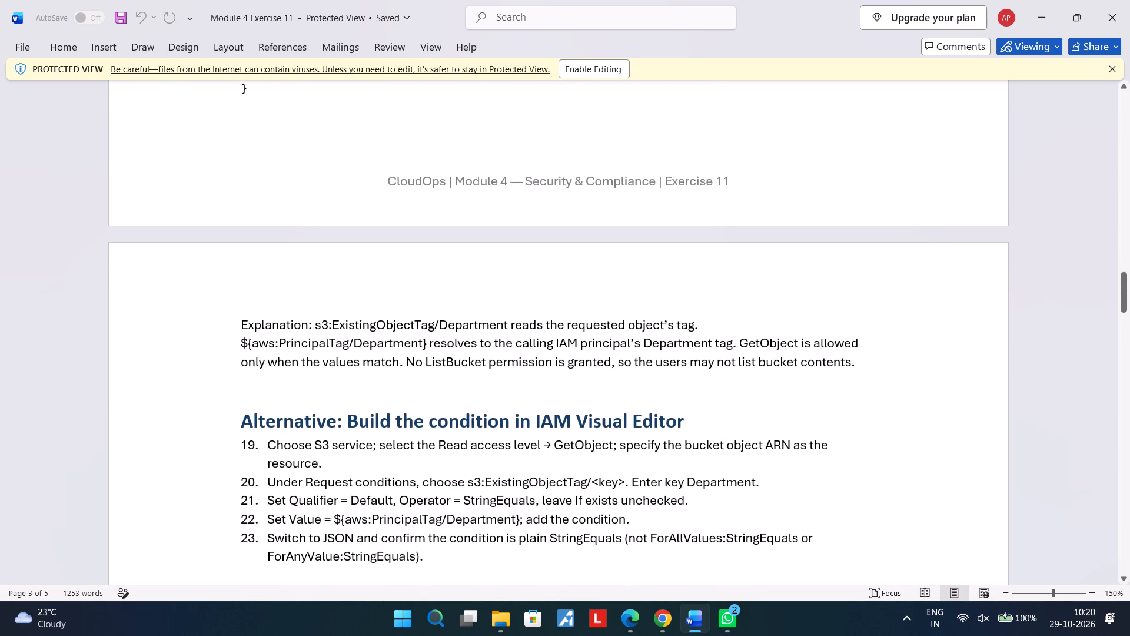
scroll(594, 340, down, 1)
scroll(594, 340, up, 6)
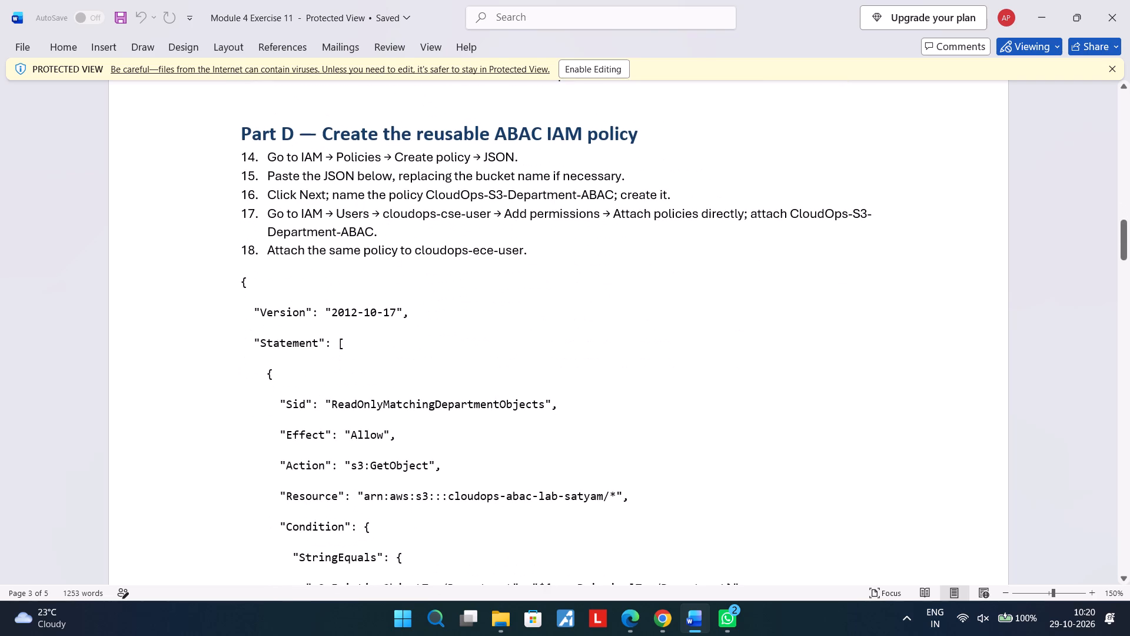
scroll(594, 340, down, 4)
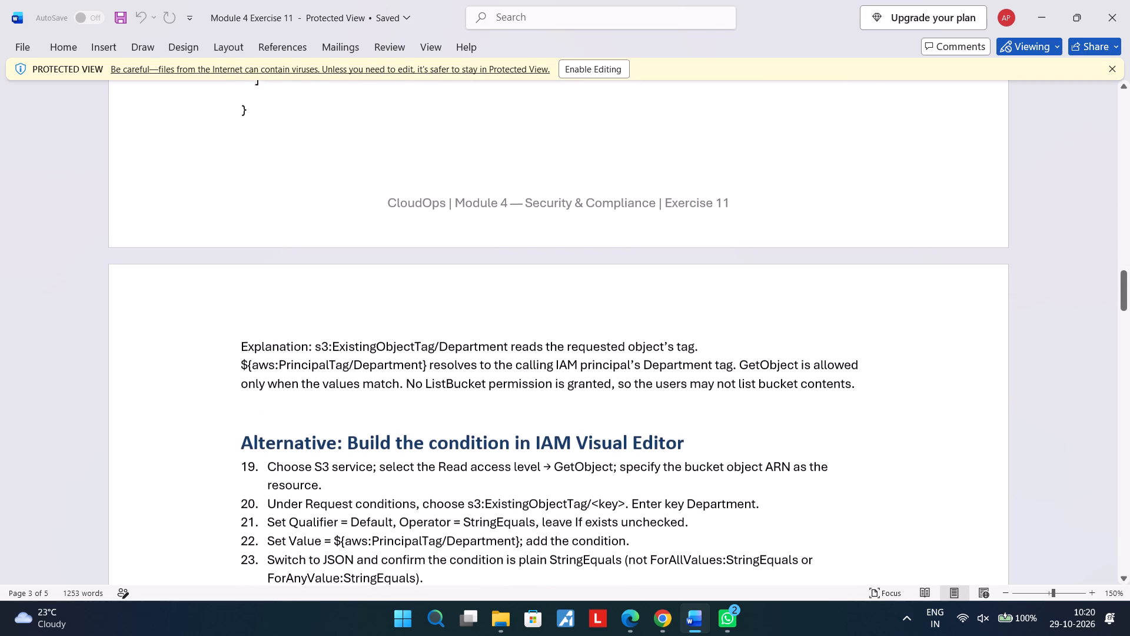
Read the Part E instructions on temporary lab access keys and the Part F instructions on configuring AWS CLI profiles.
scroll(609, 336, down, 2)
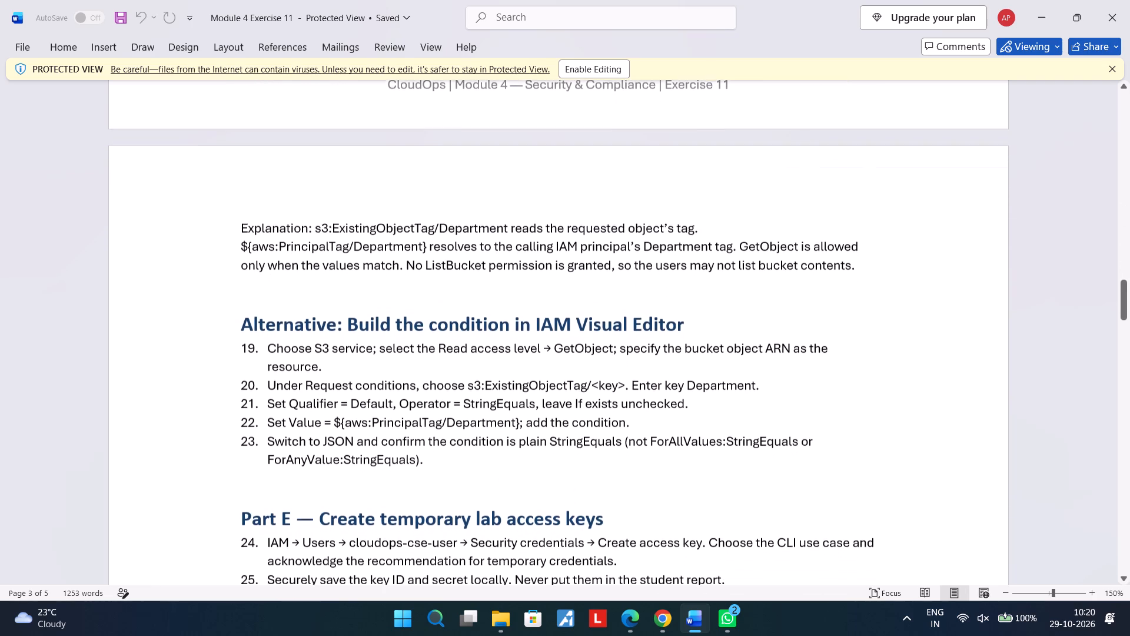
scroll(609, 336, down, 3)
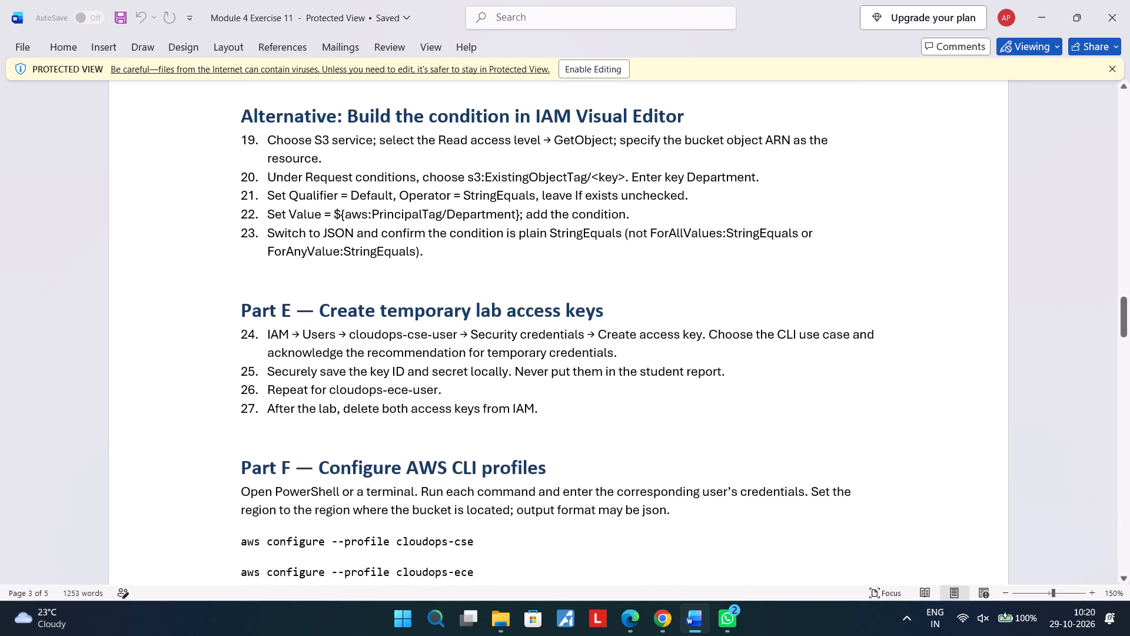
scroll(609, 336, down, 3)
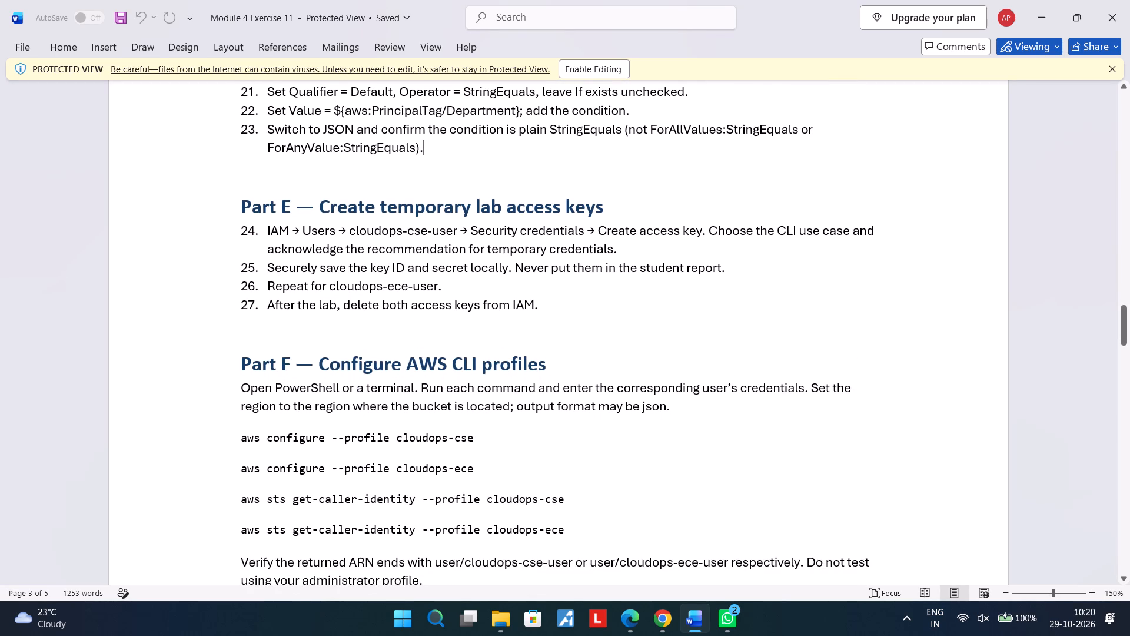
scroll(539, 296, down, 1)
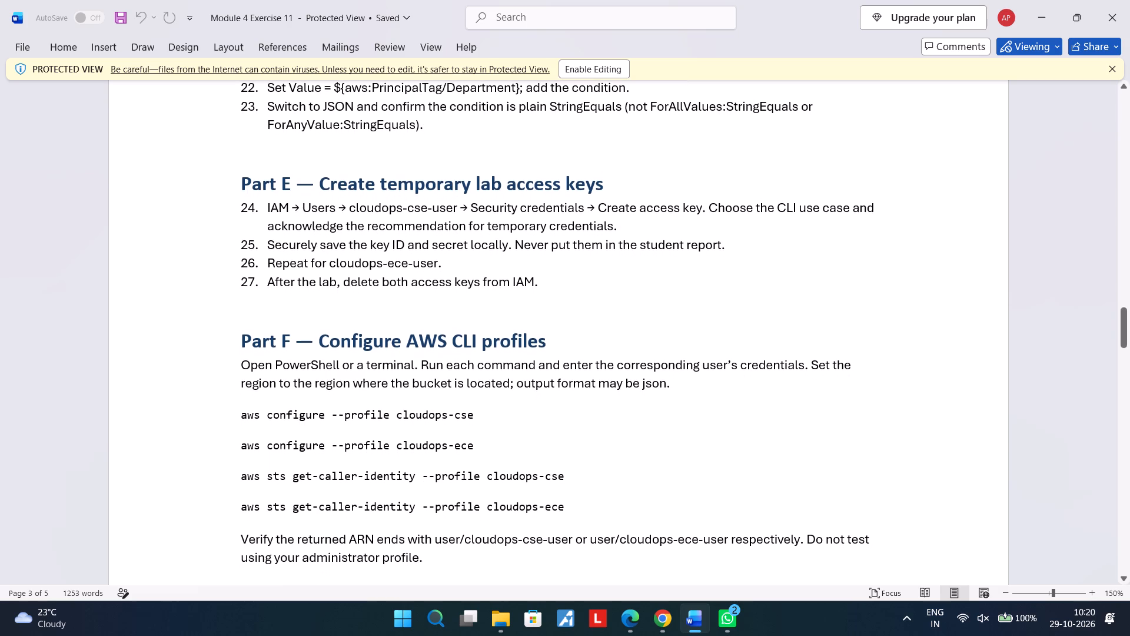
scroll(539, 296, down, 1)
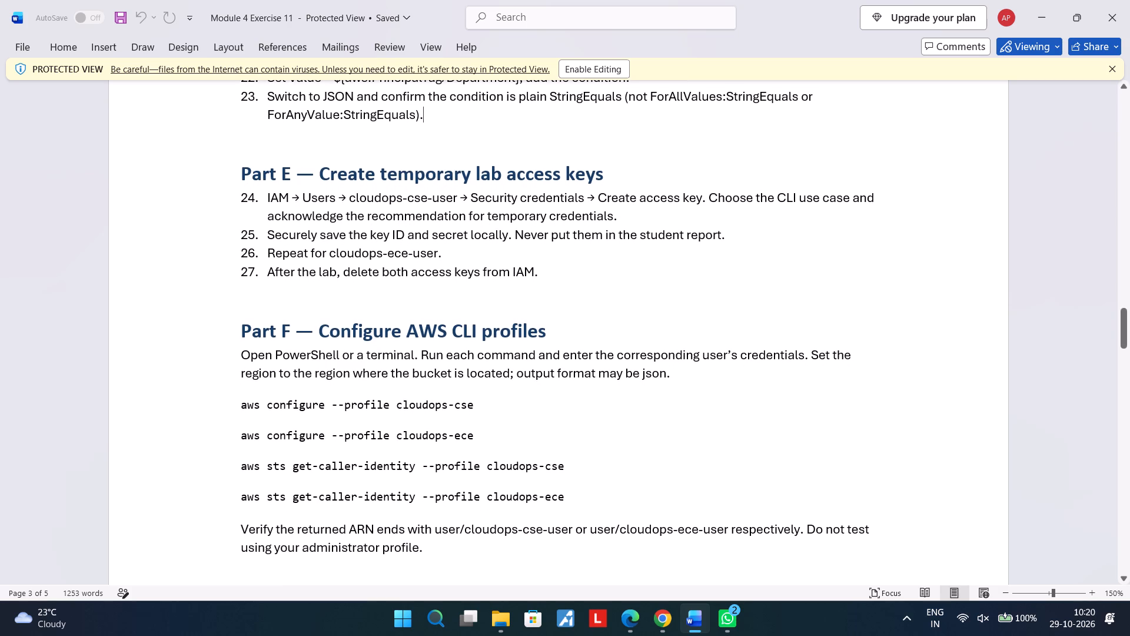
scroll(539, 296, down, 1)
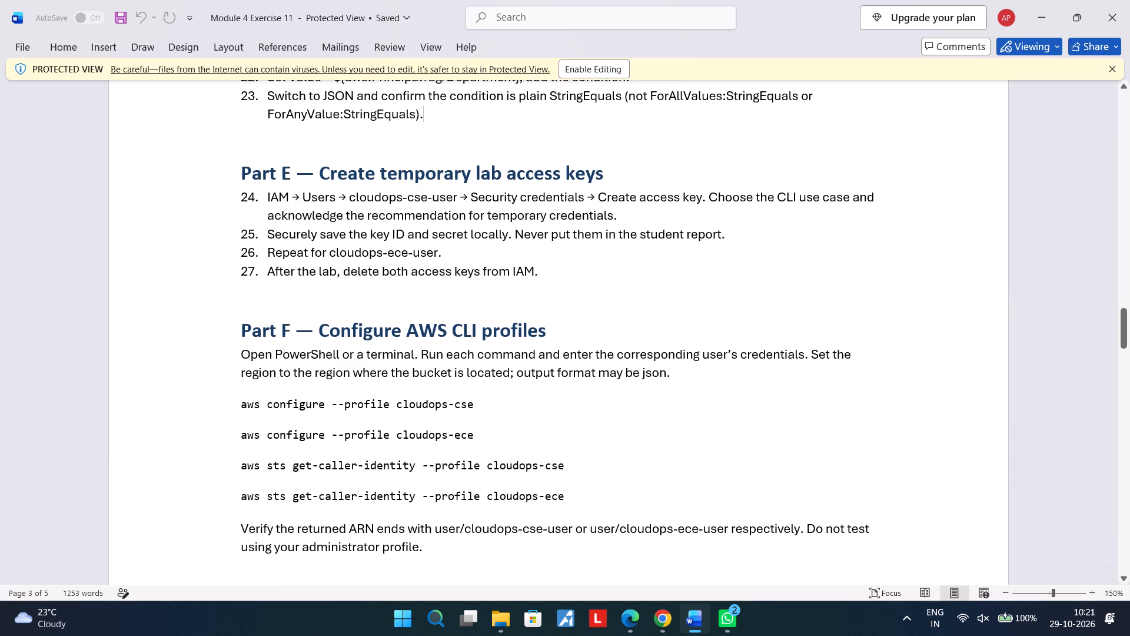
scroll(549, 281, down, 1)
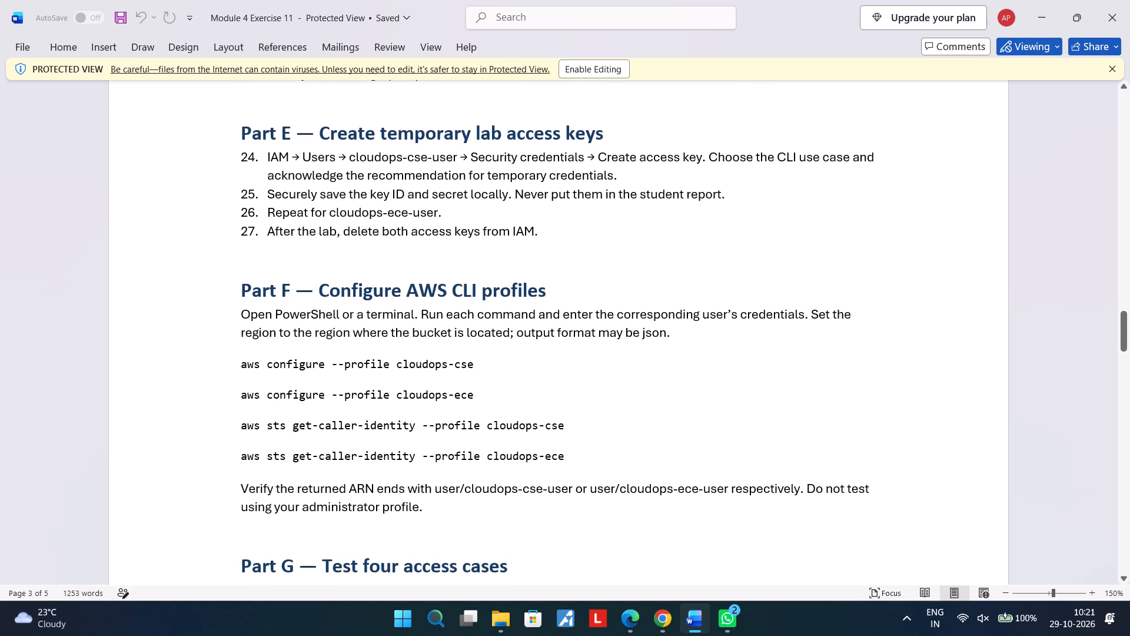
scroll(549, 281, down, 2)
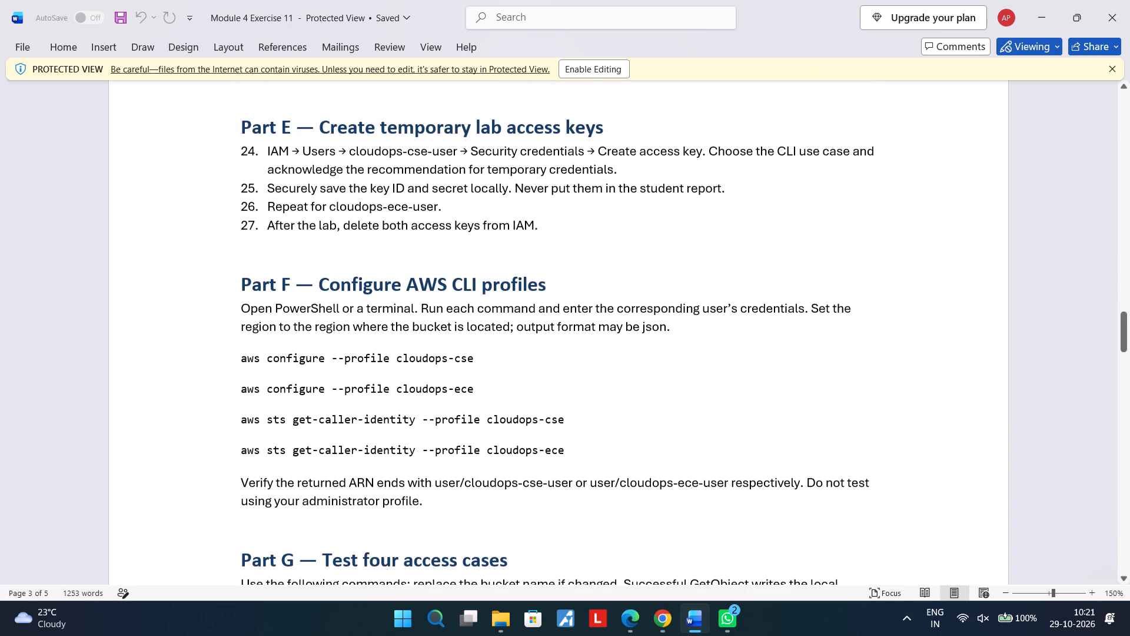
Find and launch Windows PowerShell.
click(437, 625)
text(power)
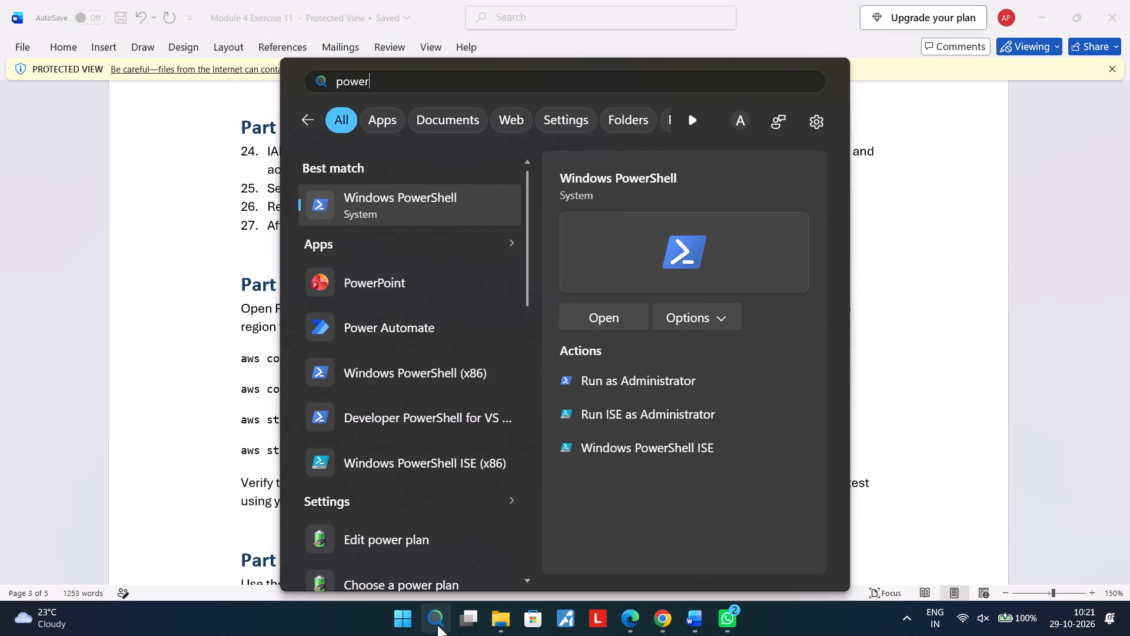
key(Return)
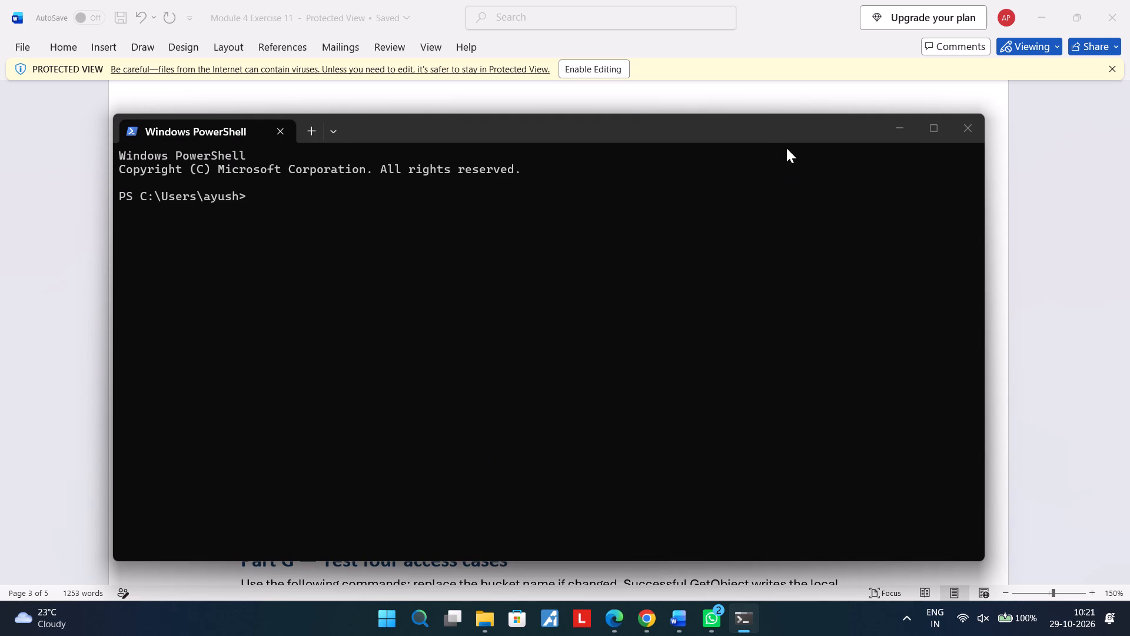
Go back to the Word exercise and review Part F's CLI profile commands and the start of Part G on access tests.
click(752, 68)
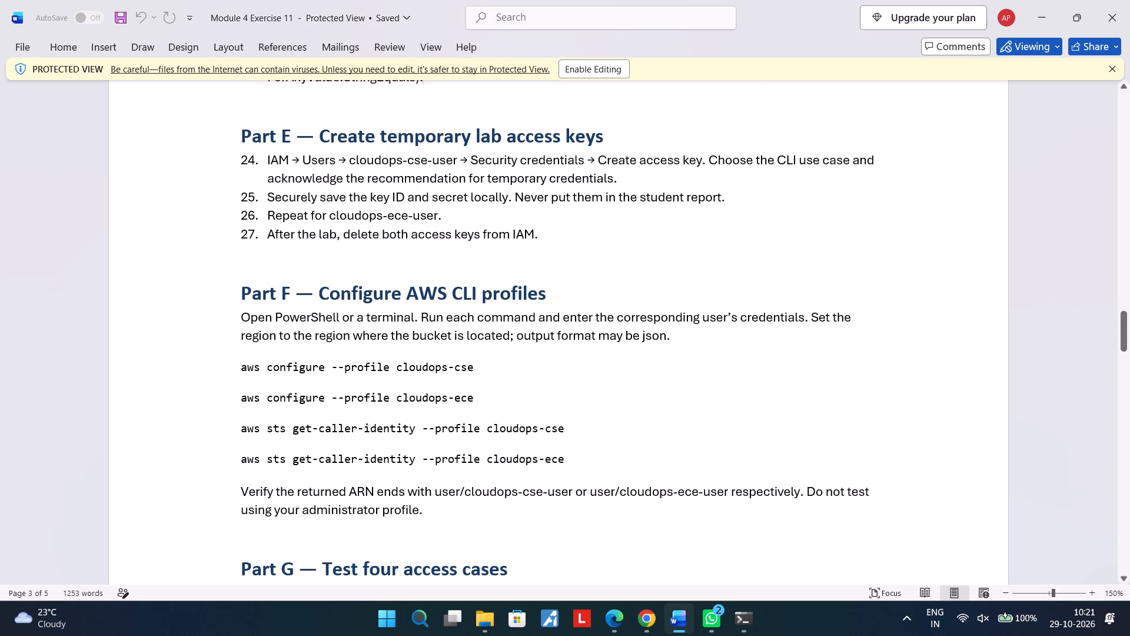
scroll(583, 470, down, 1)
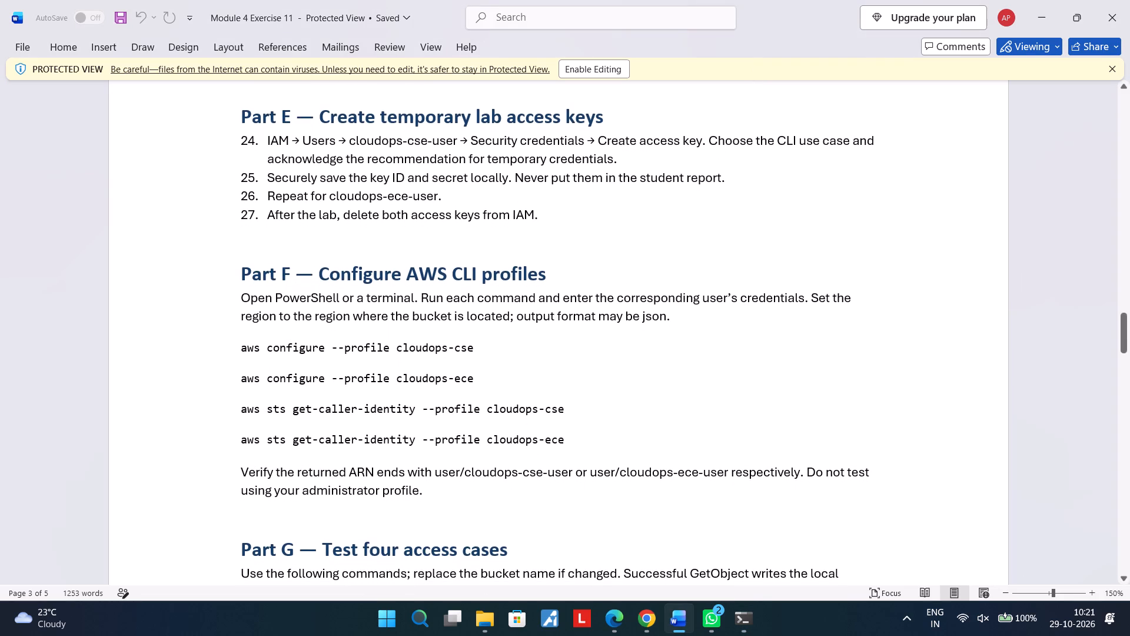
scroll(579, 458, down, 1)
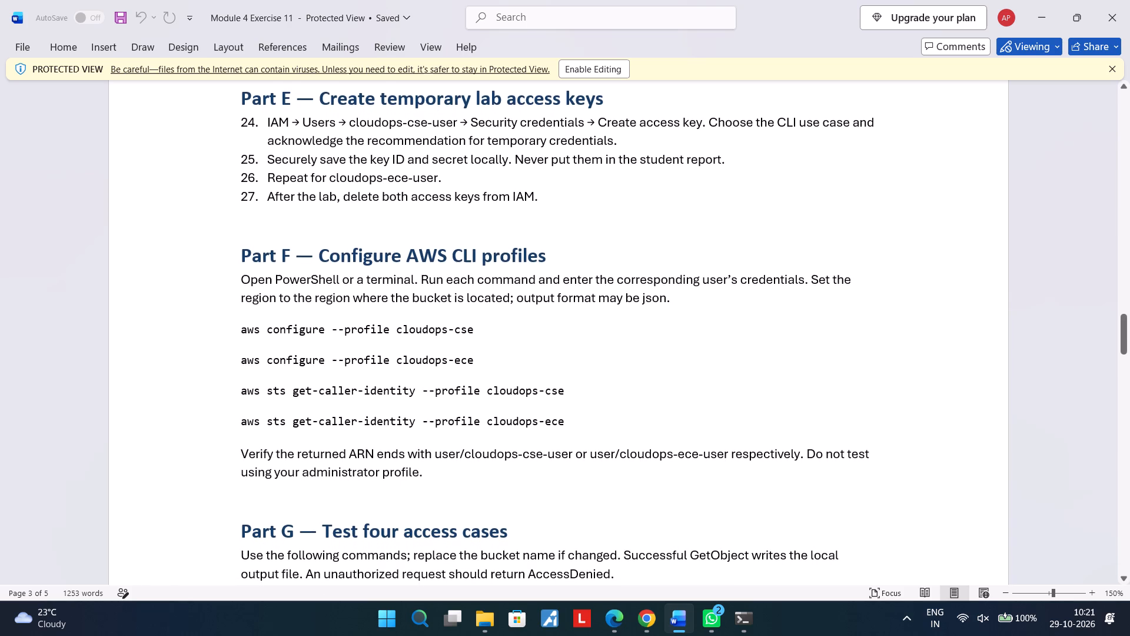
scroll(607, 471, down, 1)
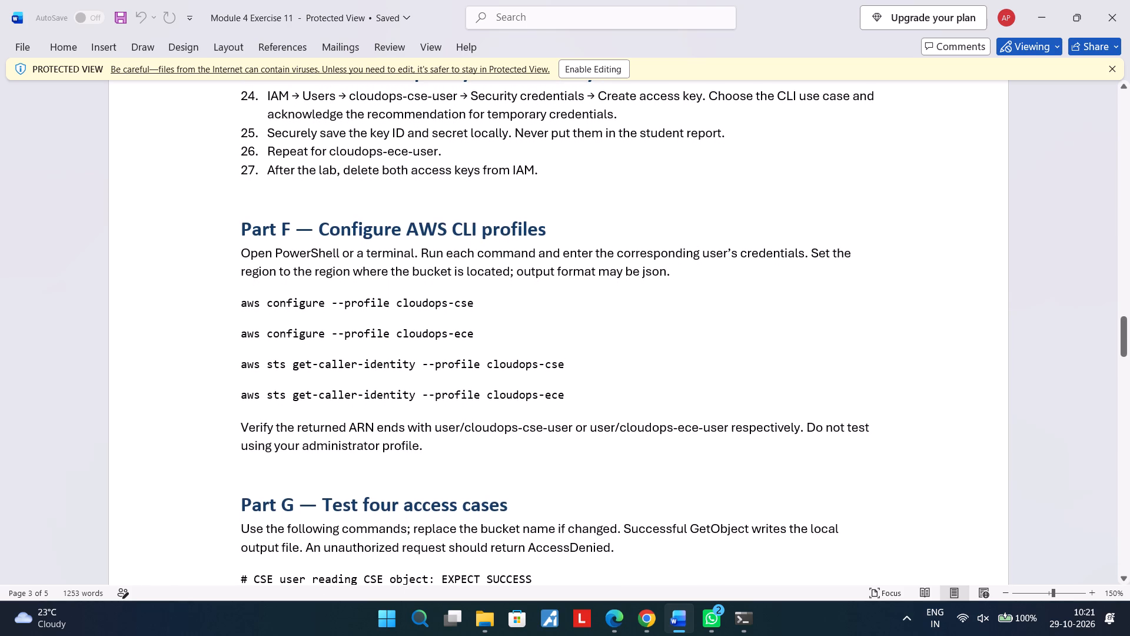
scroll(607, 471, down, 1)
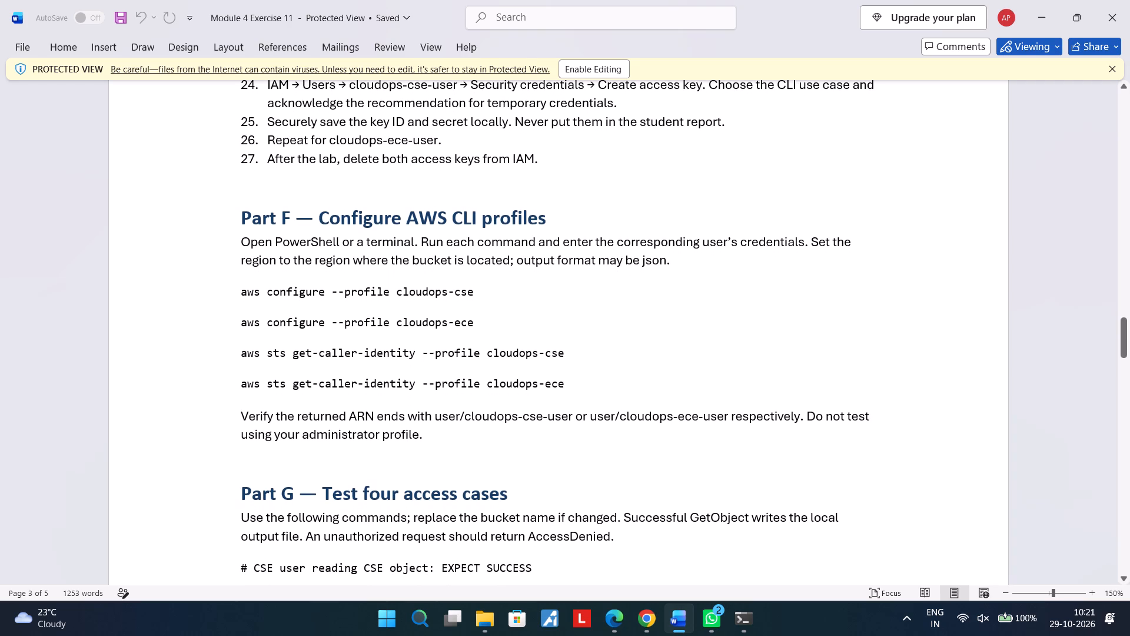
scroll(607, 471, down, 1)
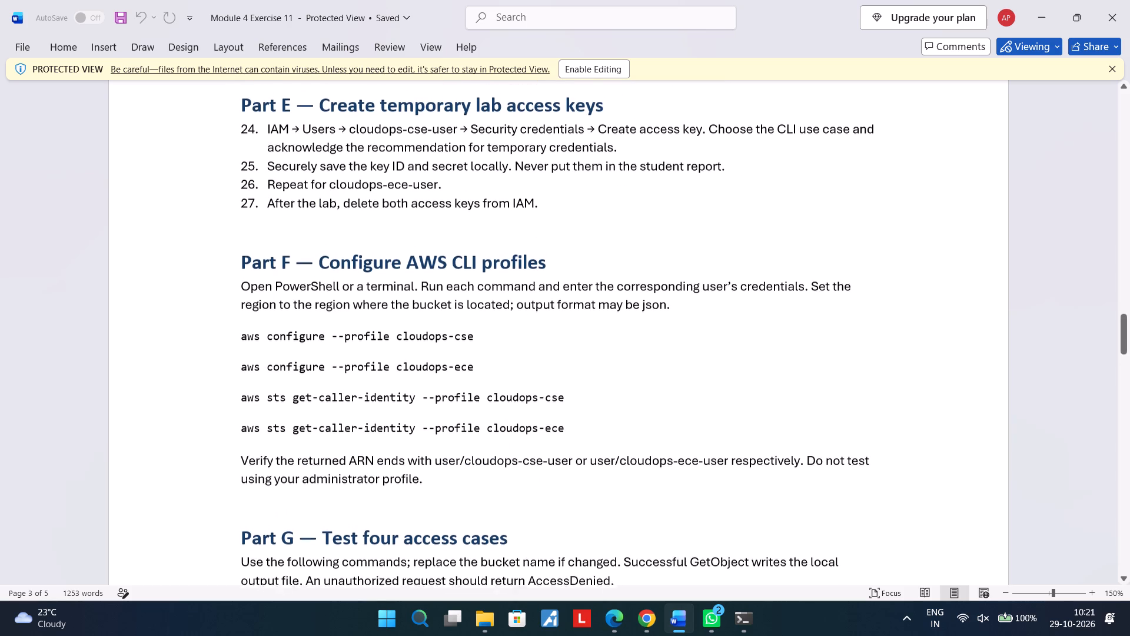
scroll(598, 442, up, 1)
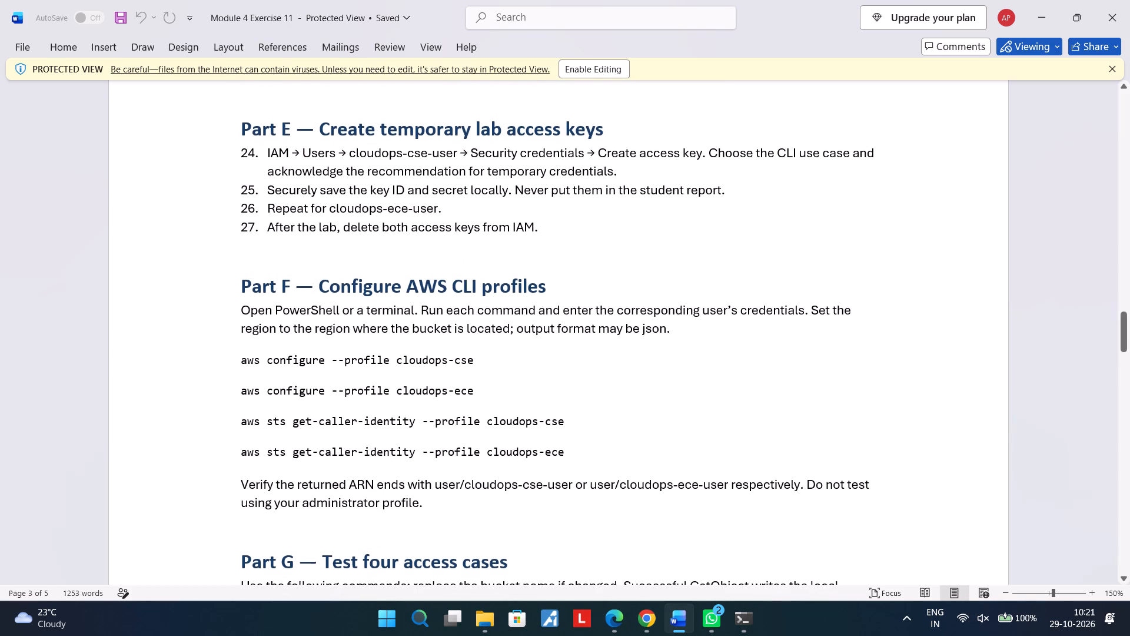
scroll(598, 442, up, 1)
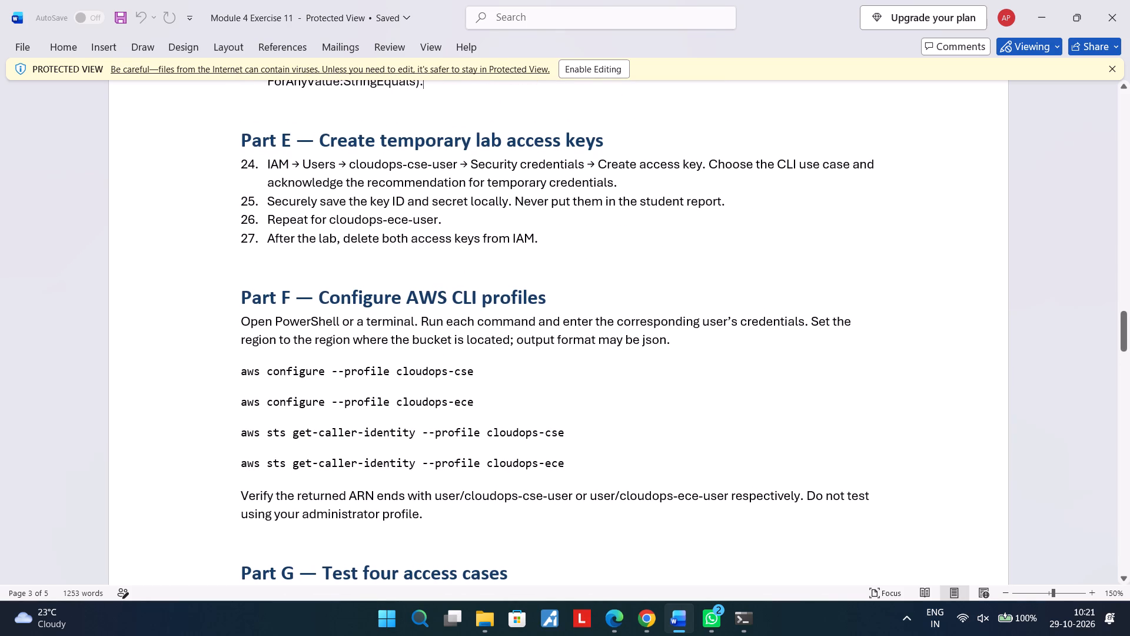
Copy the command aws configure --profile cloudops-cse from Part F and run it in PowerShell.
drag(491, 372, 248, 385)
scroll(276, 367, left, 1)
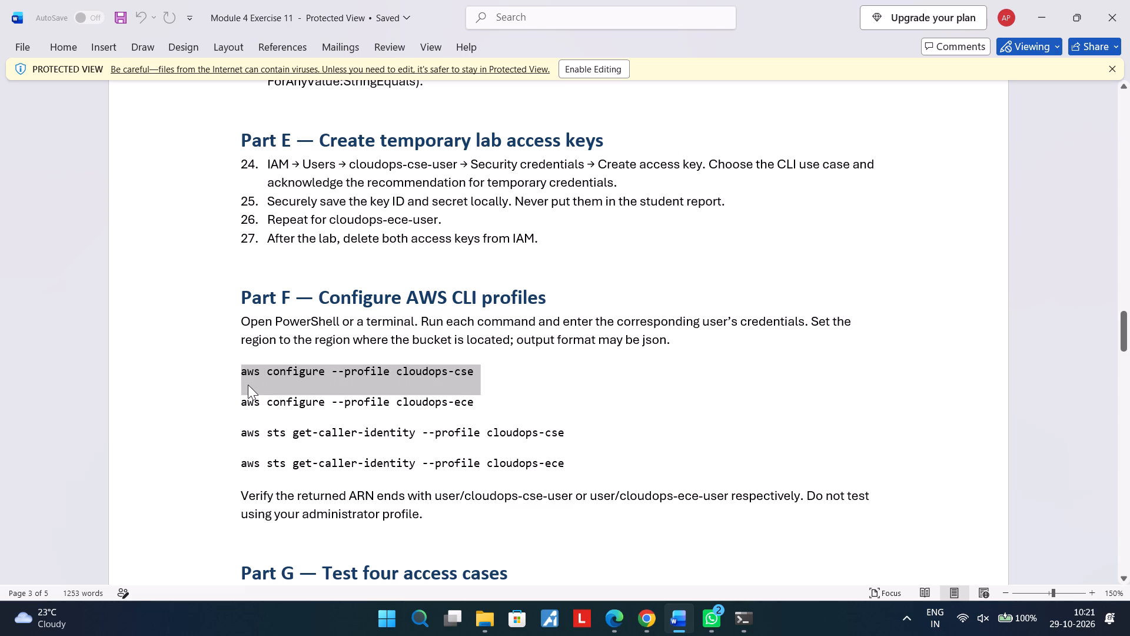
key(ctrl+c)
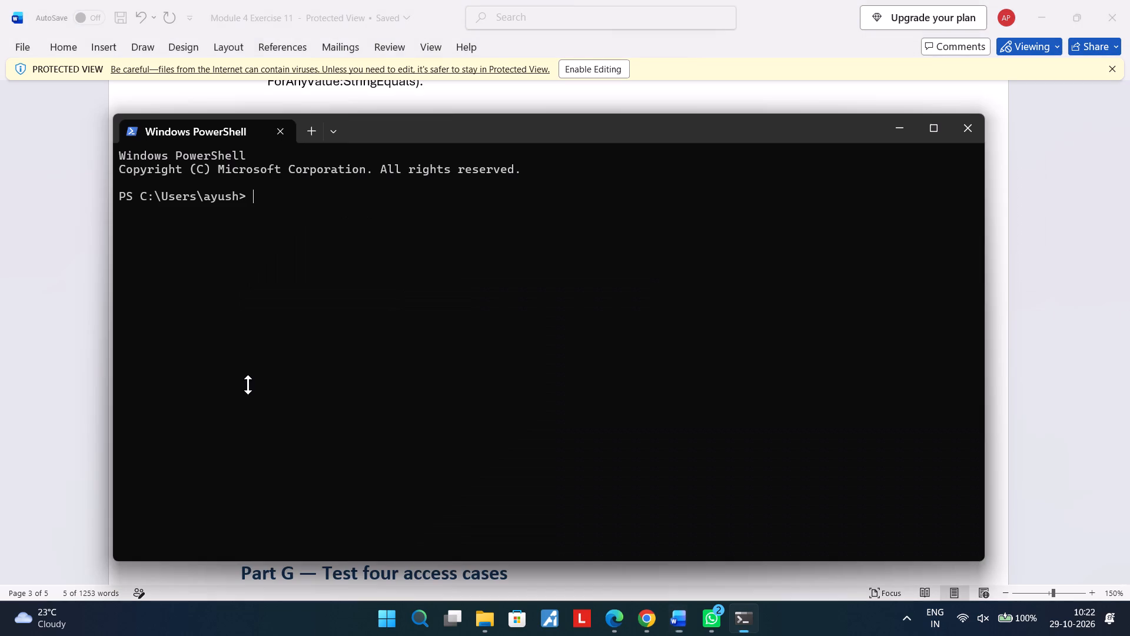
key(ctrl+v)
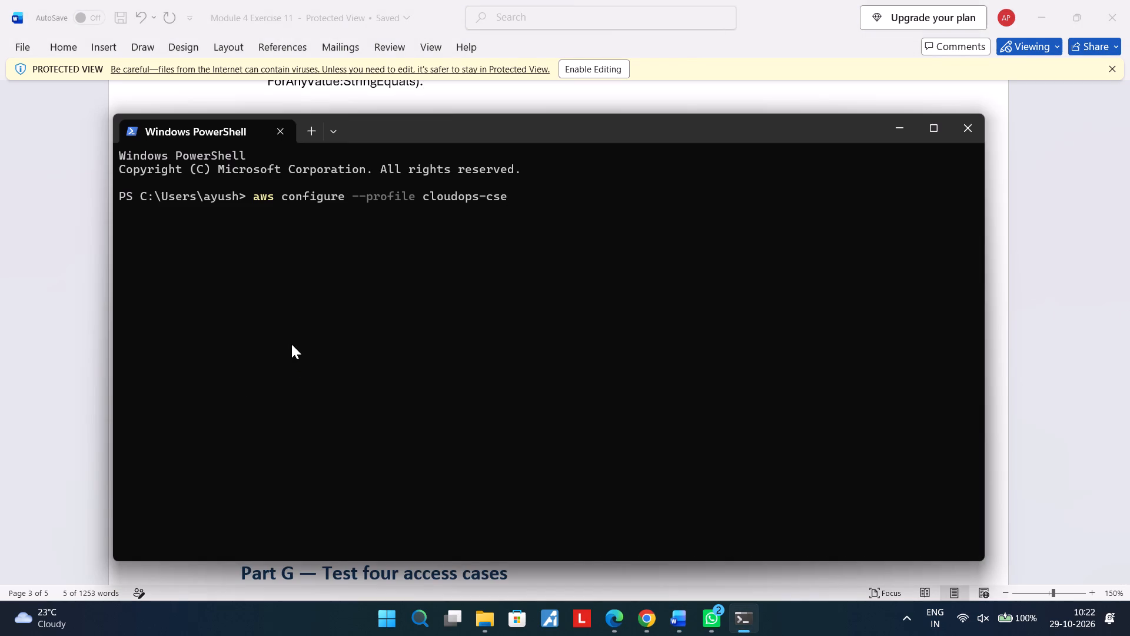
key(Return)
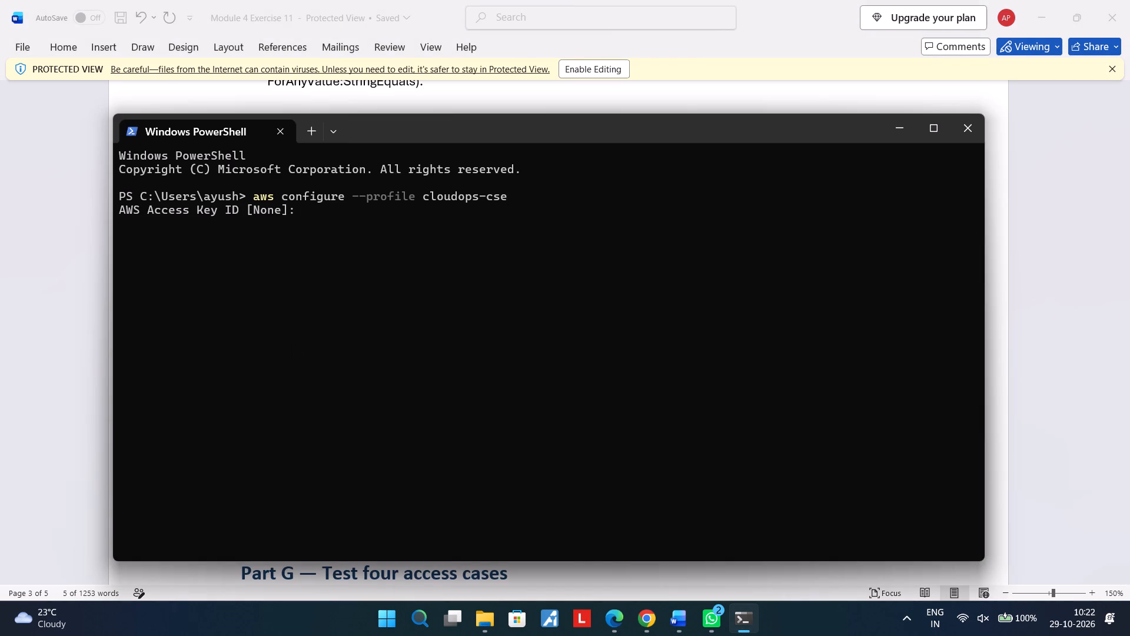
Switch to Chrome and open the details of cloudops-cse-user from the IAM users list.
click(652, 620)
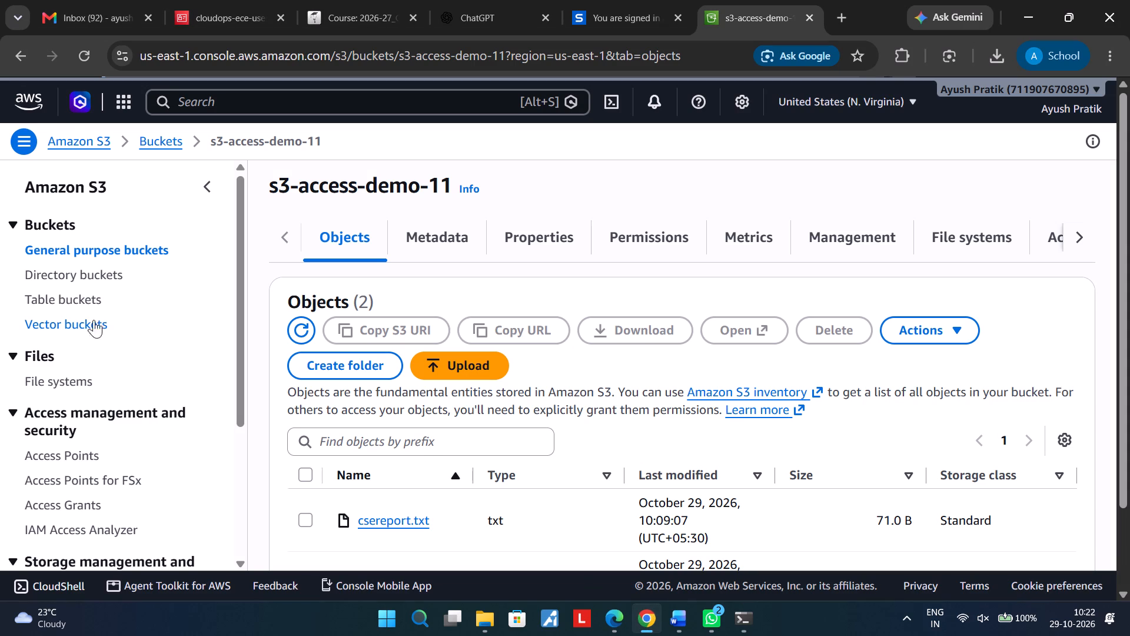
scroll(78, 191, down, 1)
click(218, 5)
scroll(198, 77, up, 1)
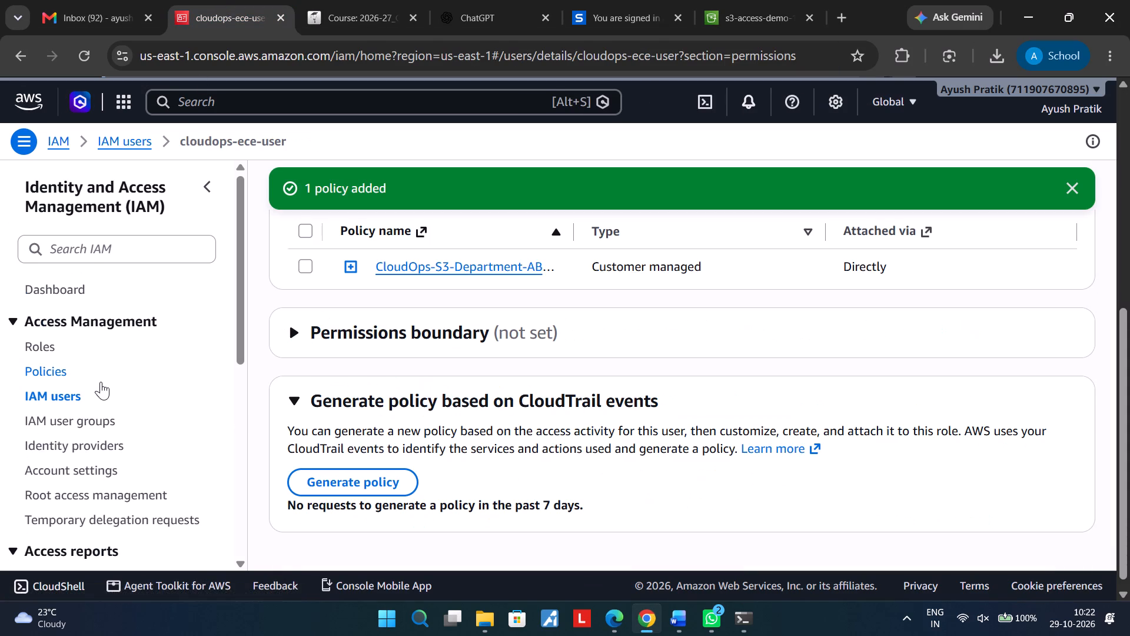
scroll(430, 299, up, 2)
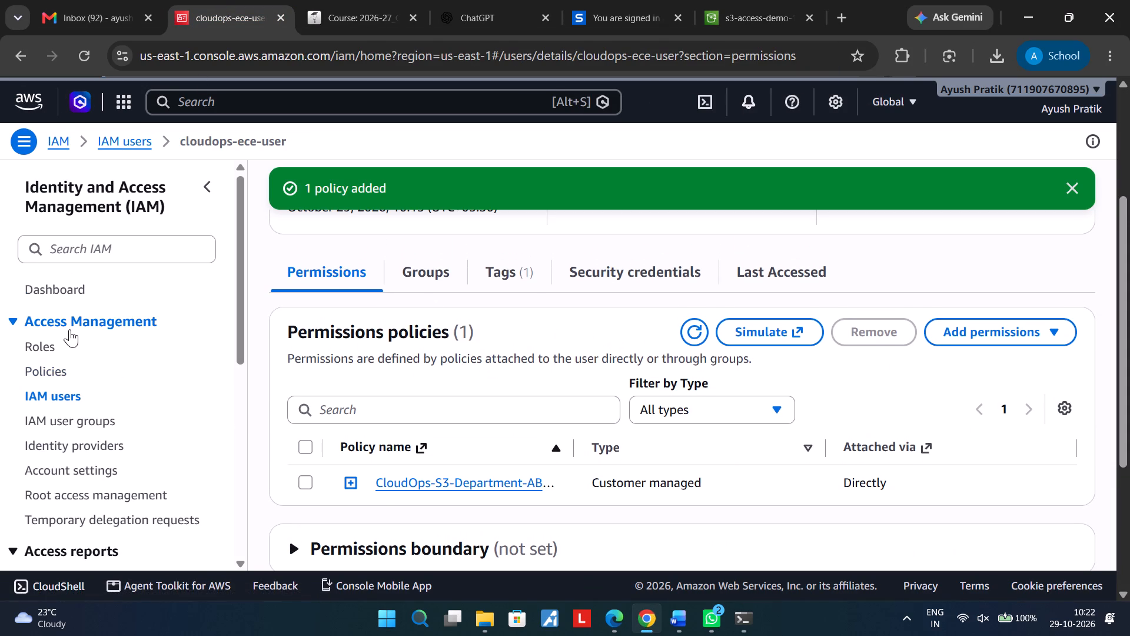
click(56, 397)
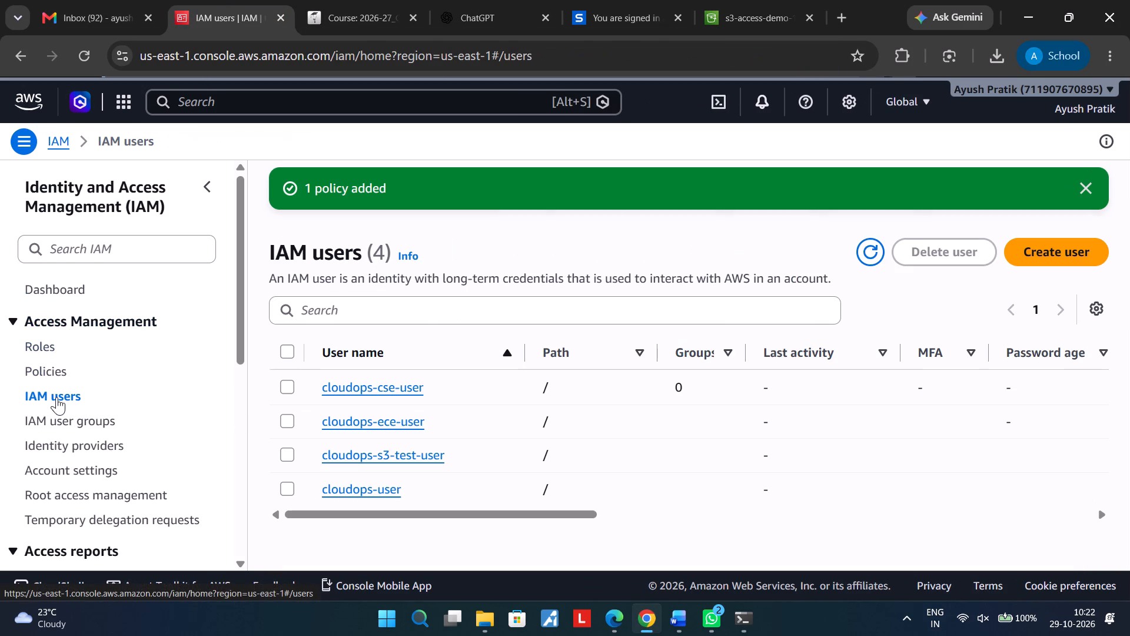
click(394, 383)
Create an access key for cloudops-cse-user with the Command Line Interface (CLI) use case, acknowledging the recommendation and leaving the description tag blank.
click(890, 293)
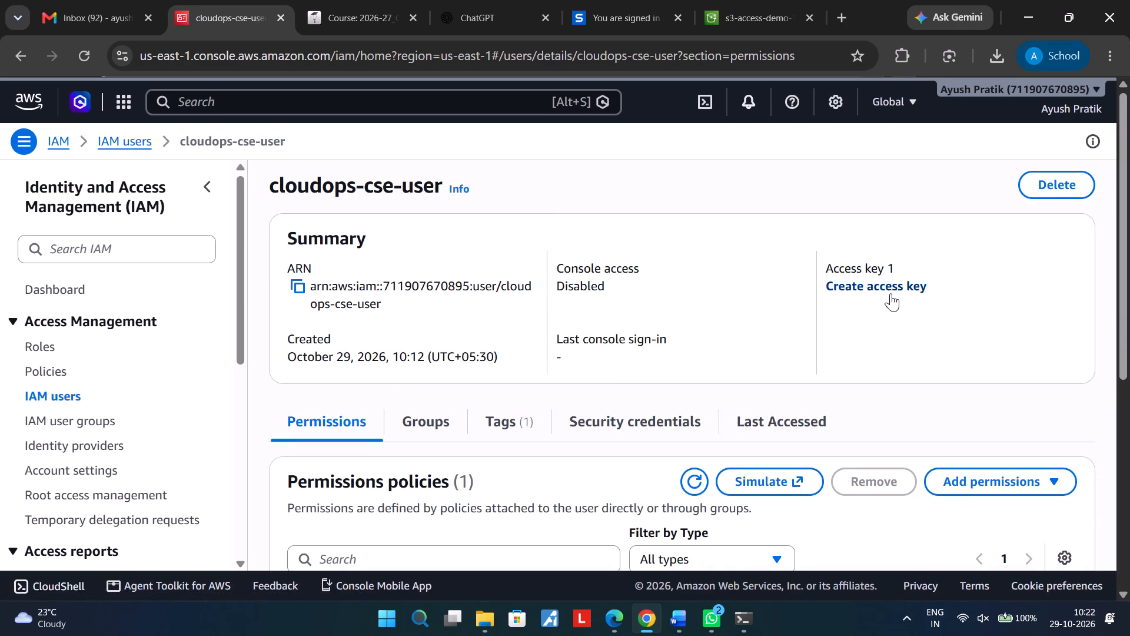
scroll(802, 352, down, 1)
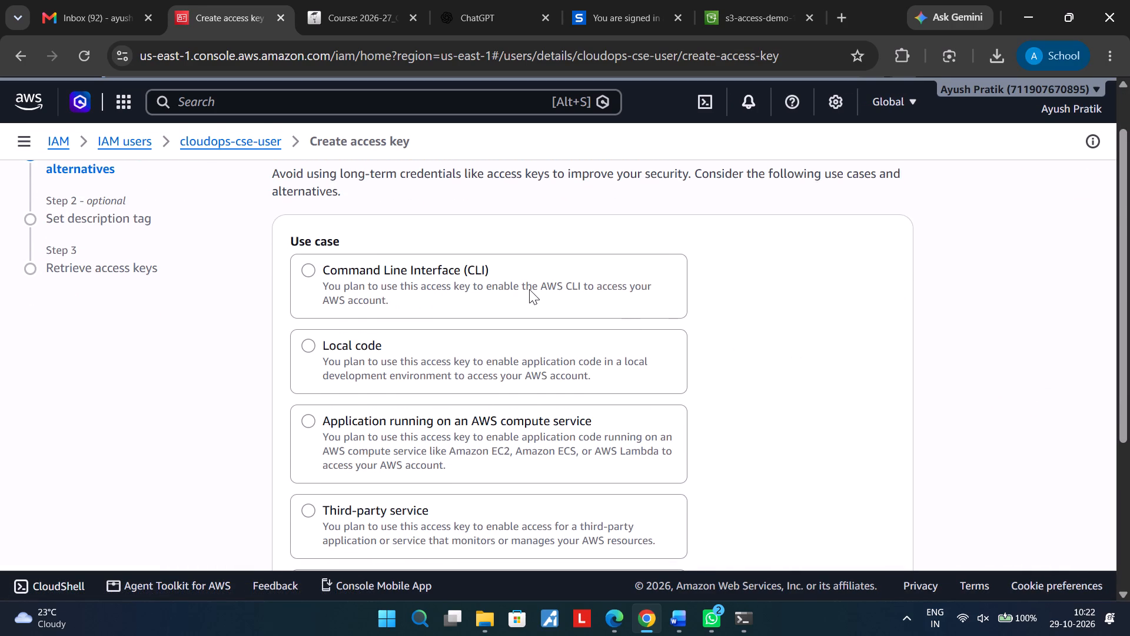
click(529, 289)
scroll(874, 347, down, 5)
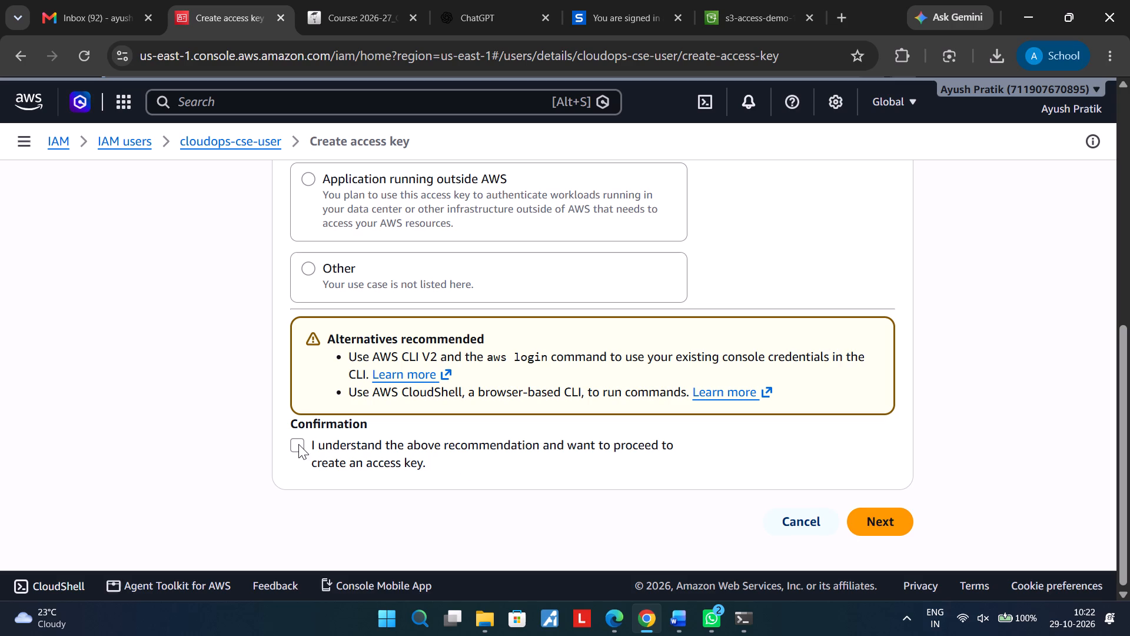
click(298, 447)
click(886, 519)
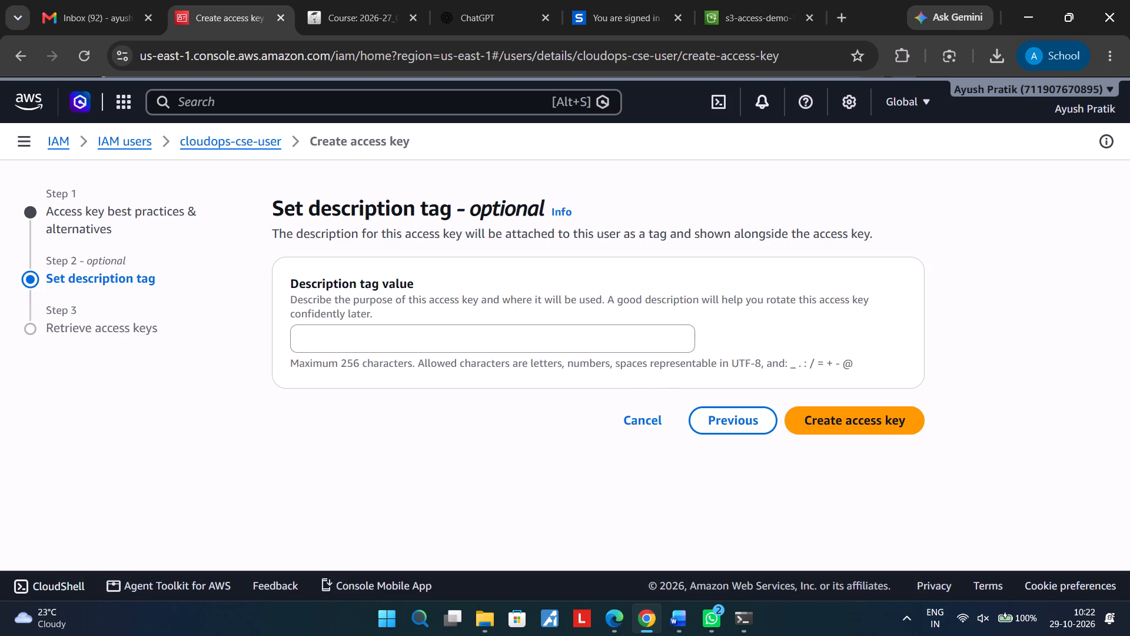
click(852, 427)
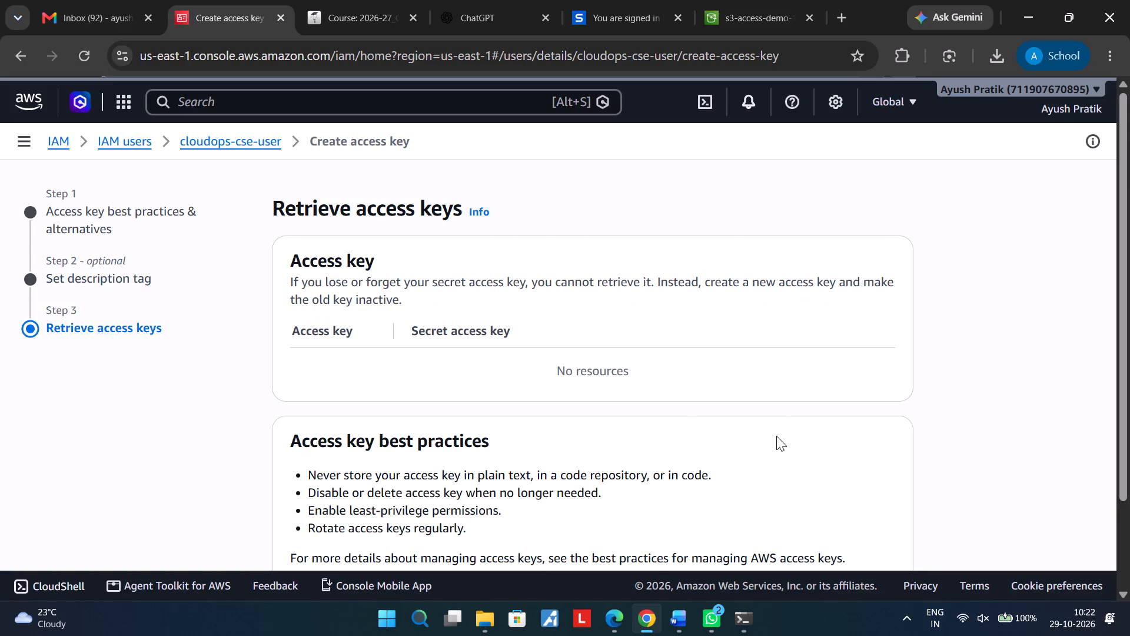
Download the new access key of cloudops-cse-user as a .csv file.
scroll(744, 436, down, 3)
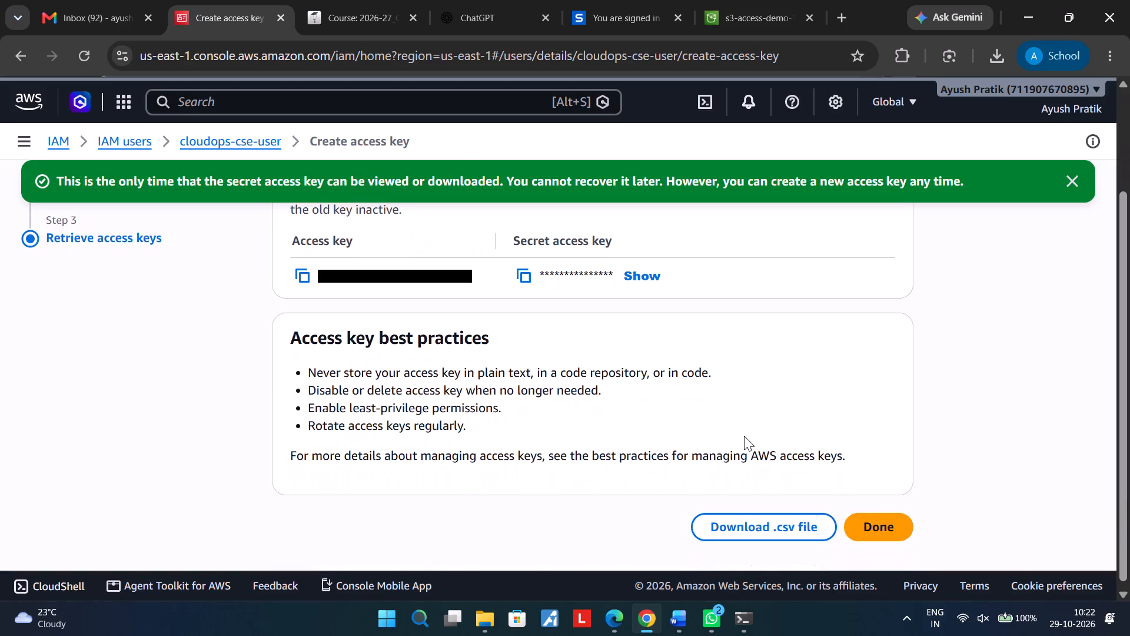
scroll(744, 436, down, 1)
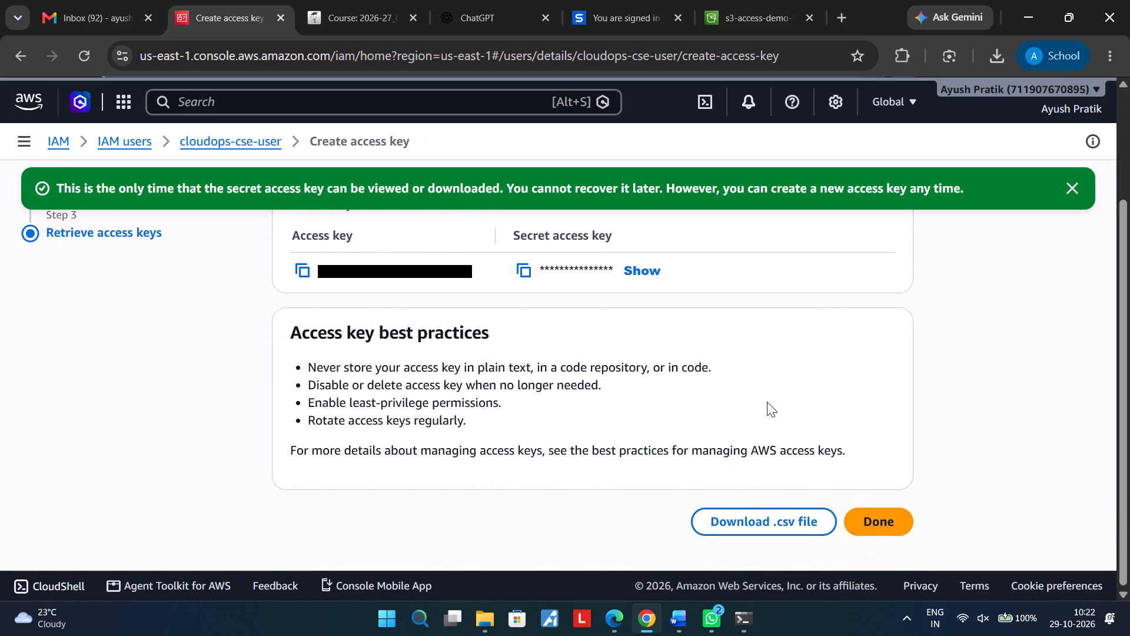
scroll(767, 402, up, 3)
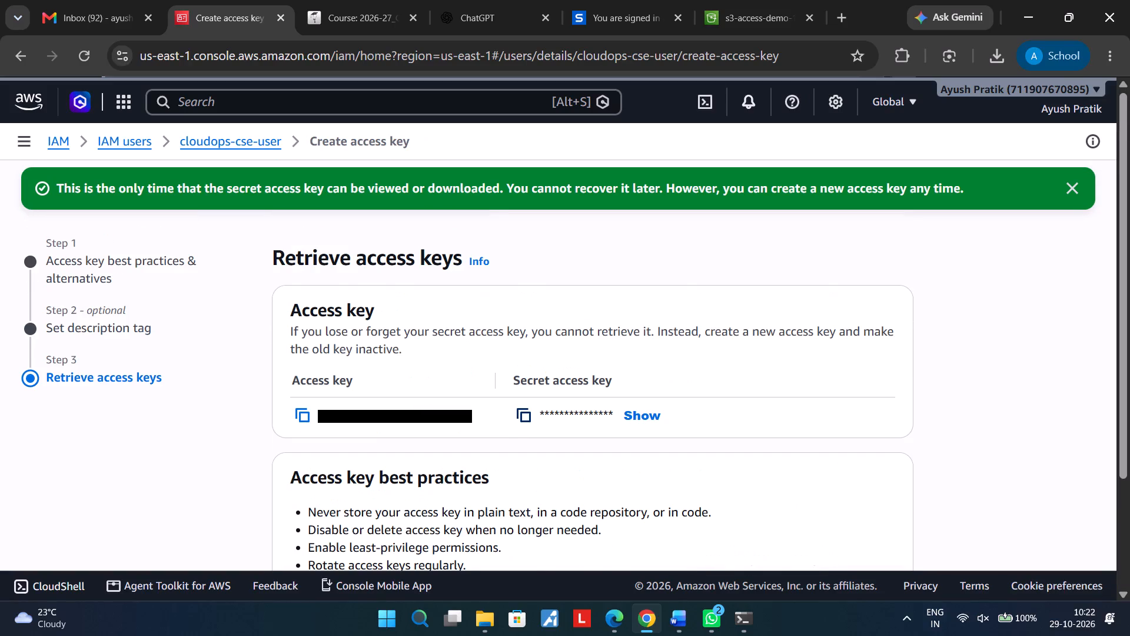
scroll(538, 529, down, 3)
click(750, 531)
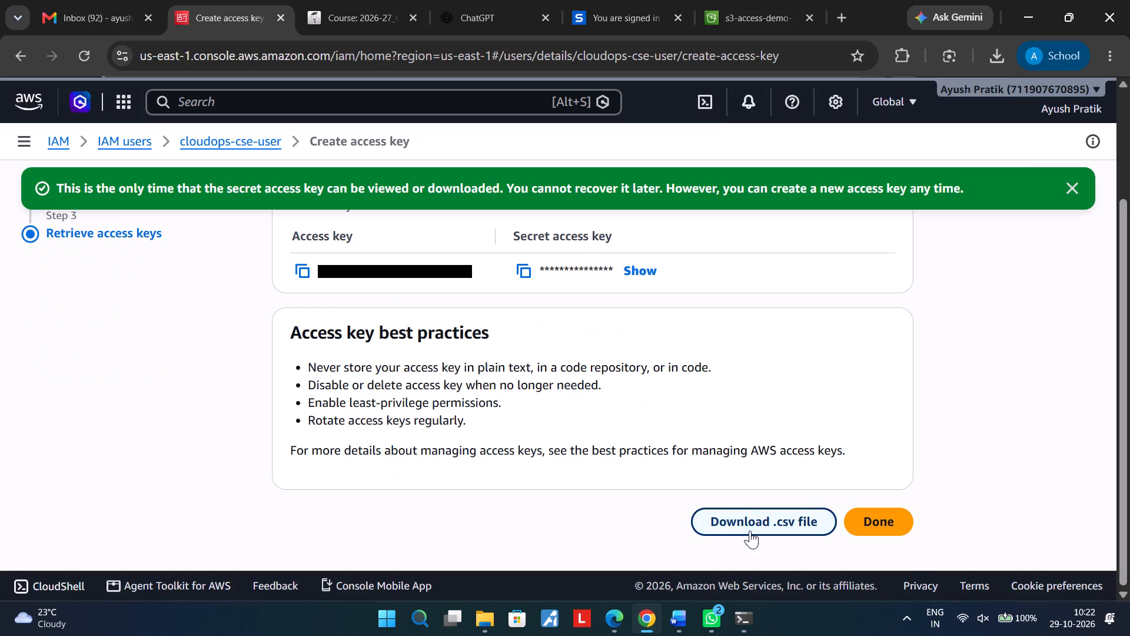
Copy the new access key ID from IAM and enter it at the AWS Access Key ID prompt in PowerShell.
scroll(529, 382, up, 1)
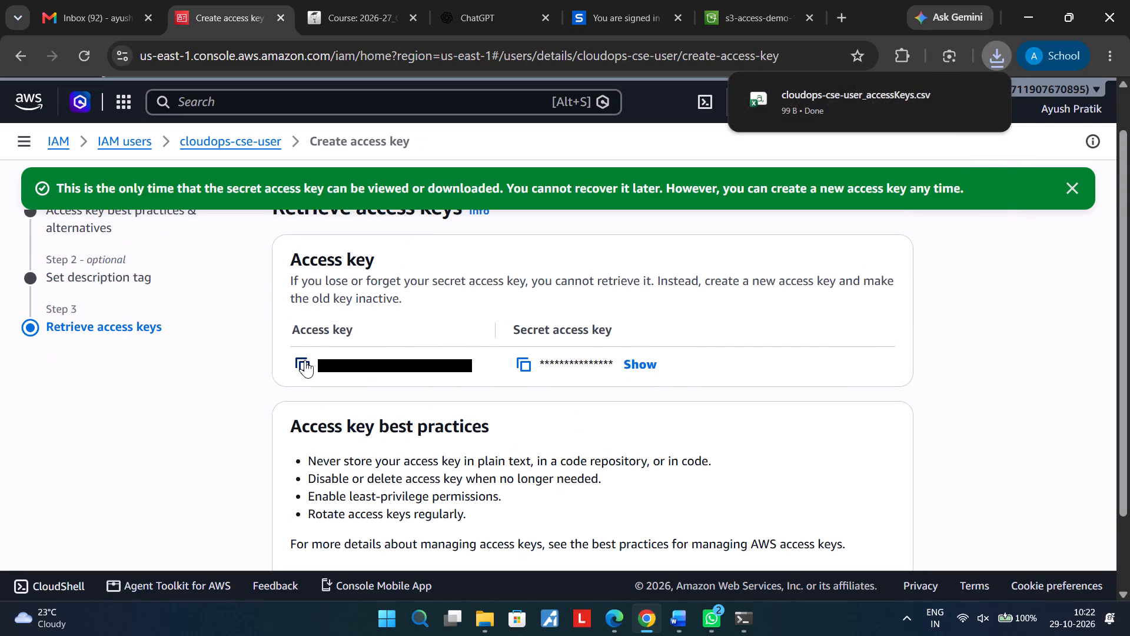
click(305, 360)
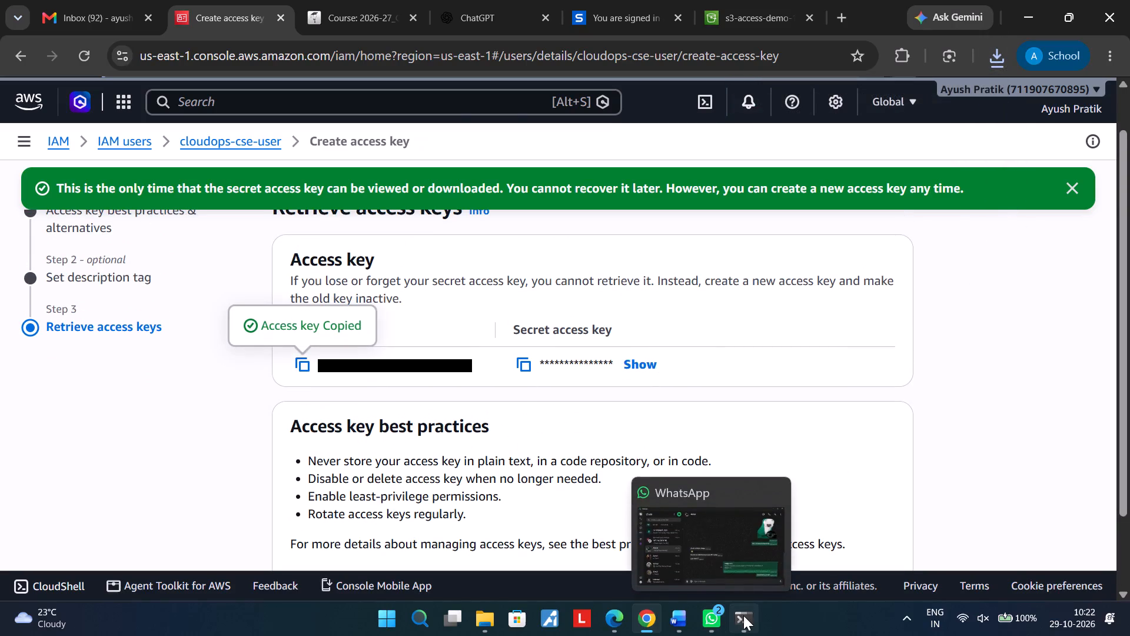
click(743, 615)
key(ctrl+v)
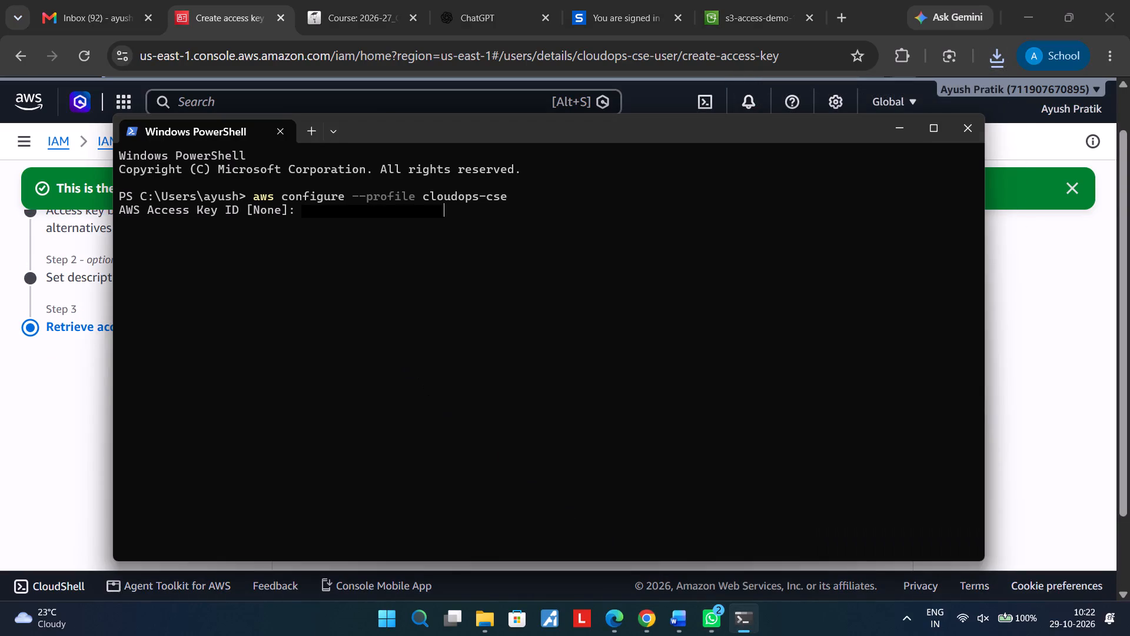
key(Return)
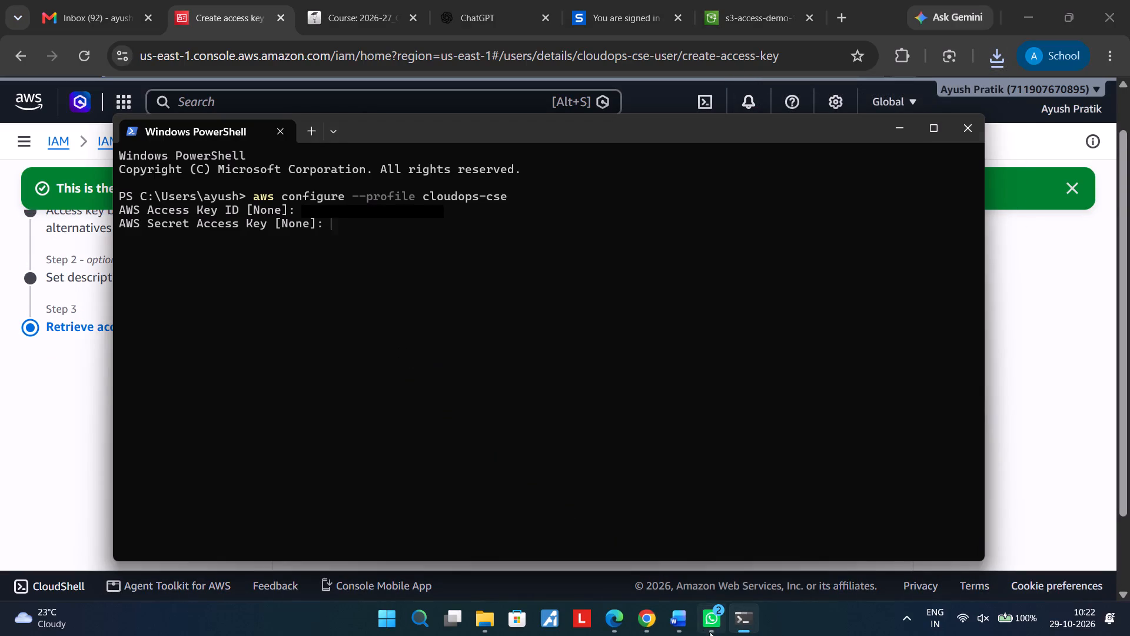
Copy the secret access key from IAM in Chrome and enter it at the AWS Secret Access Key prompt in PowerShell.
click(687, 624)
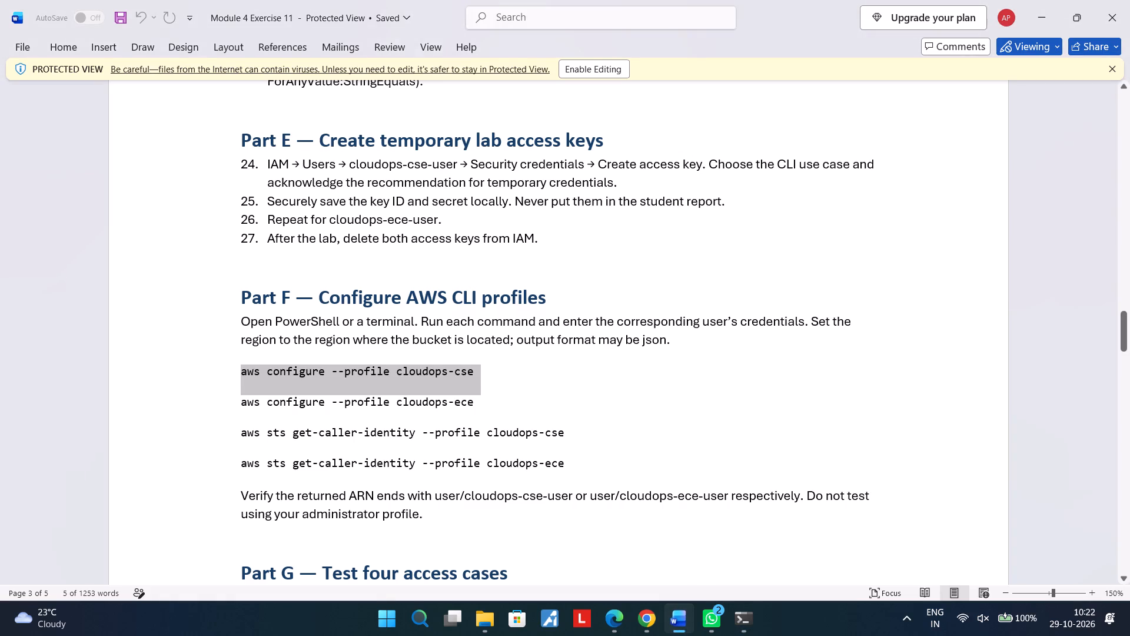
click(640, 620)
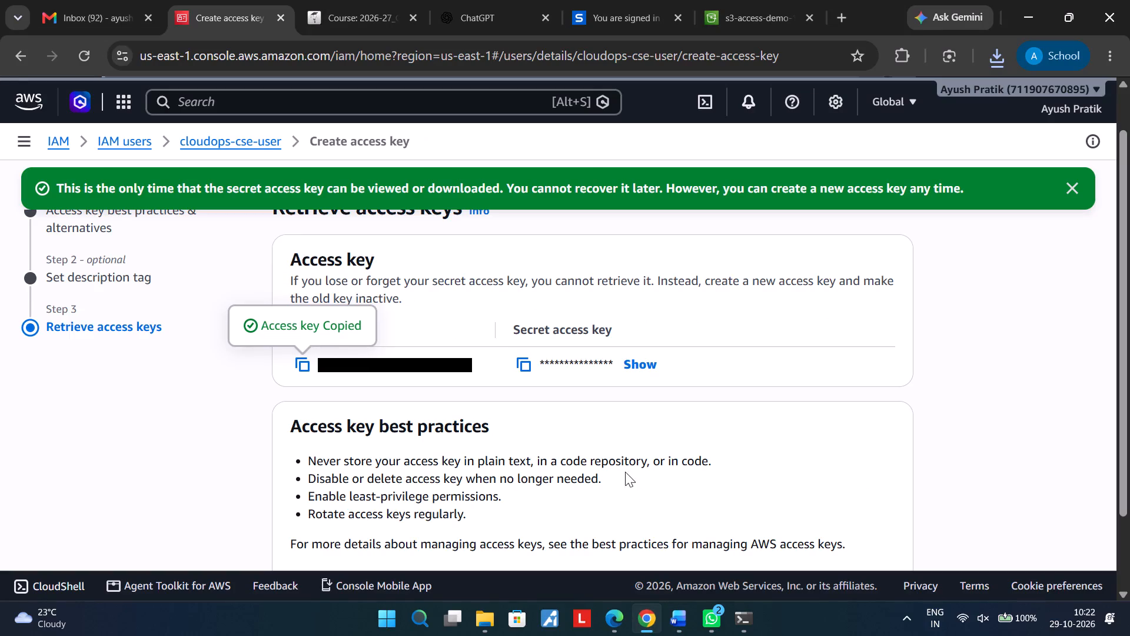
click(517, 356)
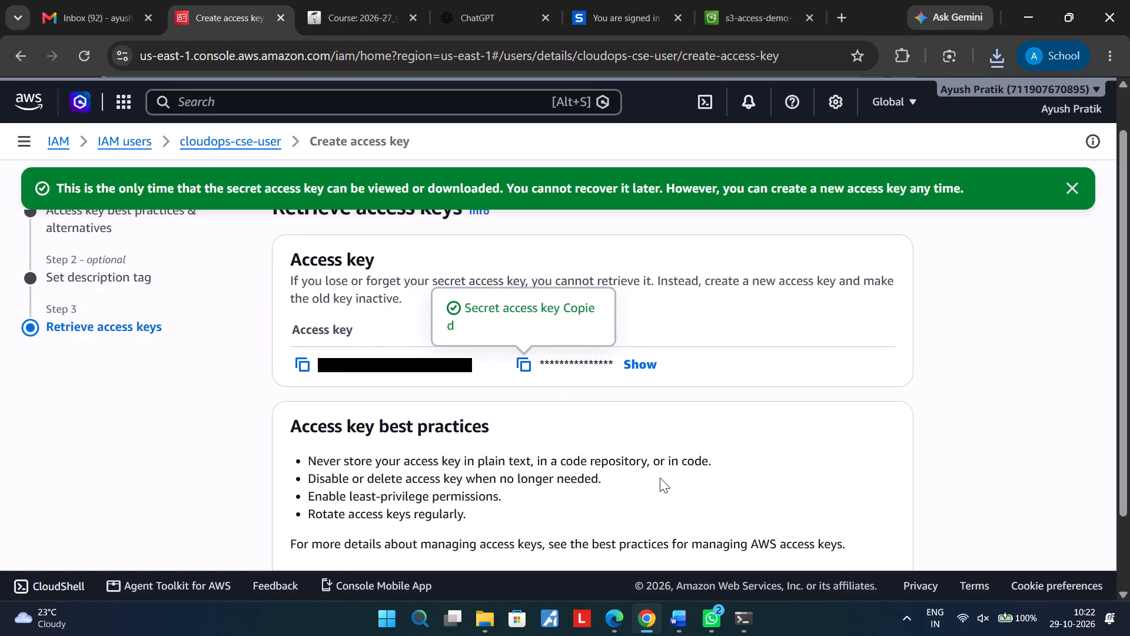
click(745, 620)
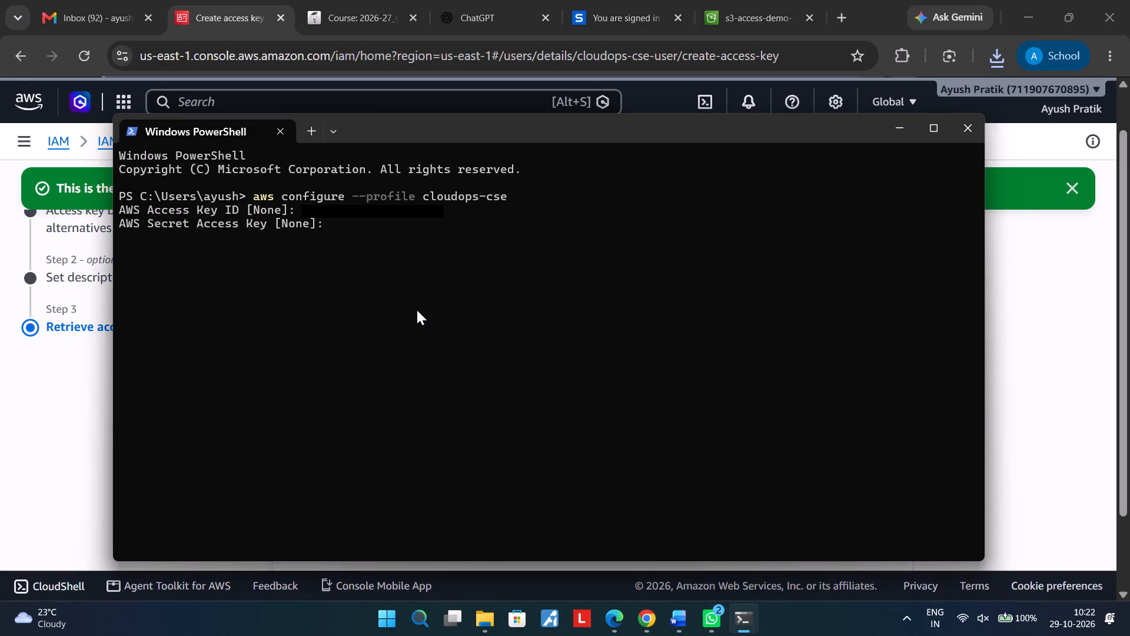
key(ctrl+v)
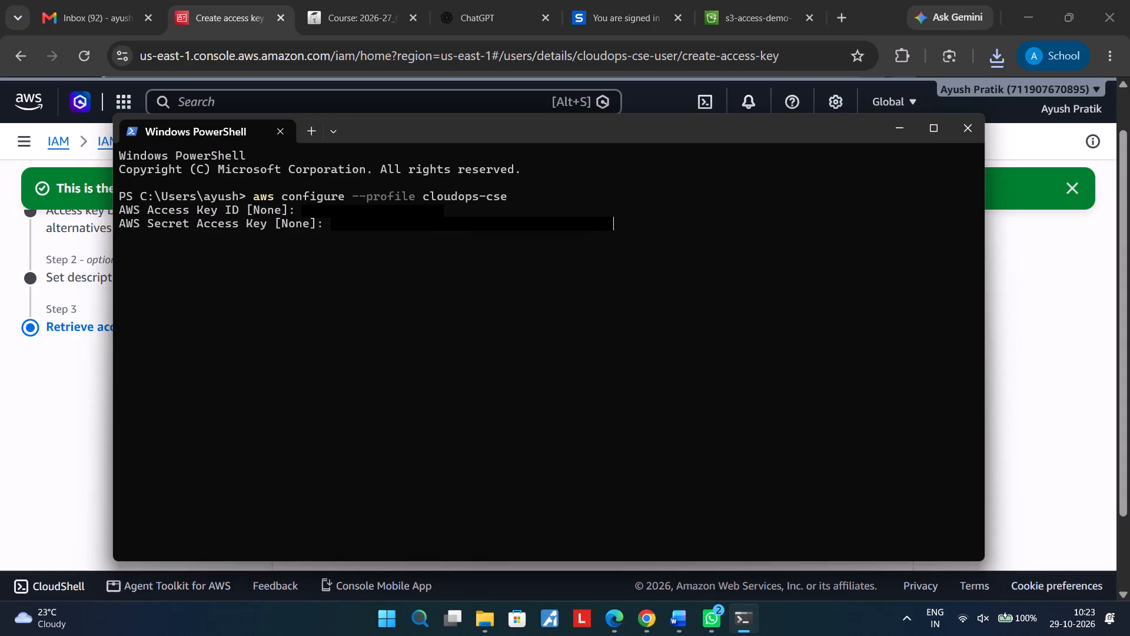
key(Return)
Set the cloudops-cse profile's default region to us-east-1 and its default output format to JSON.
text(us-)
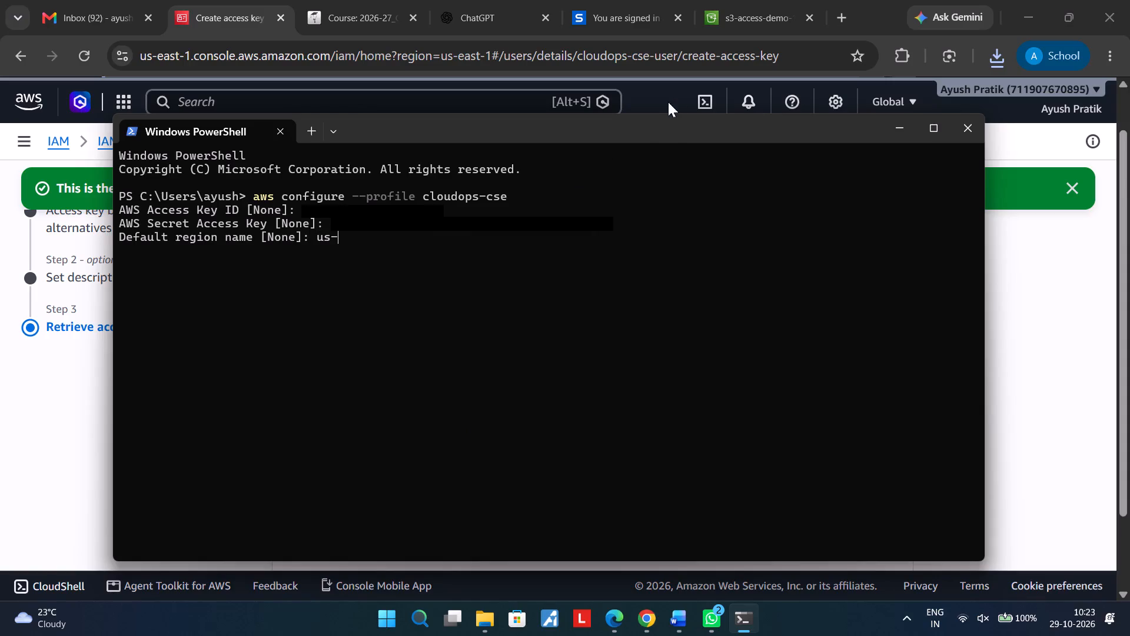
drag(657, 131, 602, 213)
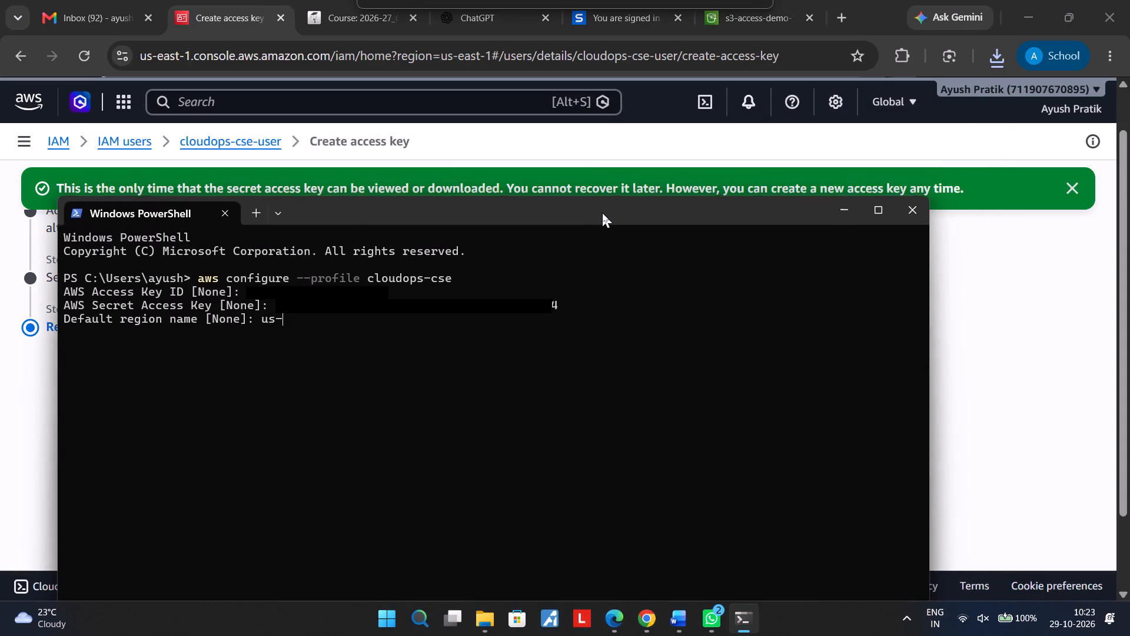
drag(602, 213, 616, 190)
text(east-1)
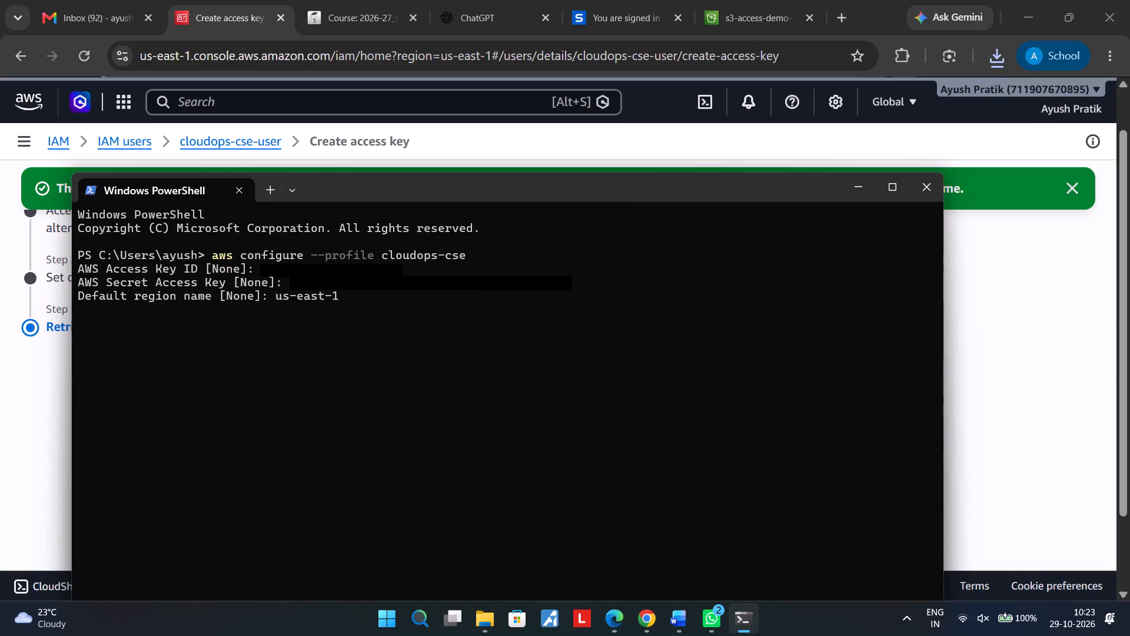
key(Return)
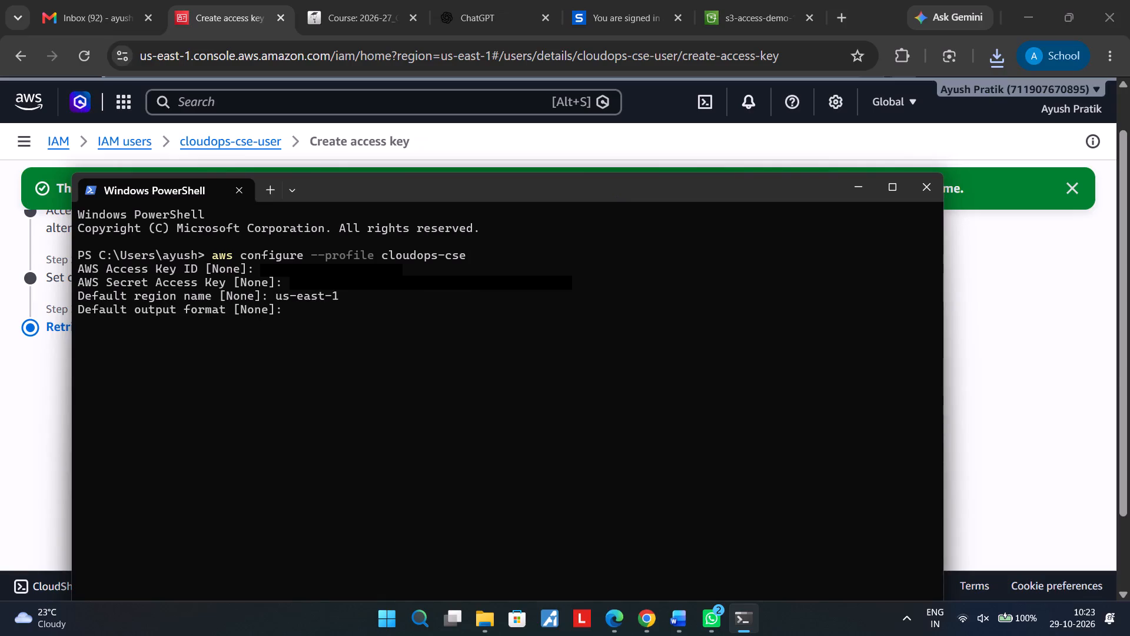
text(JSON)
key(Return)
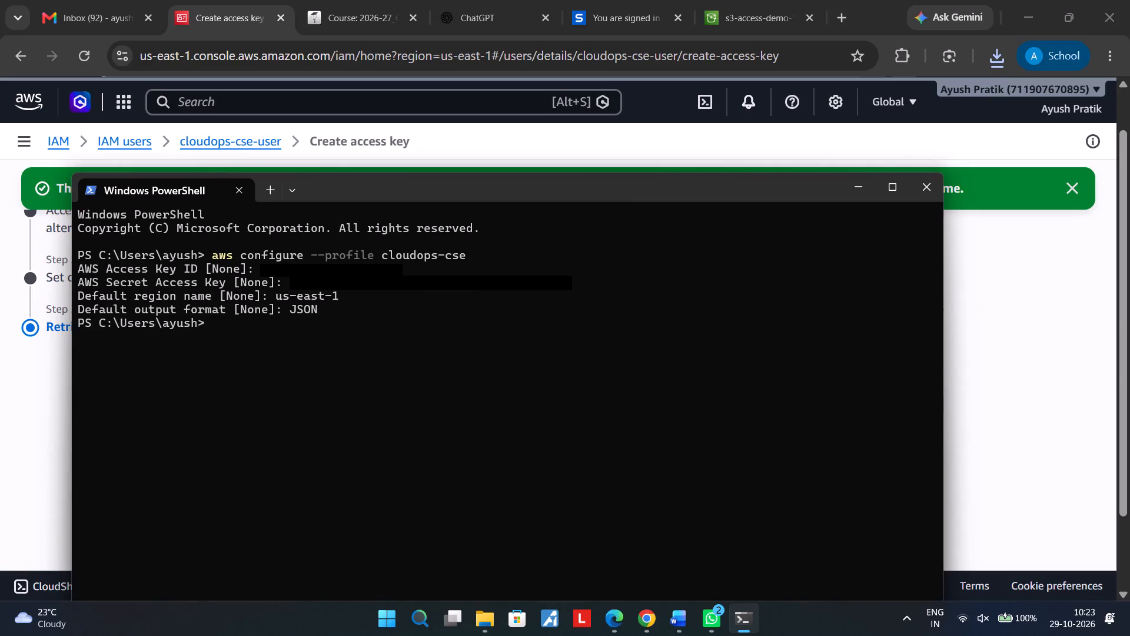
drag(682, 187, 821, 115)
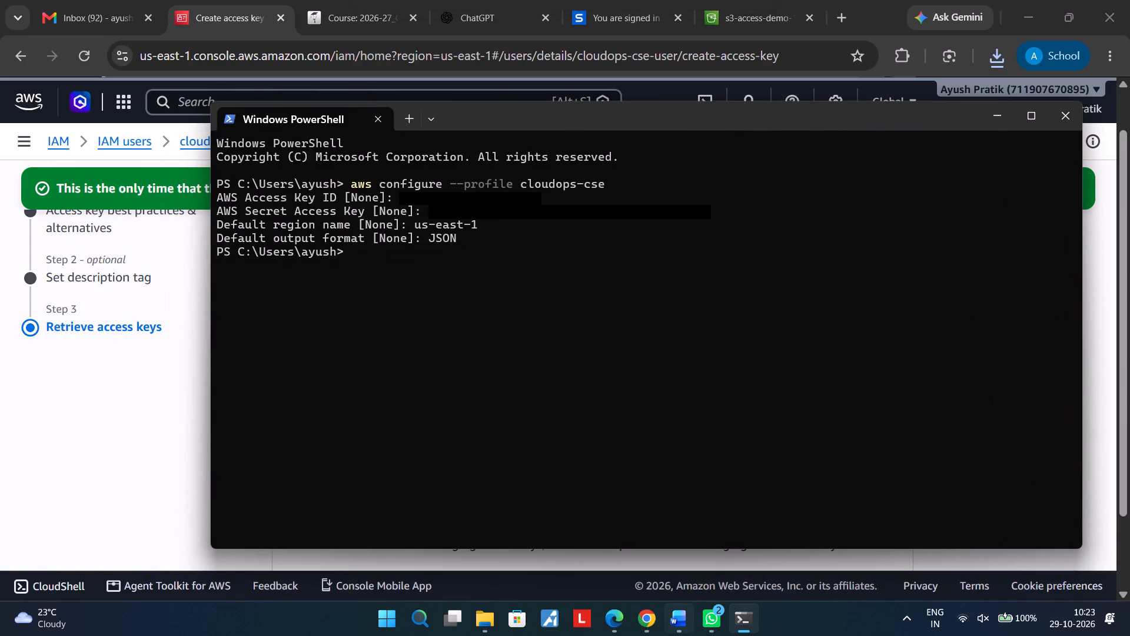
Return to the Word exercise and read the remaining Part F commands and the Part G access test commands for the CSE user.
click(683, 621)
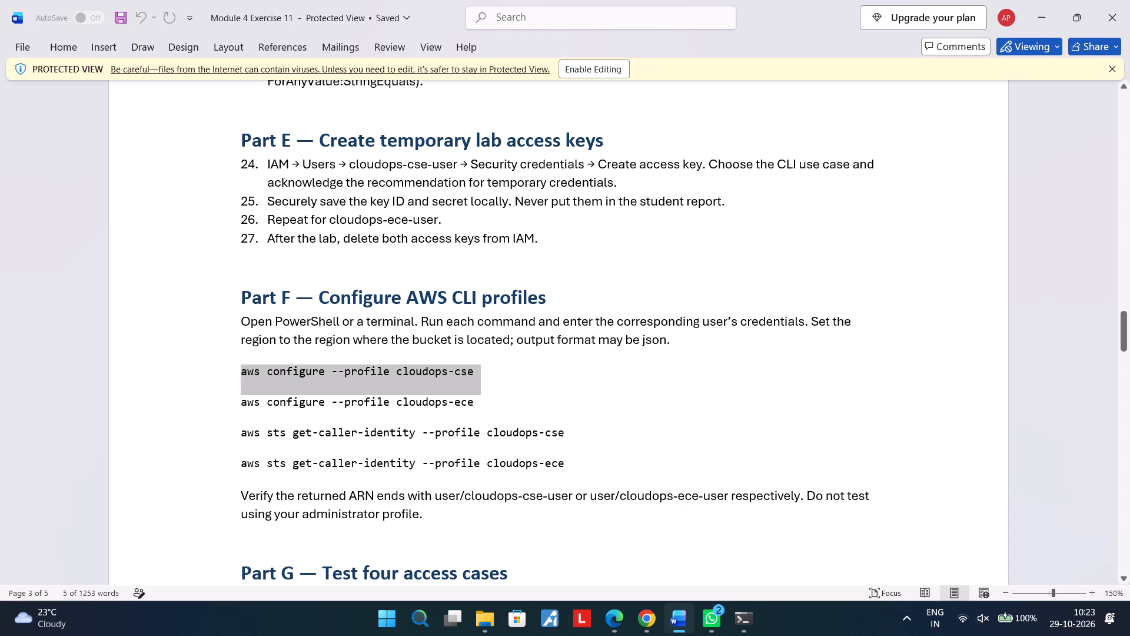
click(613, 438)
scroll(613, 438, down, 1)
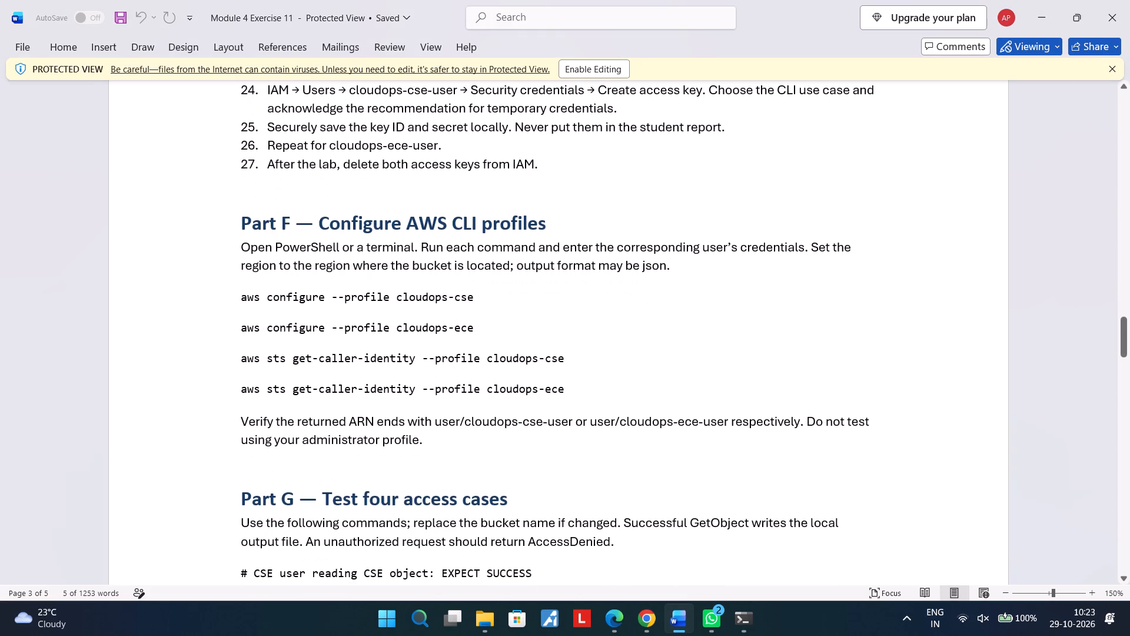
scroll(613, 438, down, 1)
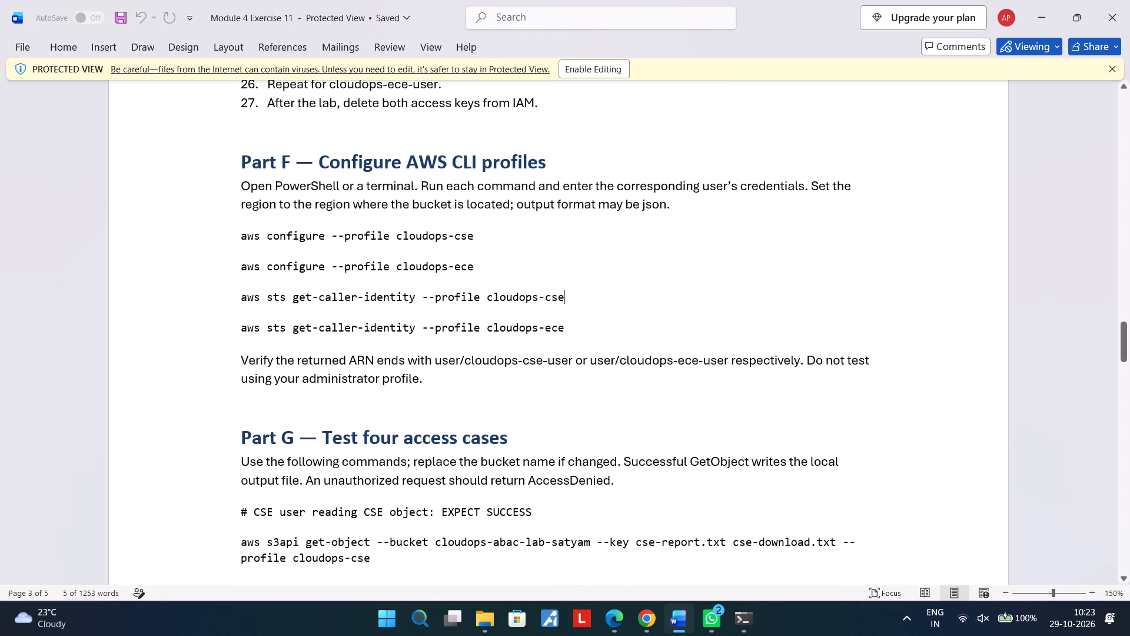
scroll(613, 438, down, 2)
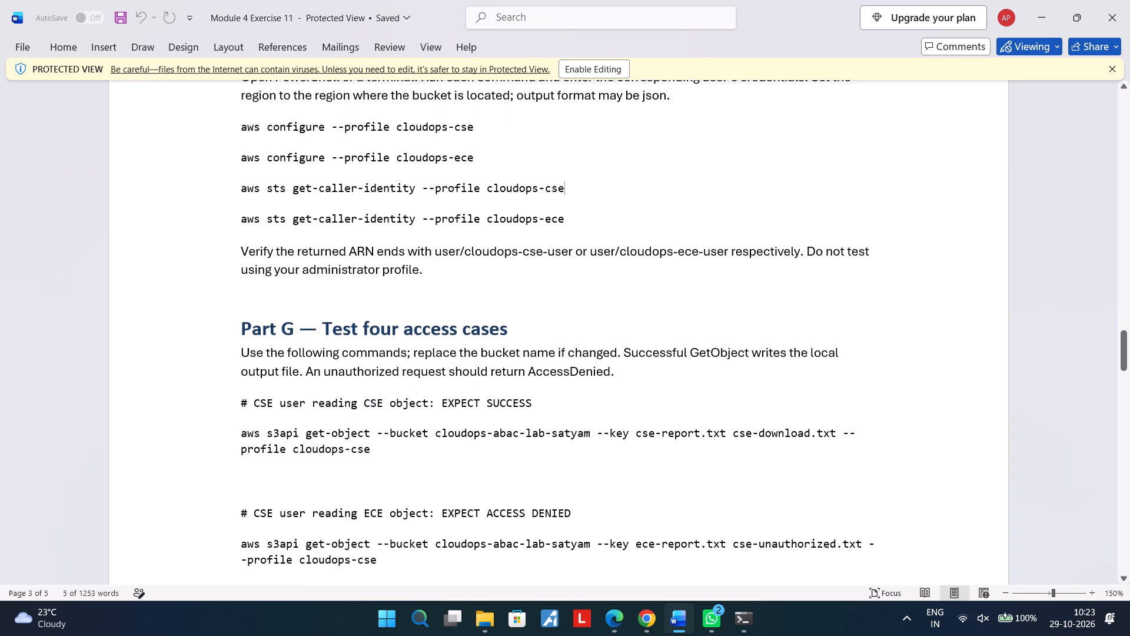
scroll(613, 438, down, 2)
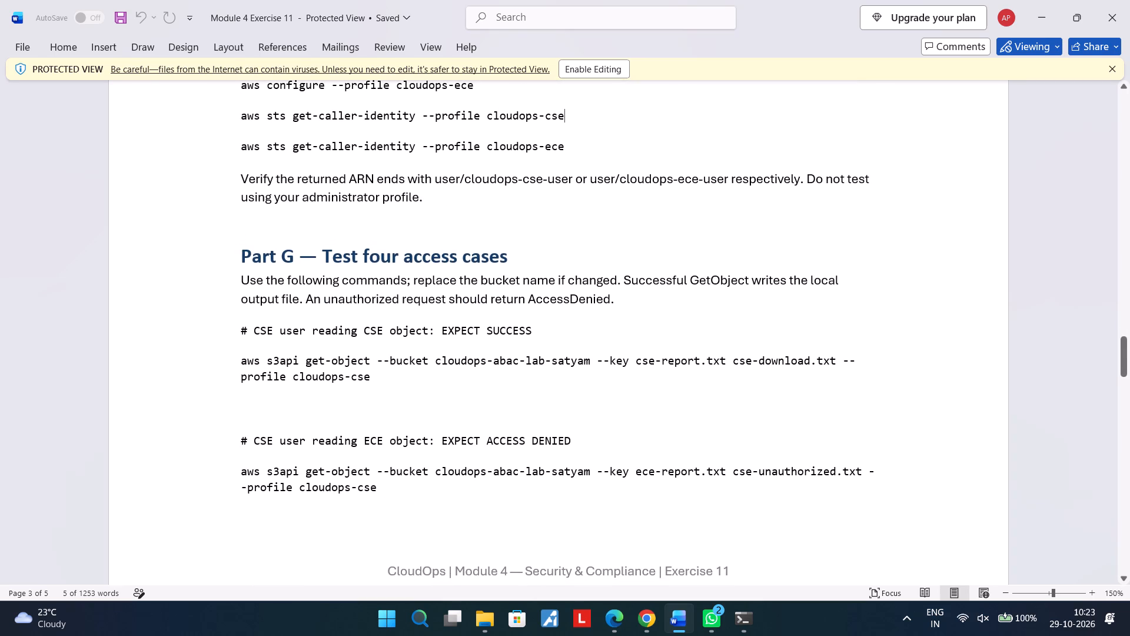
scroll(613, 438, down, 1)
scroll(526, 408, down, 1)
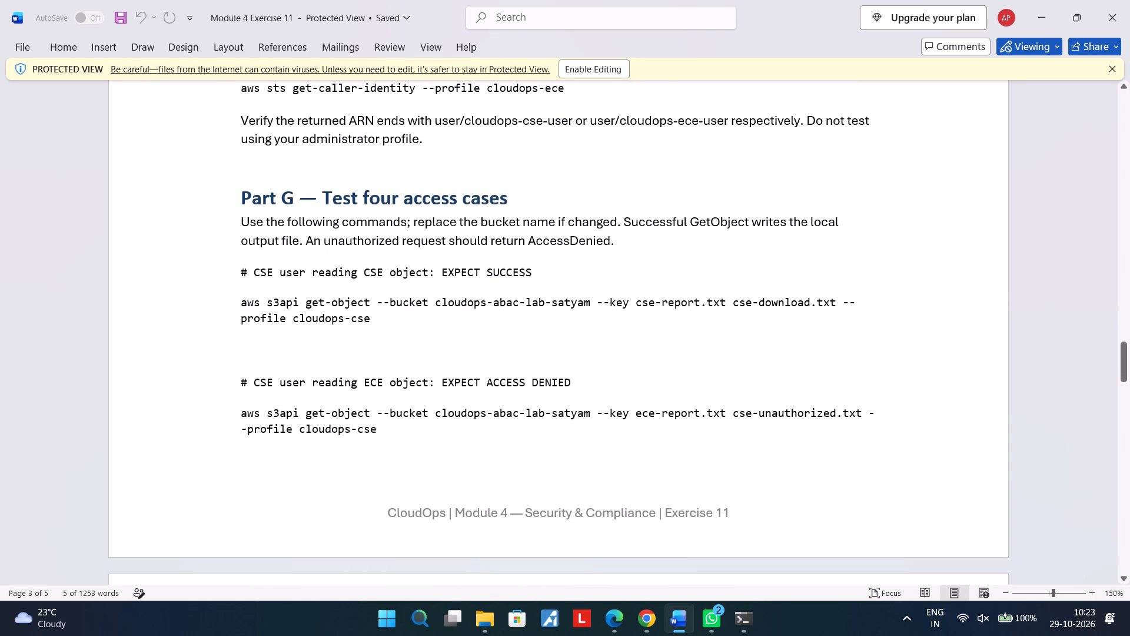
Copy the Part G get-object command for the CSE user reading the CSE object from Word into the PowerShell prompt.
scroll(526, 408, down, 1)
drag(372, 322, 302, 312)
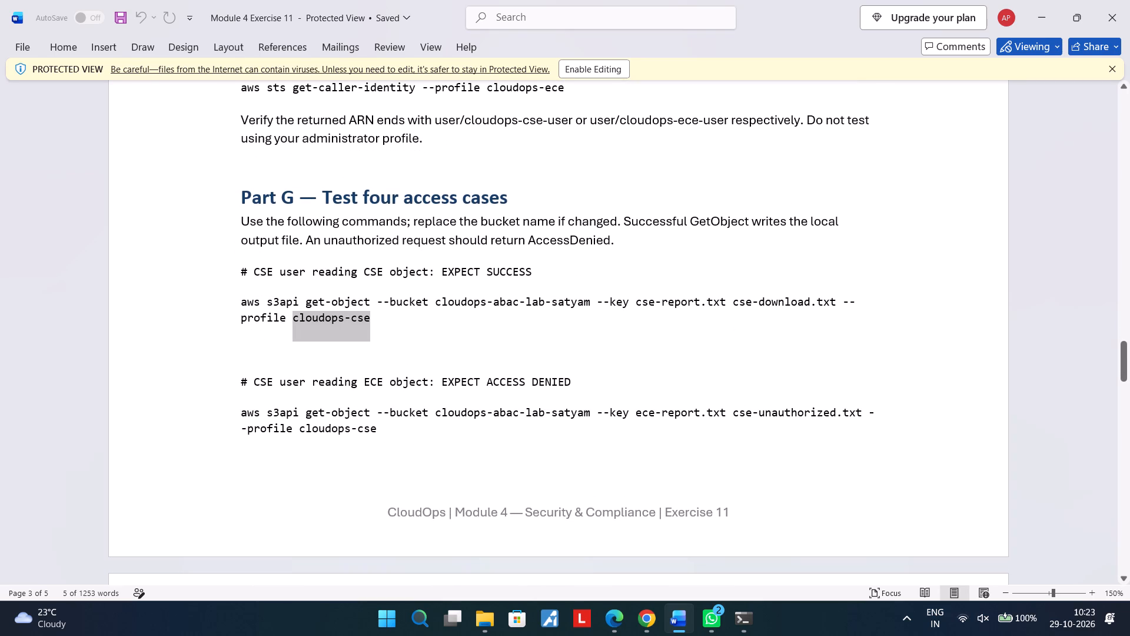
drag(302, 312, 252, 307)
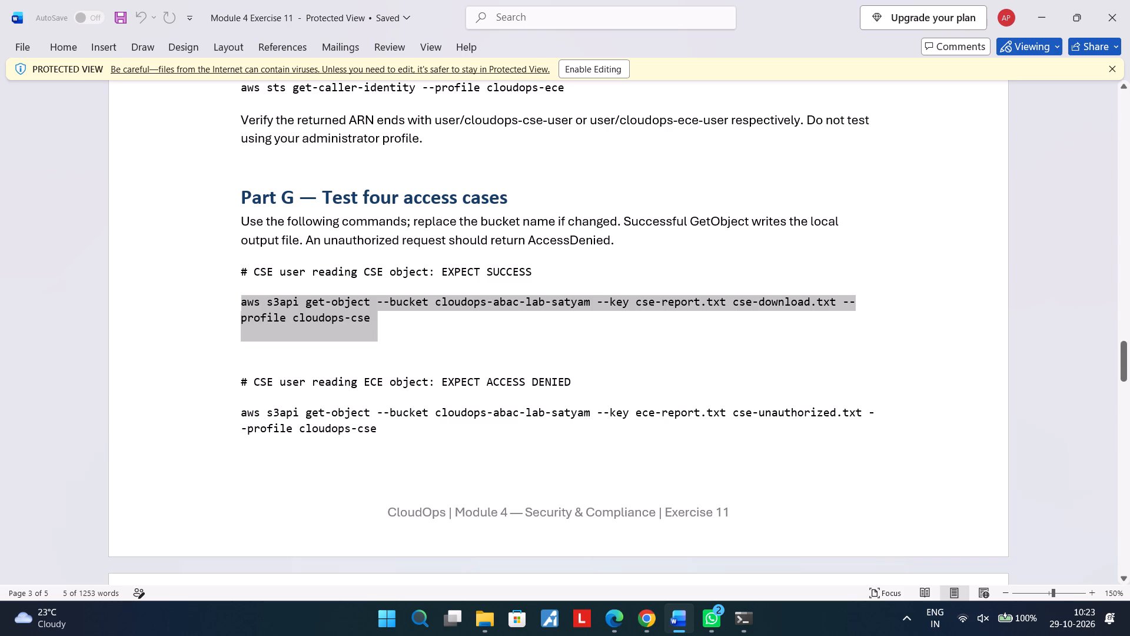
drag(252, 307, 252, 308)
key(ctrl+c)
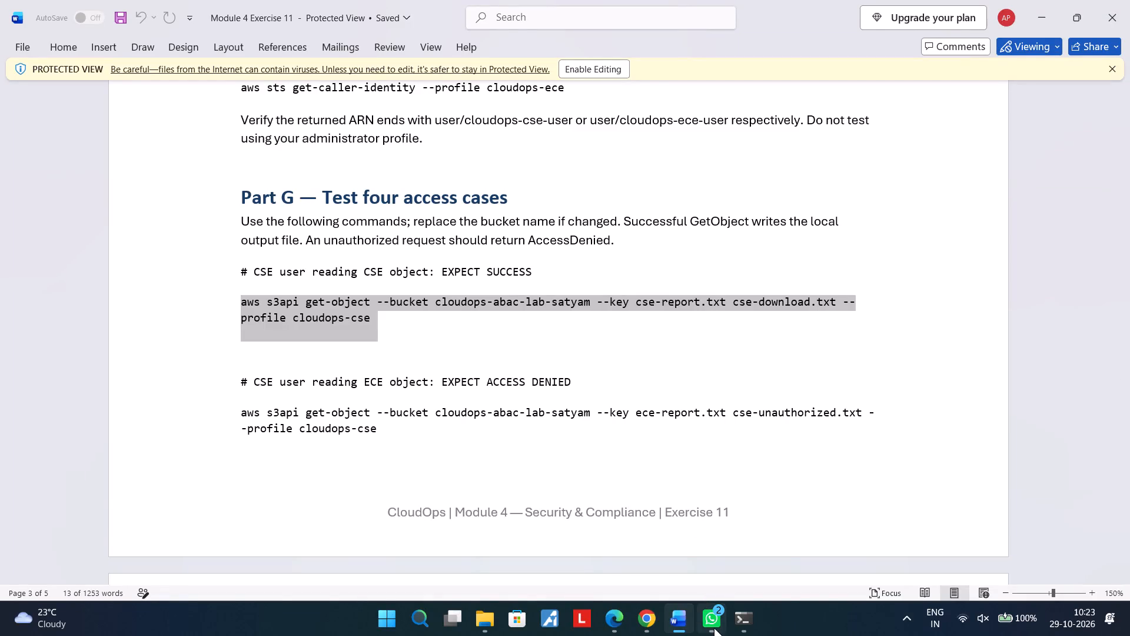
click(740, 626)
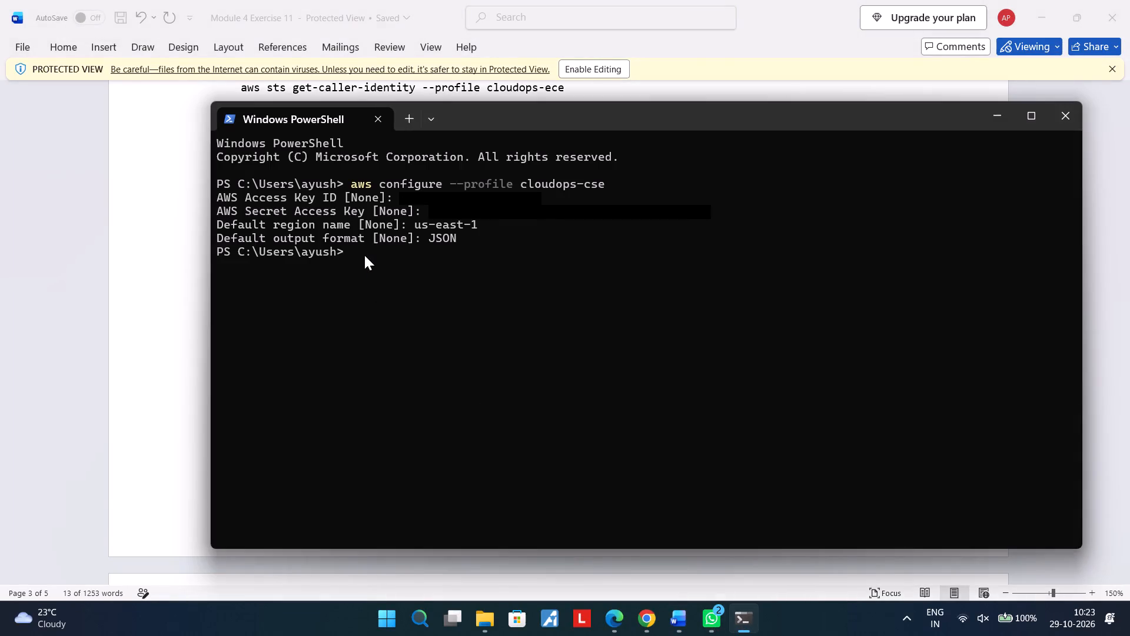
click(364, 255)
key(ctrl+v)
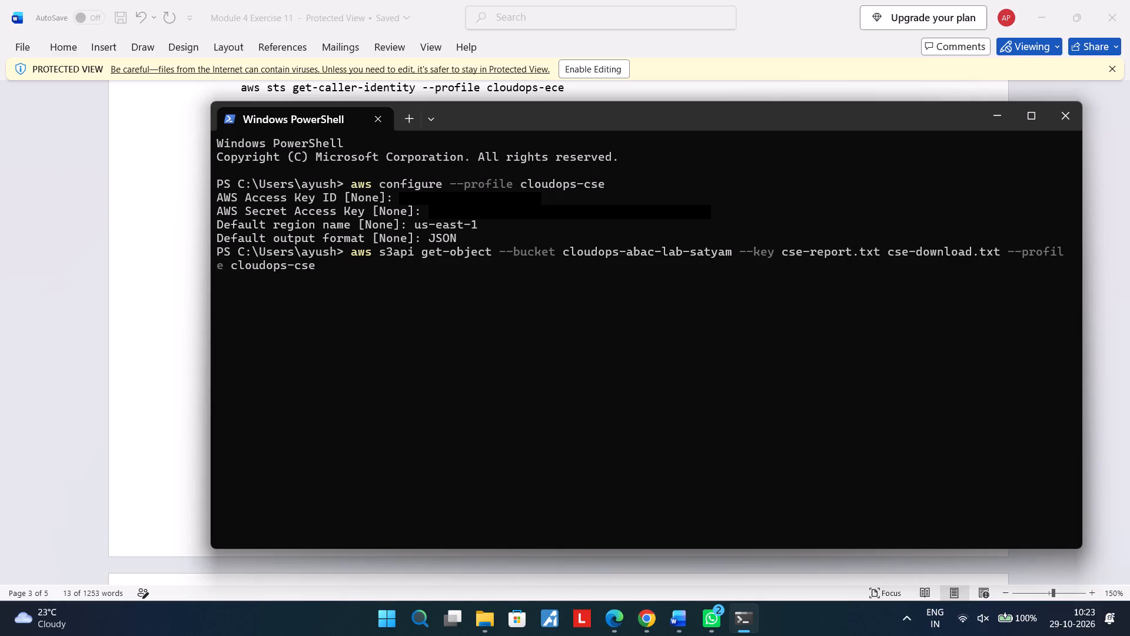
Change the object key in the pasted get-object command to csereport.txt.
key(Left)
key(Left)
key(Left)
key(Left)
key(Left)
key(Left)
key(Left)
key(Left)
key(Left)
key(Left)
key(Left)
key(Left)
key(Left)
key(Left)
key(Left)
key(Left)
key(Left)
key(Left)
key(Left)
key(Left)
key(Left)
key(Left)
key(Left)
key(Left)
key(Left)
key(Left)
key(Left)
key(Left)
key(Left)
key(Left)
key(Left)
key(Left)
key(Left)
key(Left)
key(Left)
key(Left)
key(Left)
key(Left)
key(BackSpace)
Replace the bucket name in the get-object command with s3-access-demo-11, copied from the S3 console in Chrome.
key(Left)
key(Left)
key(Left)
key(Left)
key(Left)
key(Left)
key(Left)
key(Left)
key(Left)
key(Left)
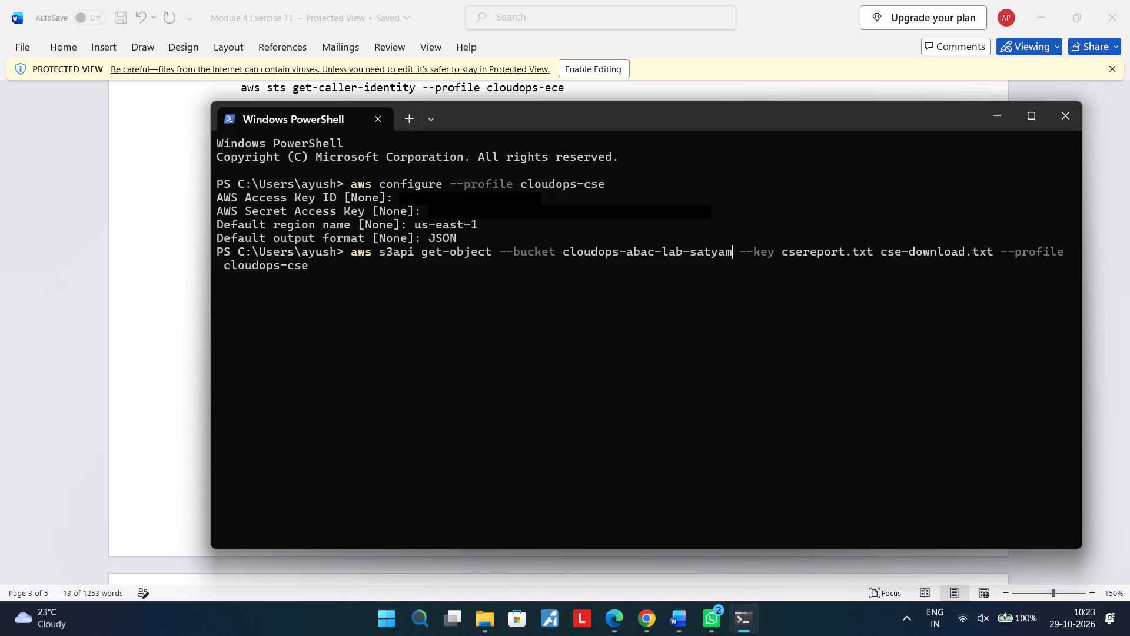
key(BackSpace)
key(BackSpace)
key(BackSpace)
key(BackSpace)
key(BackSpace)
key(BackSpace)
key(BackSpace)
key(BackSpace)
key(BackSpace)
key(BackSpace)
key(BackSpace)
key(BackSpace)
key(BackSpace)
key(BackSpace)
key(BackSpace)
key(BackSpace)
key(BackSpace)
key(BackSpace)
key(BackSpace)
key(BackSpace)
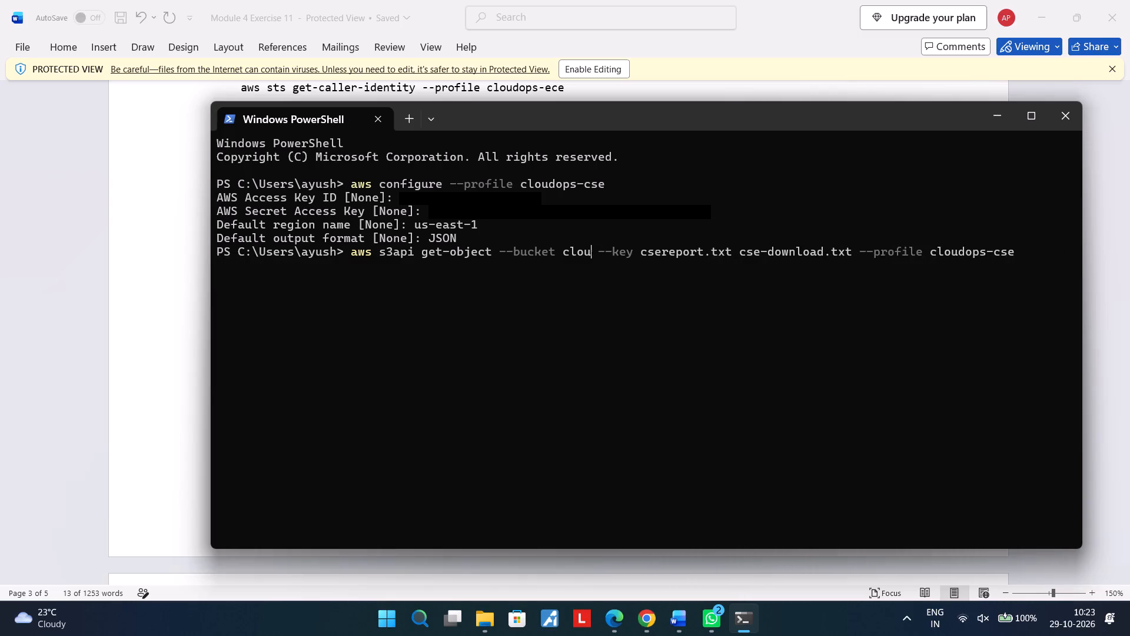
key(BackSpace)
key(BackSpace)
key(BackSpace)
key(BackSpace)
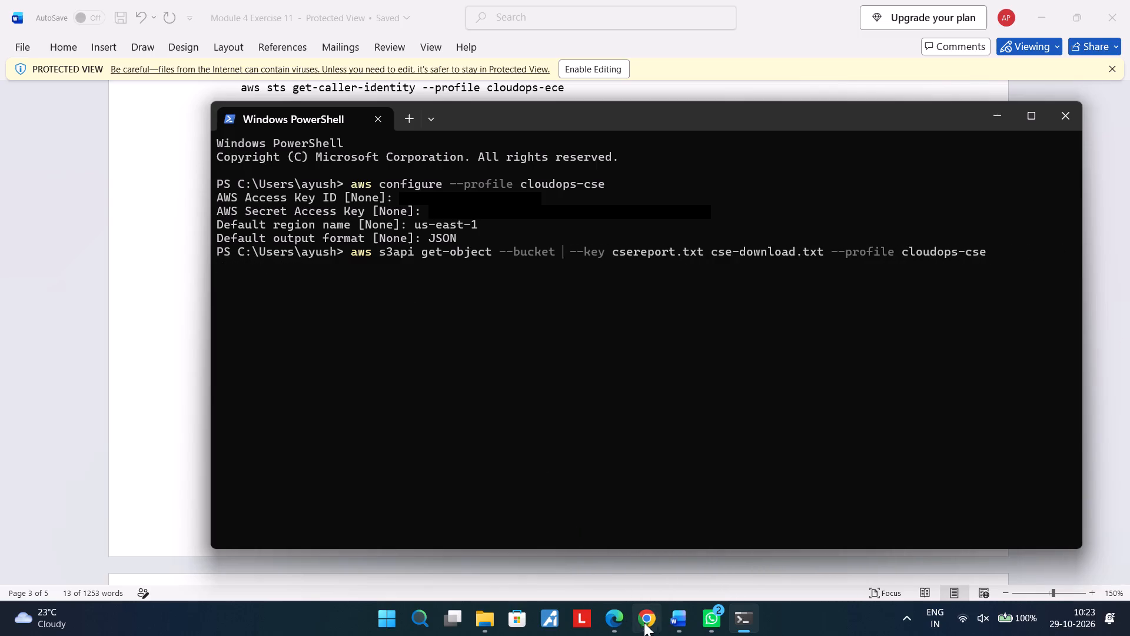
click(639, 623)
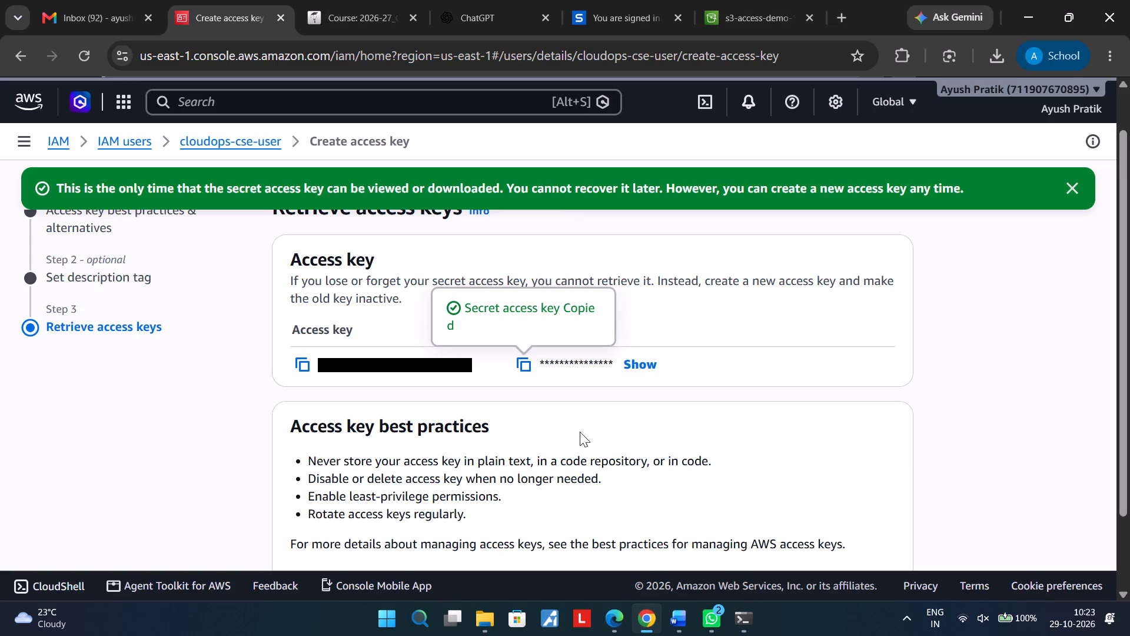
scroll(554, 218, up, 2)
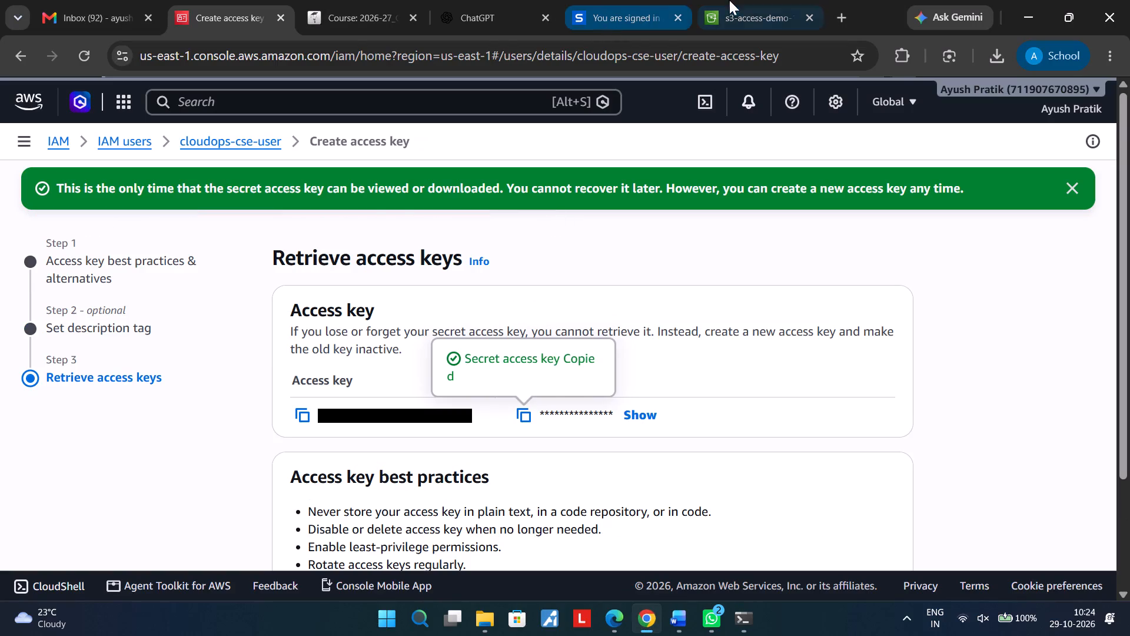
click(753, 0)
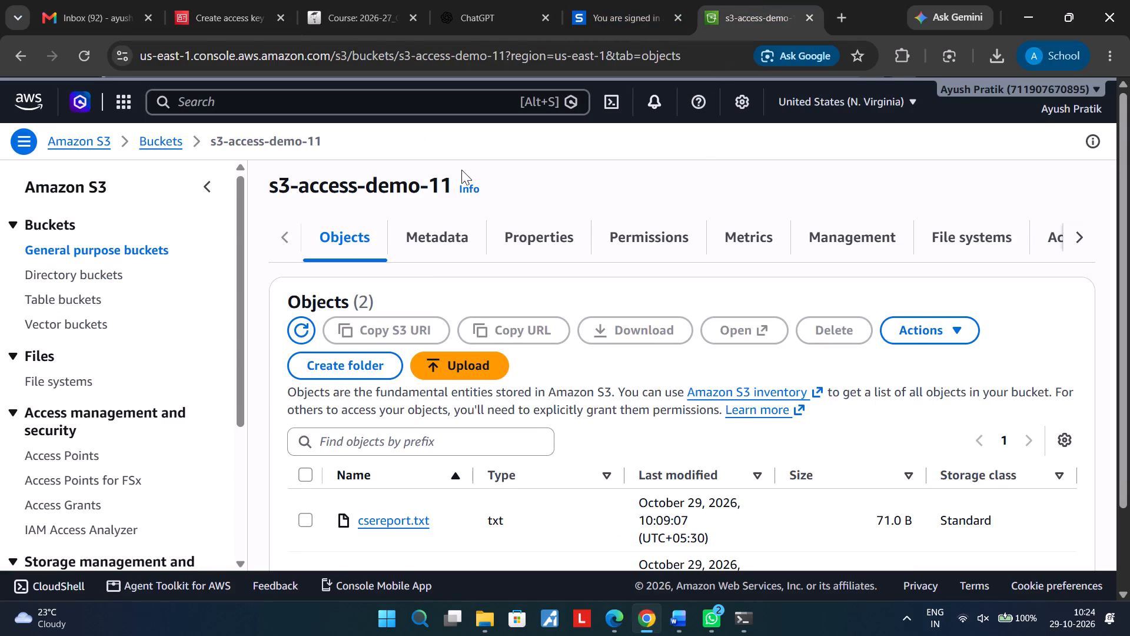
drag(447, 181, 270, 190)
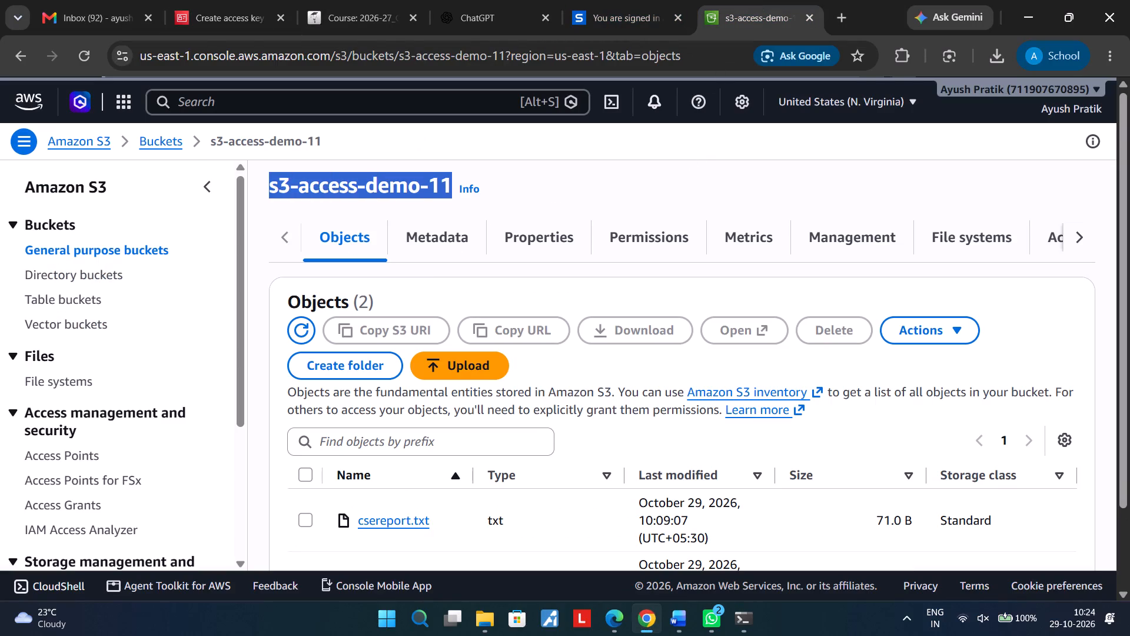
key(ctrl+c)
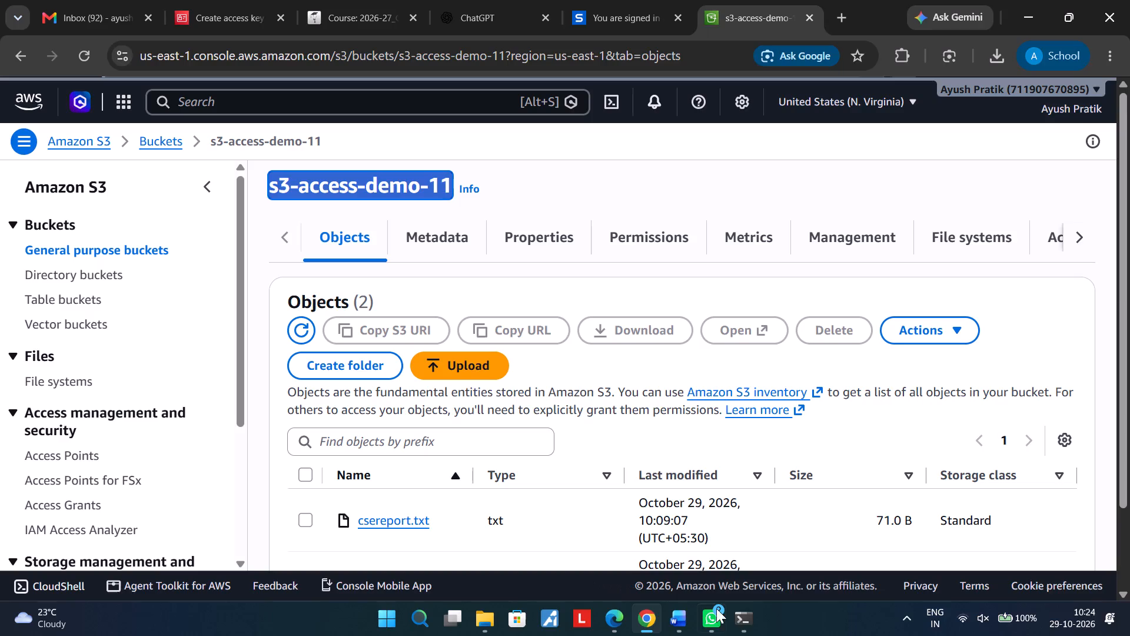
click(740, 624)
key(ctrl+v)
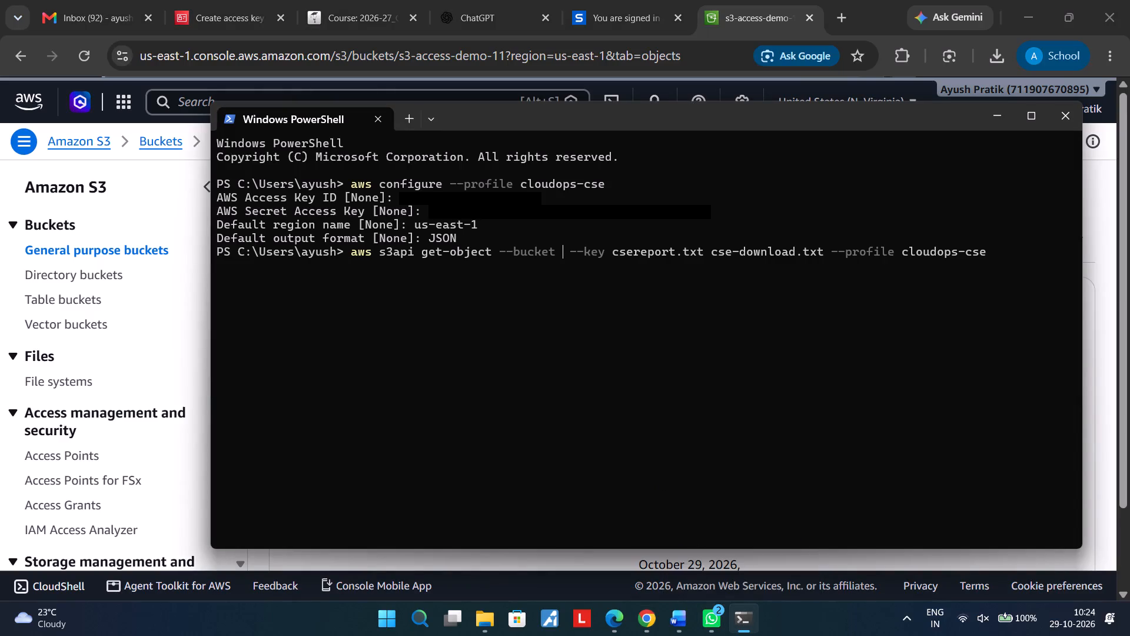
Run the get-object command to download csereport.txt as cse-download.txt with the cloudops-cse profile.
click(269, 267)
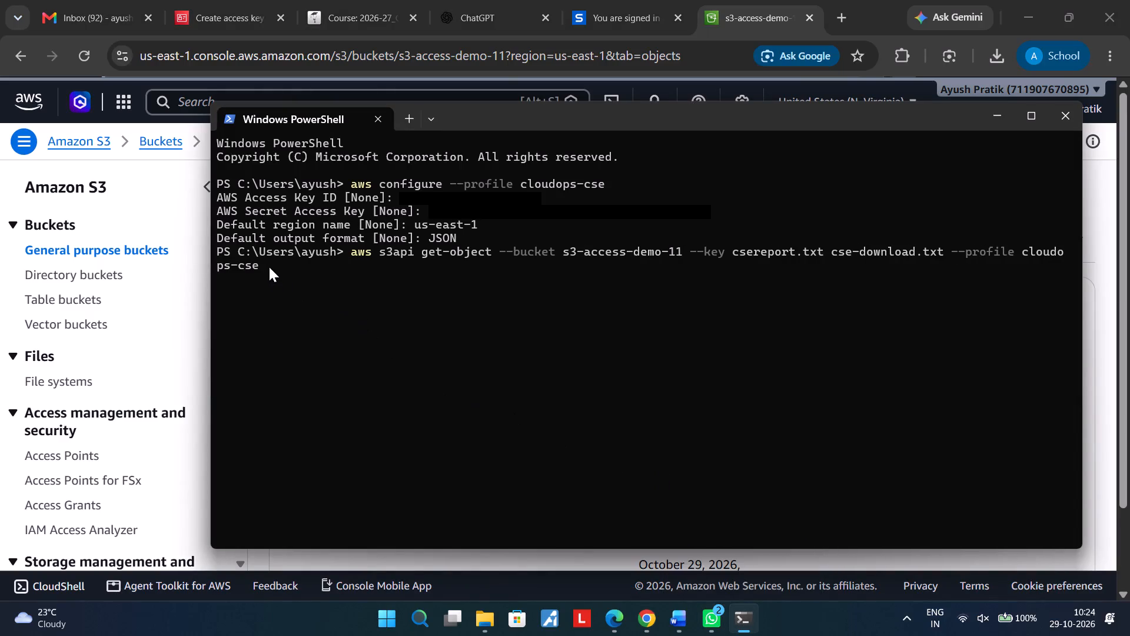
key(Right)
key(Right)
key(Right)
key(Right)
key(Right)
key(Right)
key(Right)
key(Right)
key(Right)
key(Right)
key(Right)
key(Right)
key(Right)
key(Right)
key(Right)
key(Right)
key(Right)
key(Right)
key(Right)
key(Right)
key(Return)
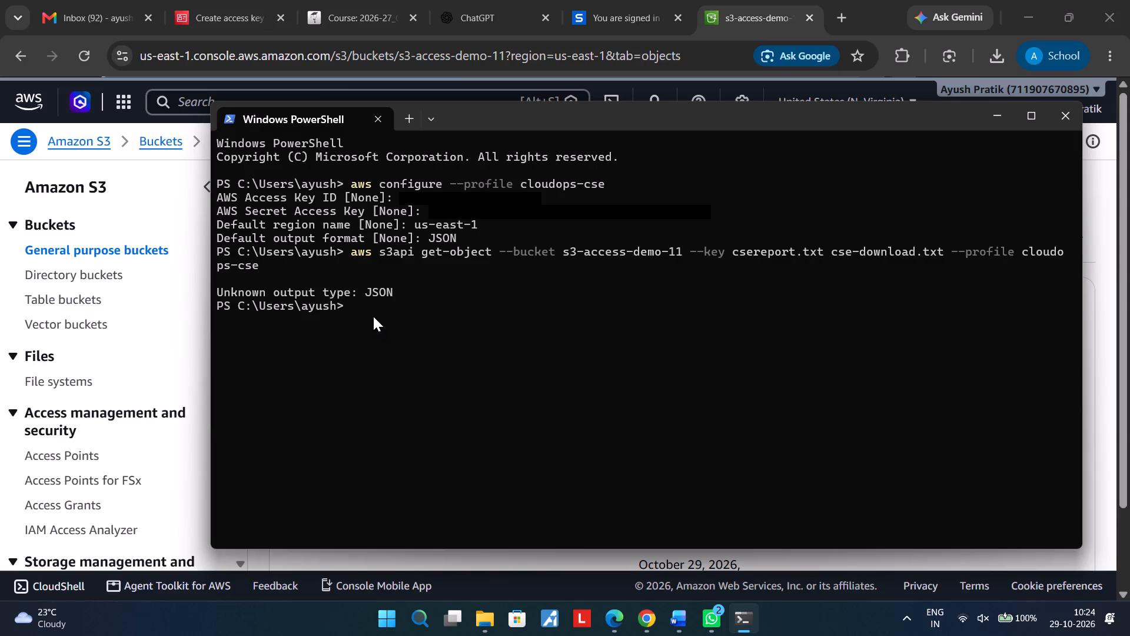
Rerun aws configure for the cloudops-cse profile and enter the access key ID copied from IAM in Chrome.
click(354, 309)
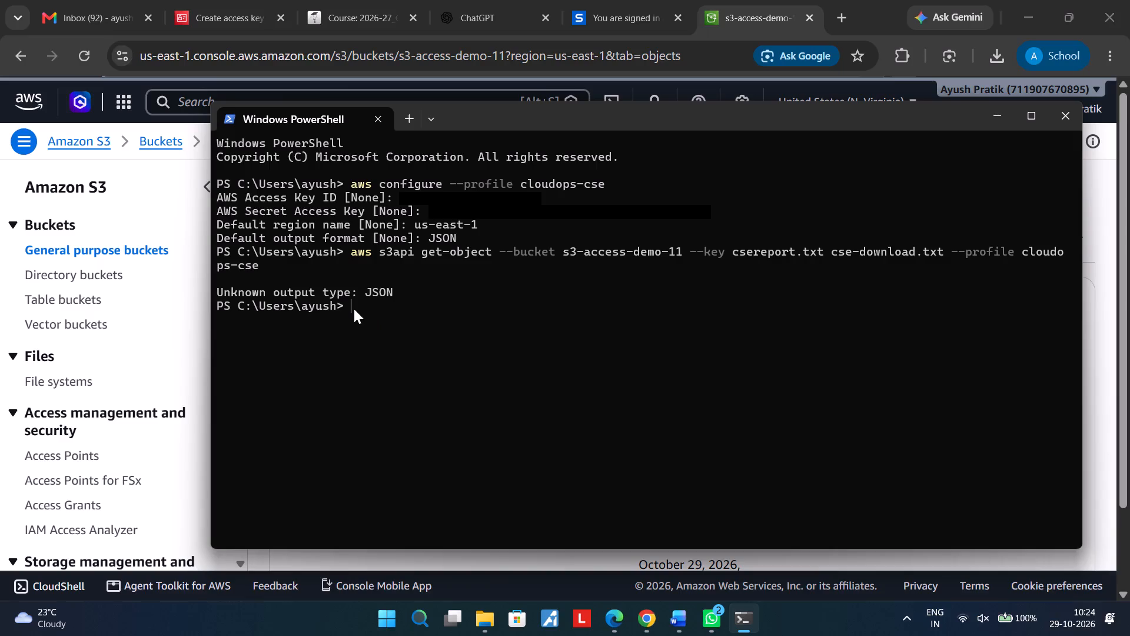
click(354, 309)
key(Up)
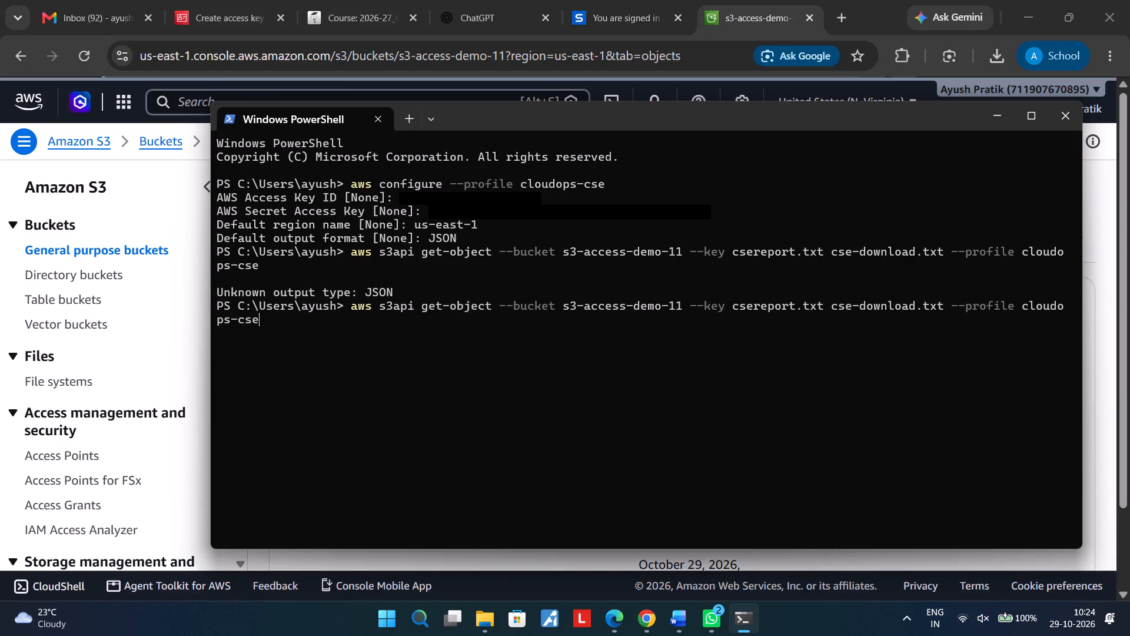
key(Up)
key(Up)
key(Down)
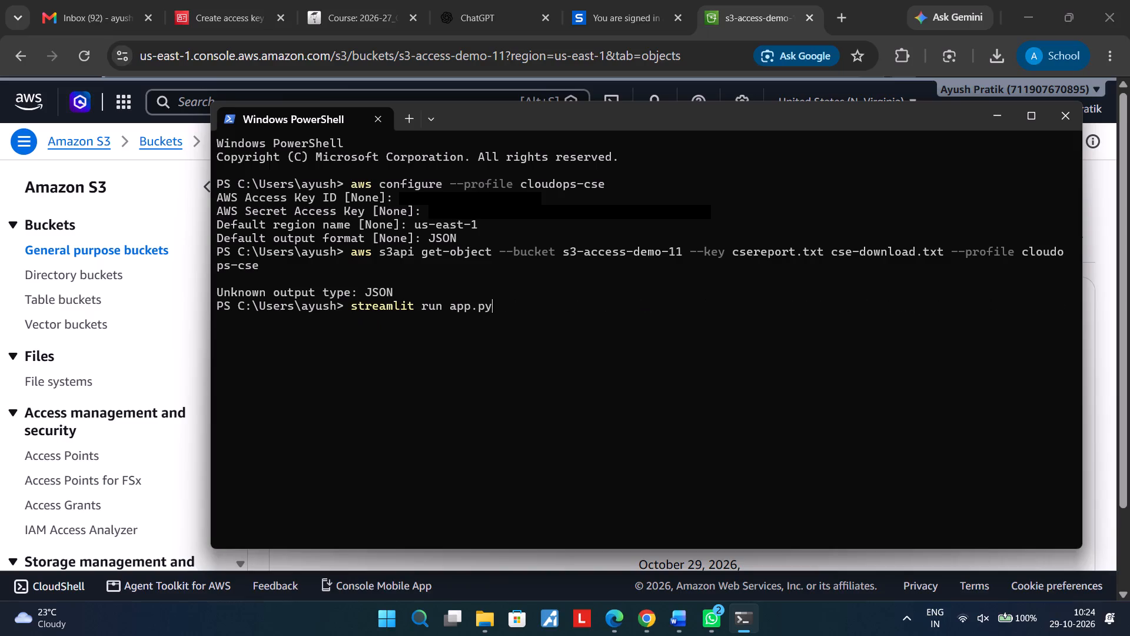
key(Return)
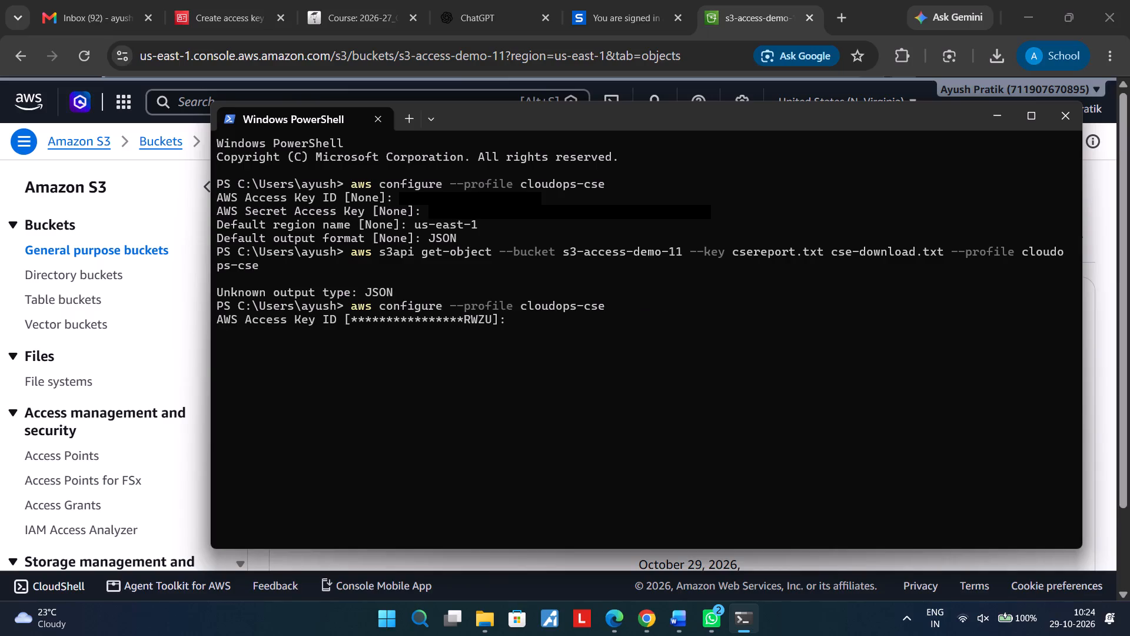
click(653, 622)
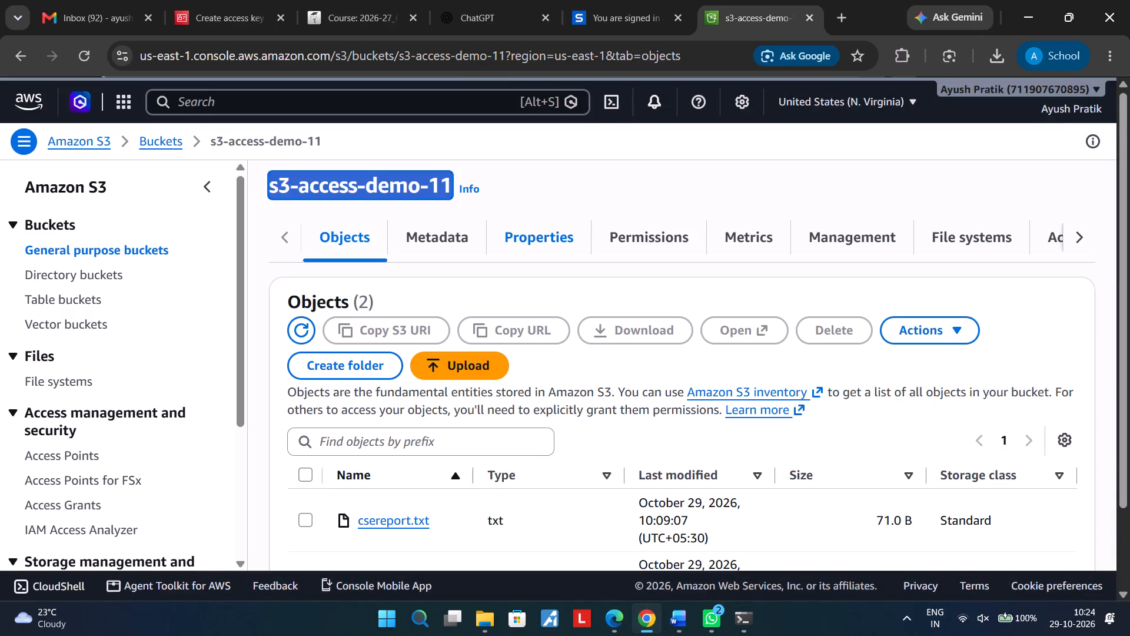
click(234, 0)
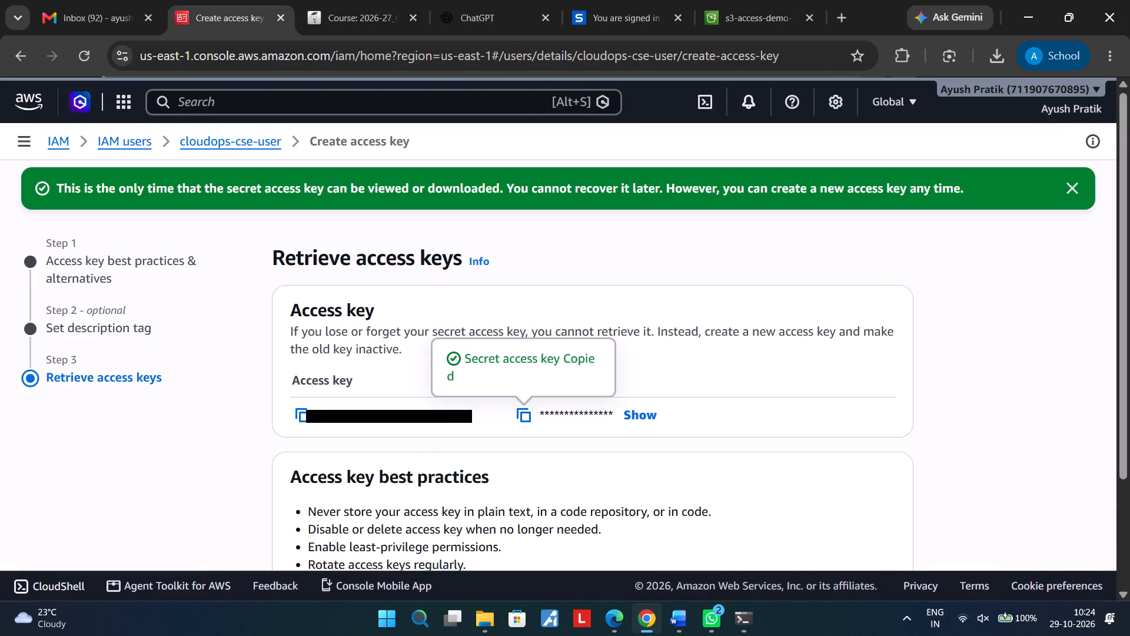
click(308, 420)
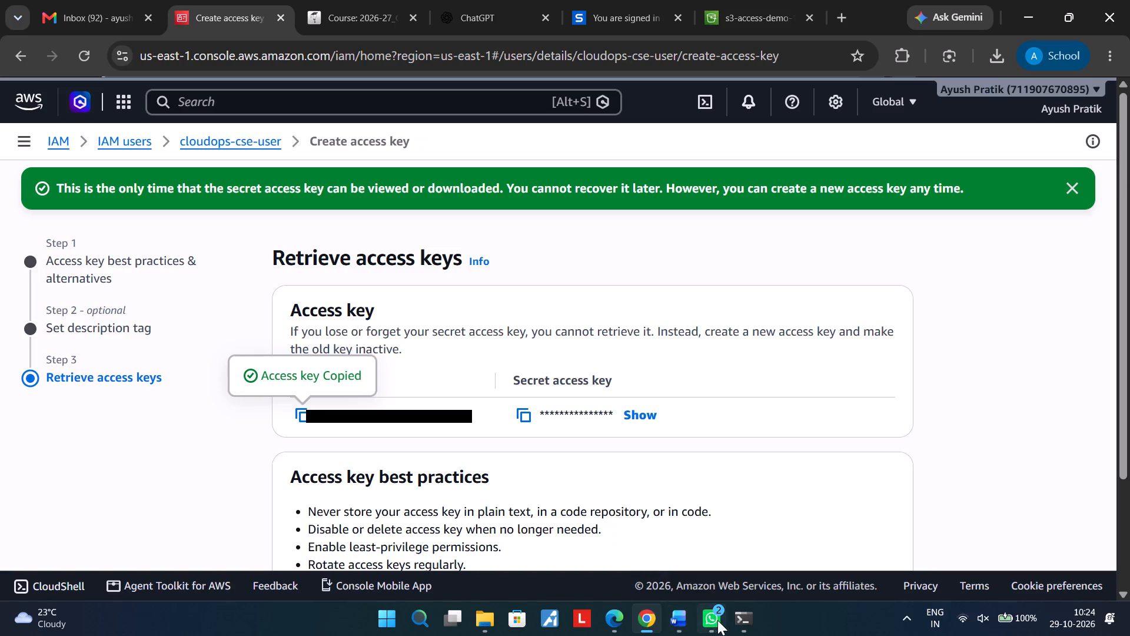
click(739, 620)
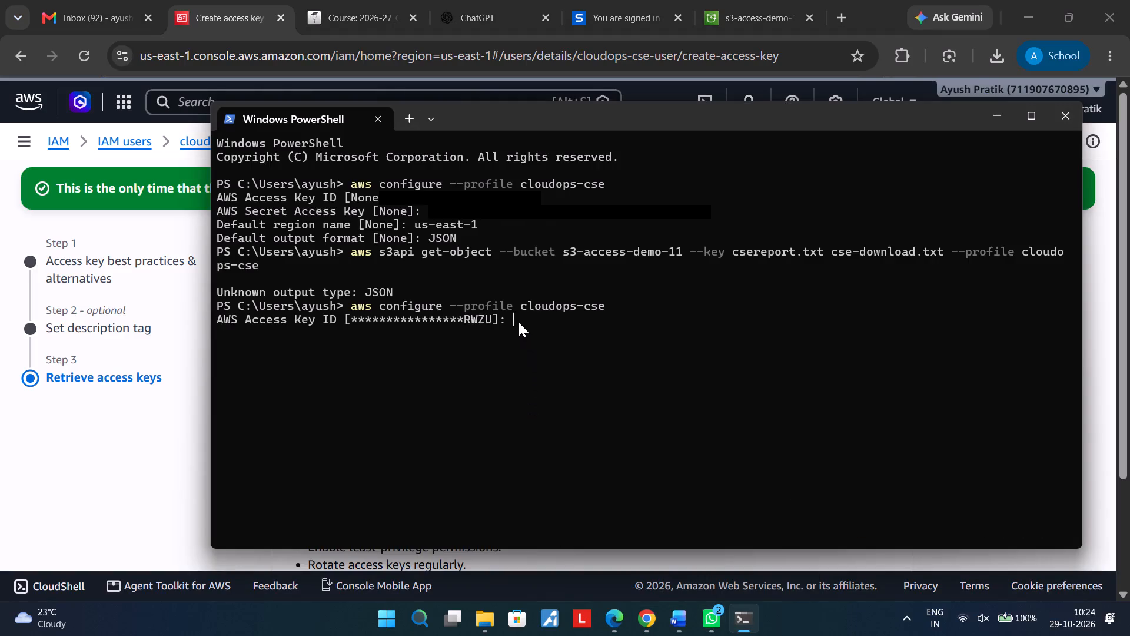
click(519, 322)
key(ctrl+v)
key(Return)
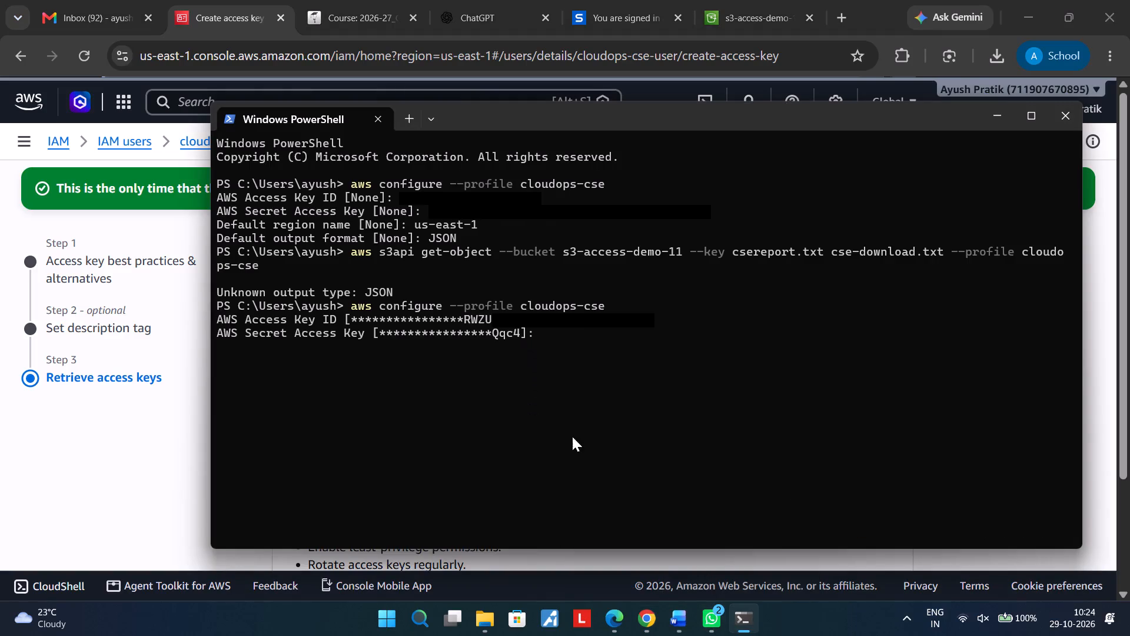
Copy the secret access key from IAM in Chrome and enter it at the AWS Secret Access Key prompt in PowerShell.
click(647, 621)
click(526, 414)
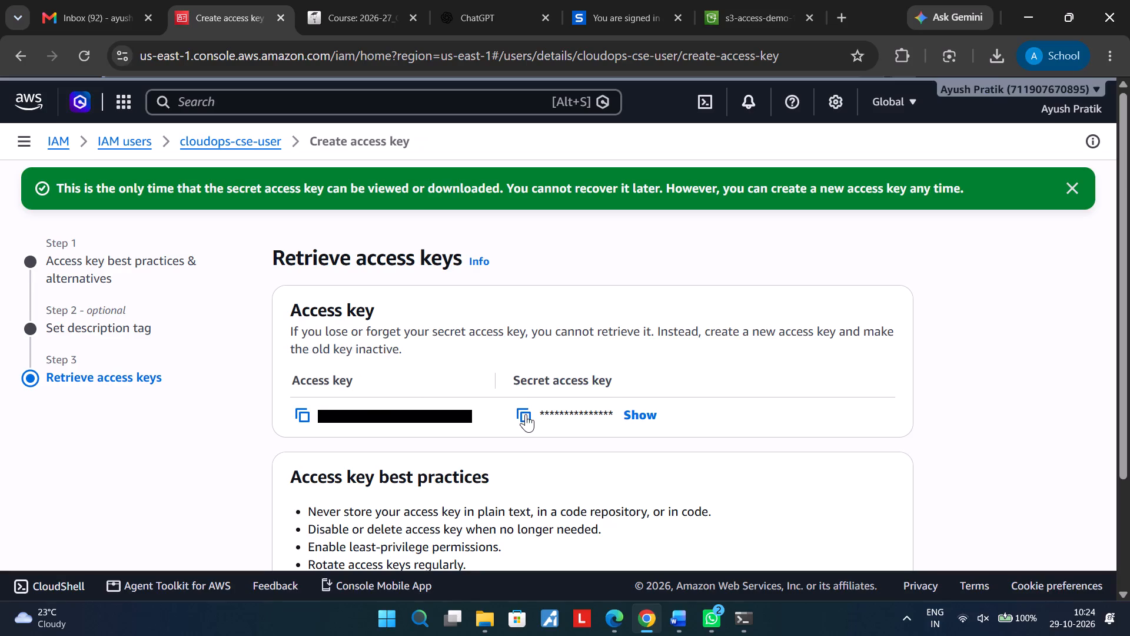
click(739, 622)
key(ctrl+v)
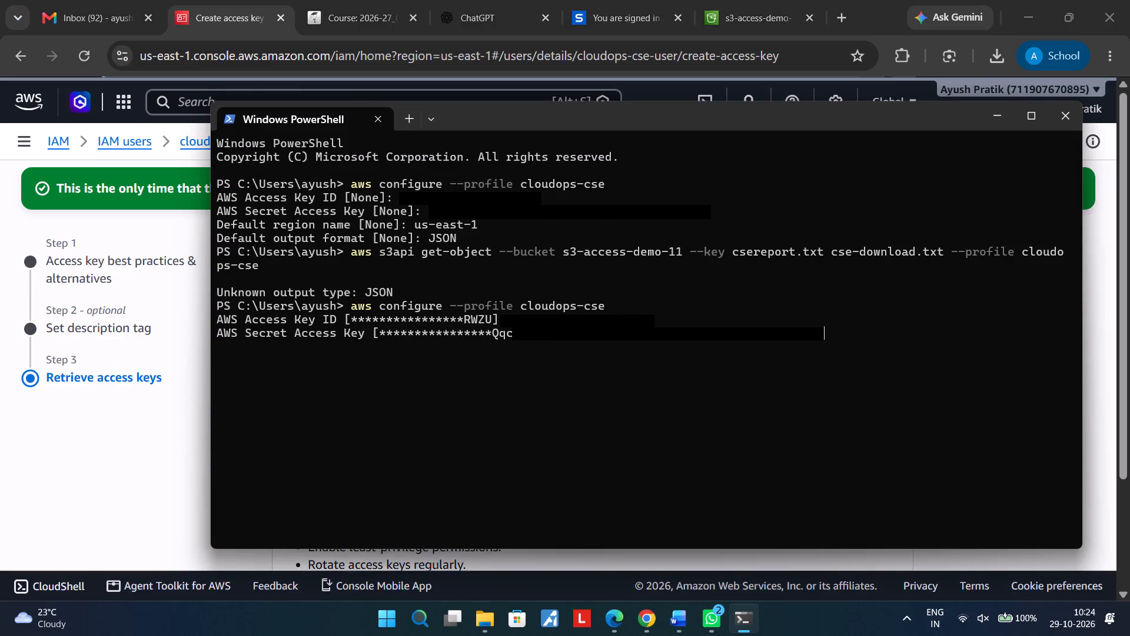
key(Return)
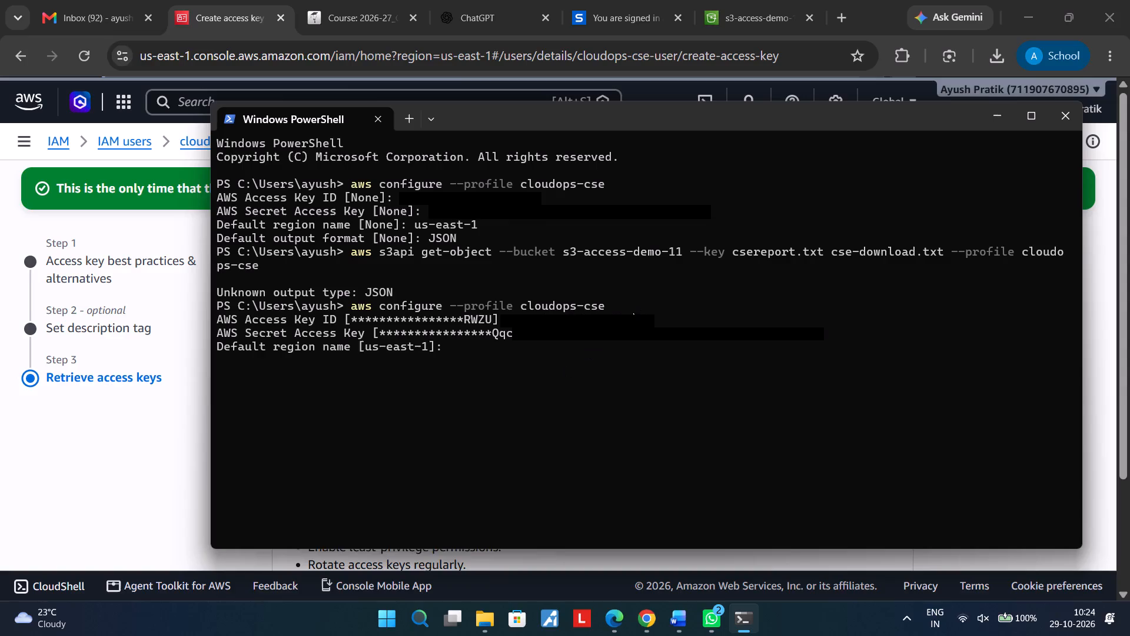
Set the cloudops-cse profile's default region to global and its default output format to json.
text(global)
key(Return)
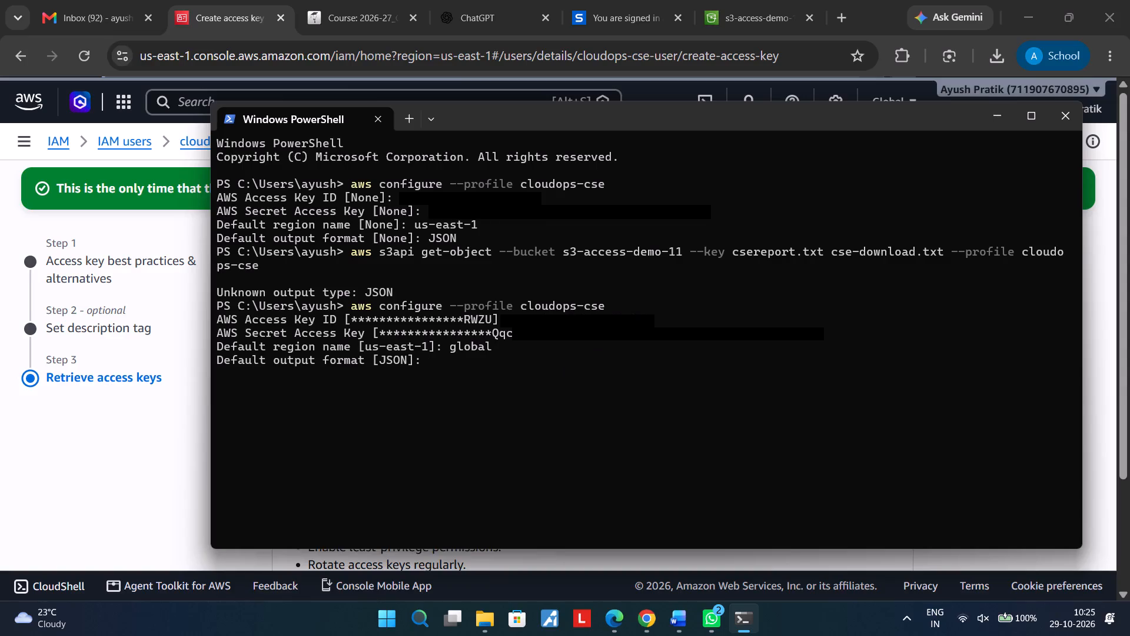
text(json)
key(Return)
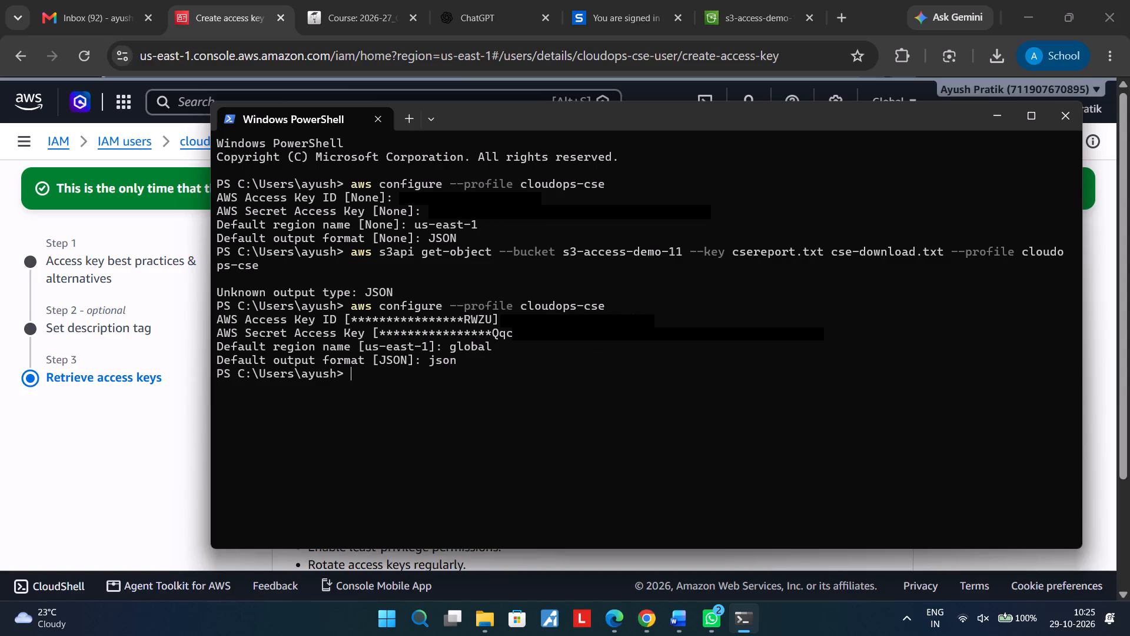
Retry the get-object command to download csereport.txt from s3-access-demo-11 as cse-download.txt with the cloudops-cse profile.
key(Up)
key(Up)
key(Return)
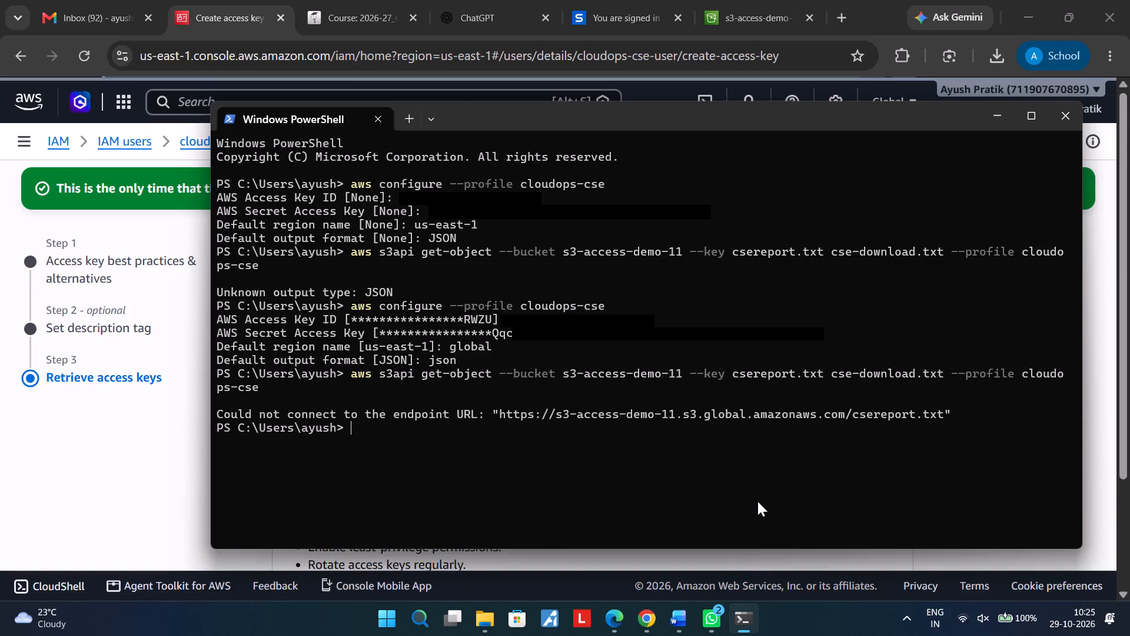
Switch to Chrome and check the AWS region of the s3-access-demo-11 bucket in the S3 console.
click(647, 617)
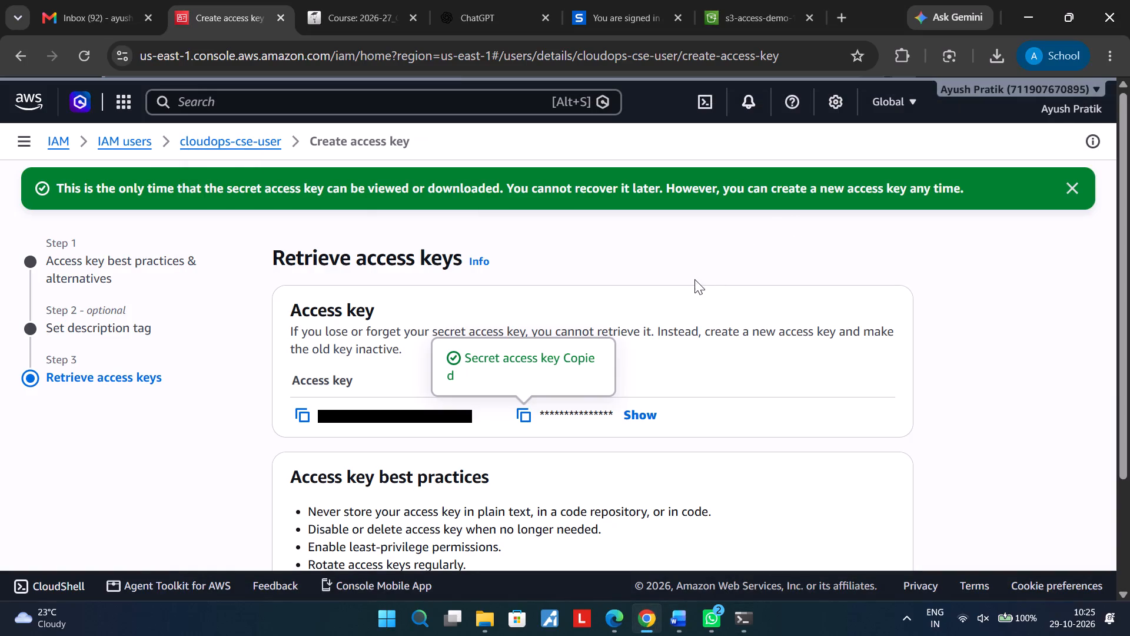
click(730, 0)
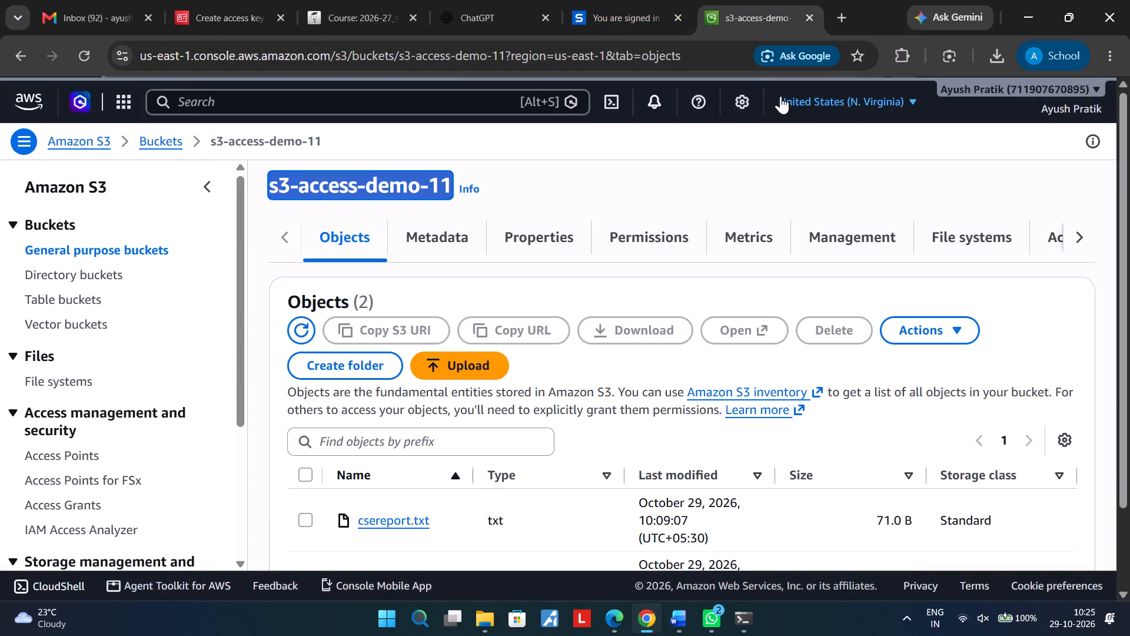
click(841, 98)
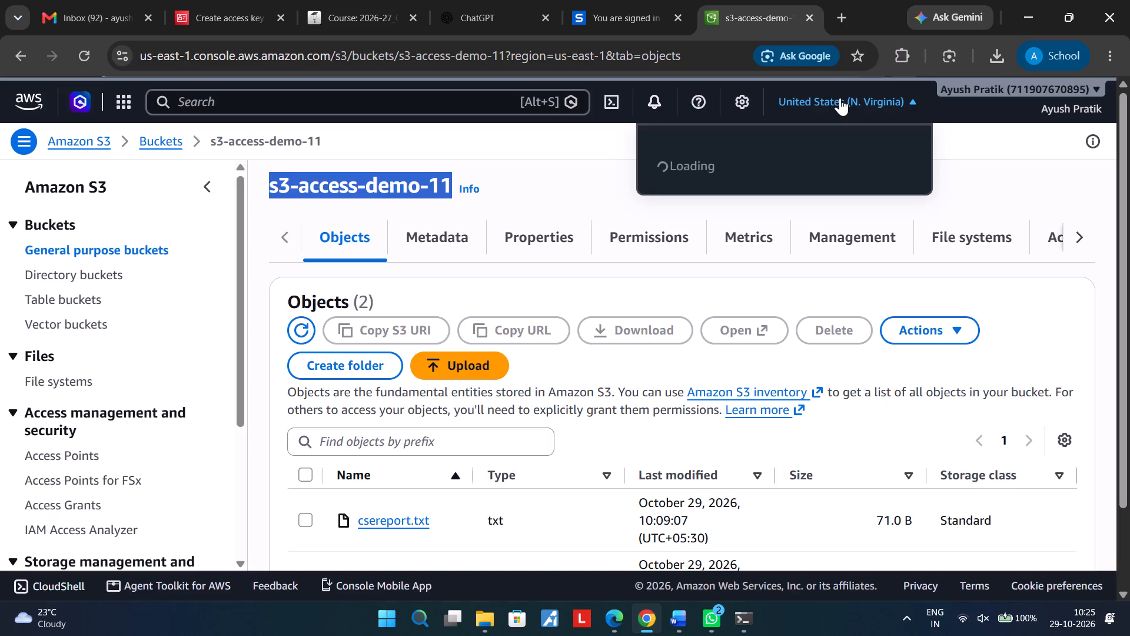
click(840, 98)
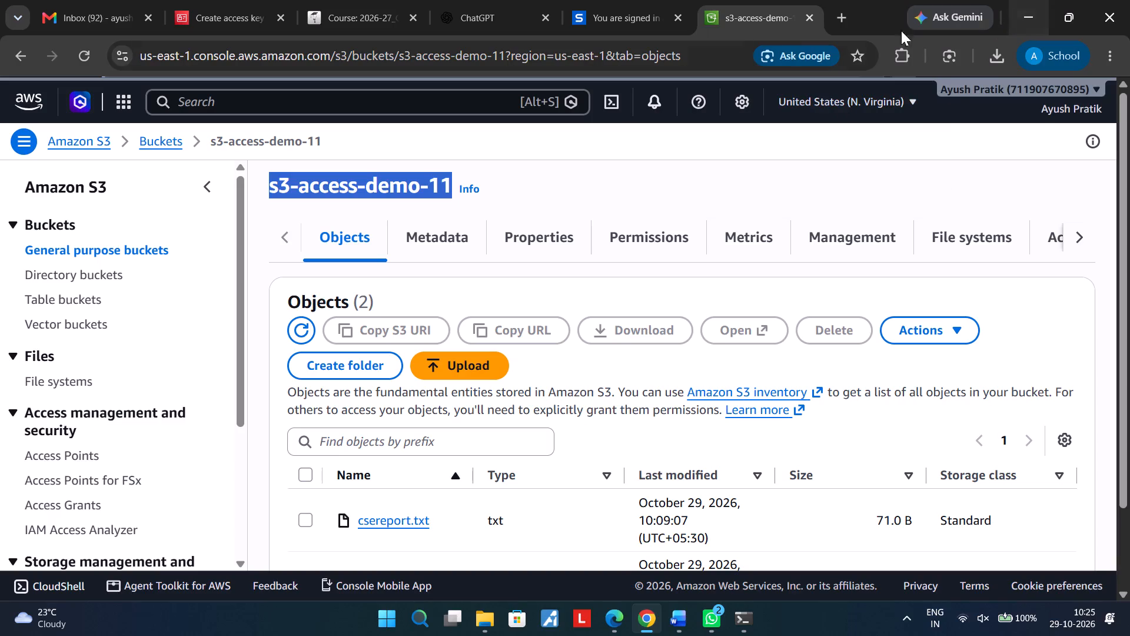
Copy the access key ID from IAM, rerun aws configure for the cloudops-cse profile in PowerShell and enter the access key ID.
click(234, 0)
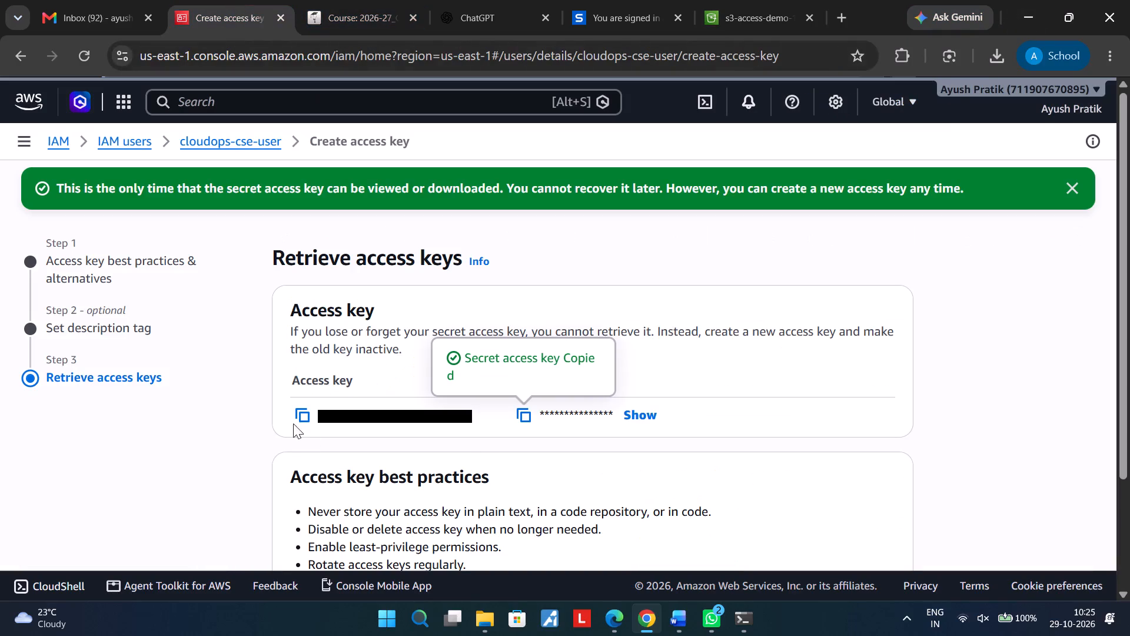
click(301, 418)
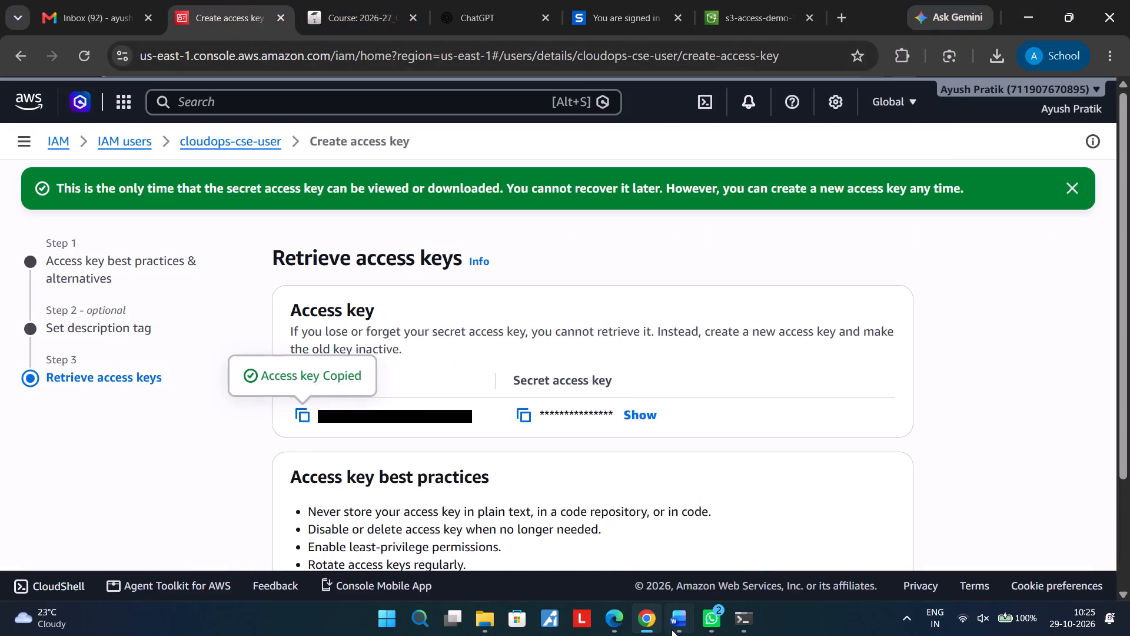
click(736, 619)
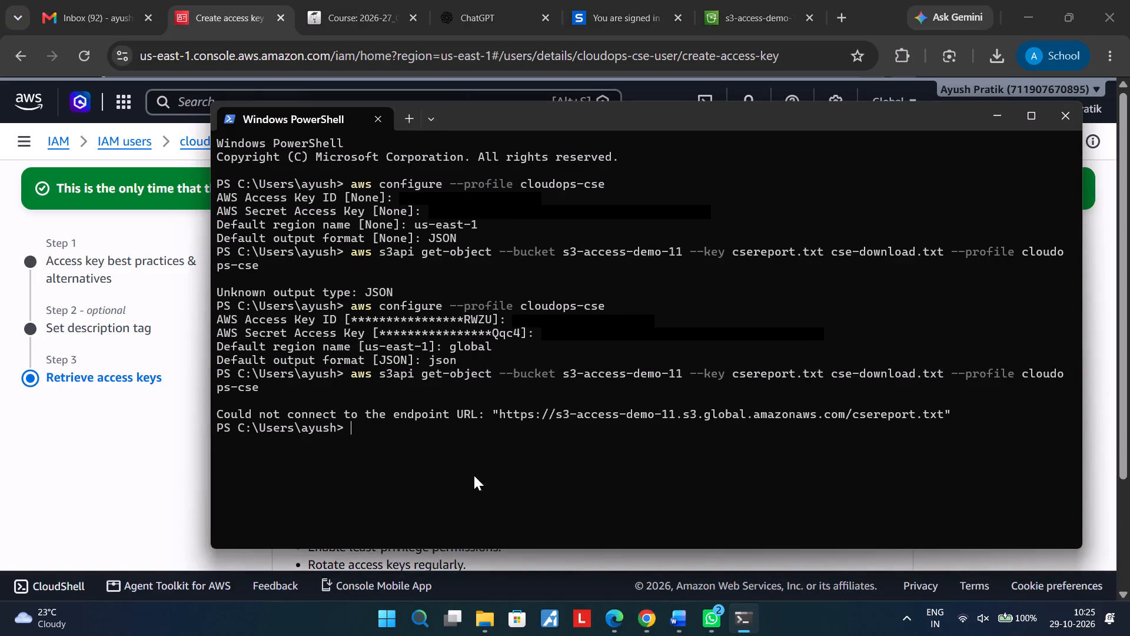
key(Up)
key(Up)
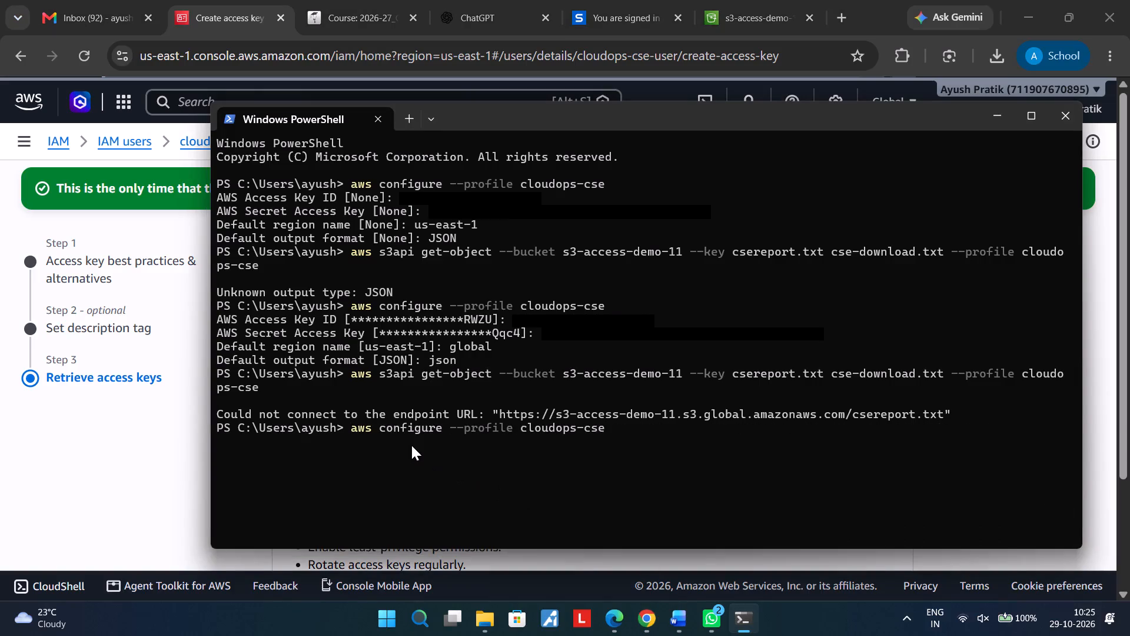
key(Return)
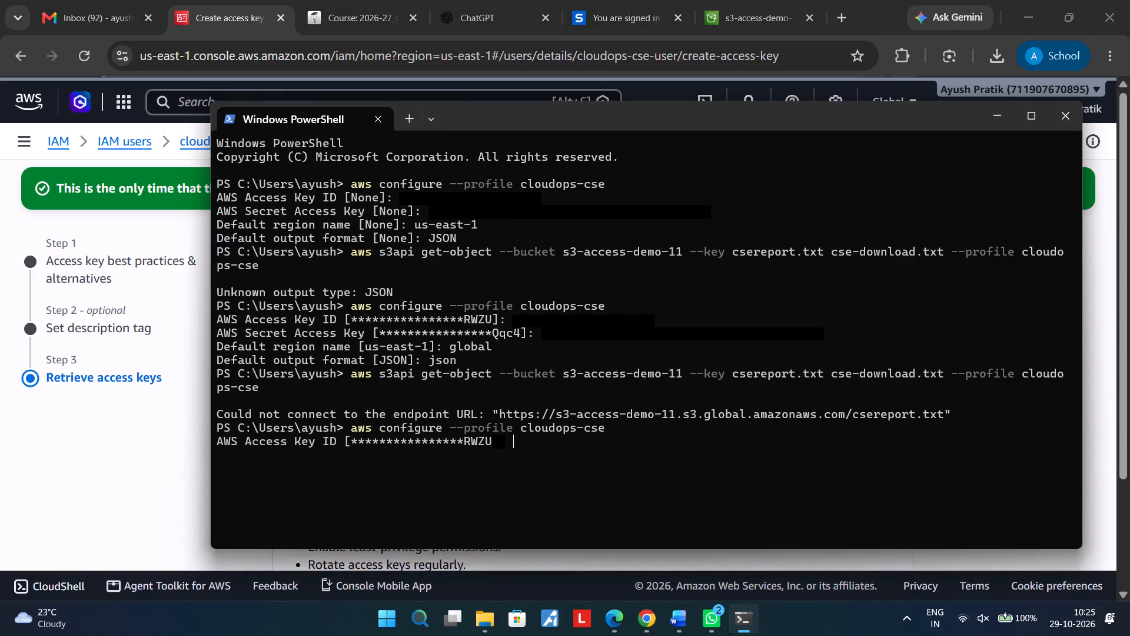
key(ctrl+v)
key(Return)
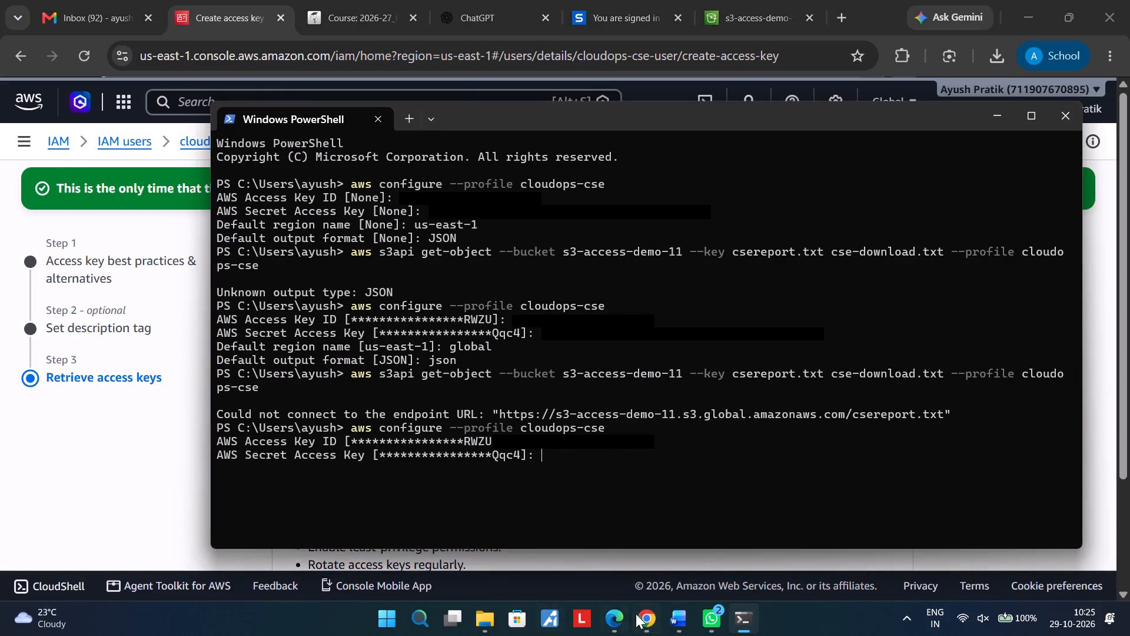
Copy the secret access key from IAM in Chrome and enter it at the AWS Secret Access Key prompt in PowerShell.
click(642, 621)
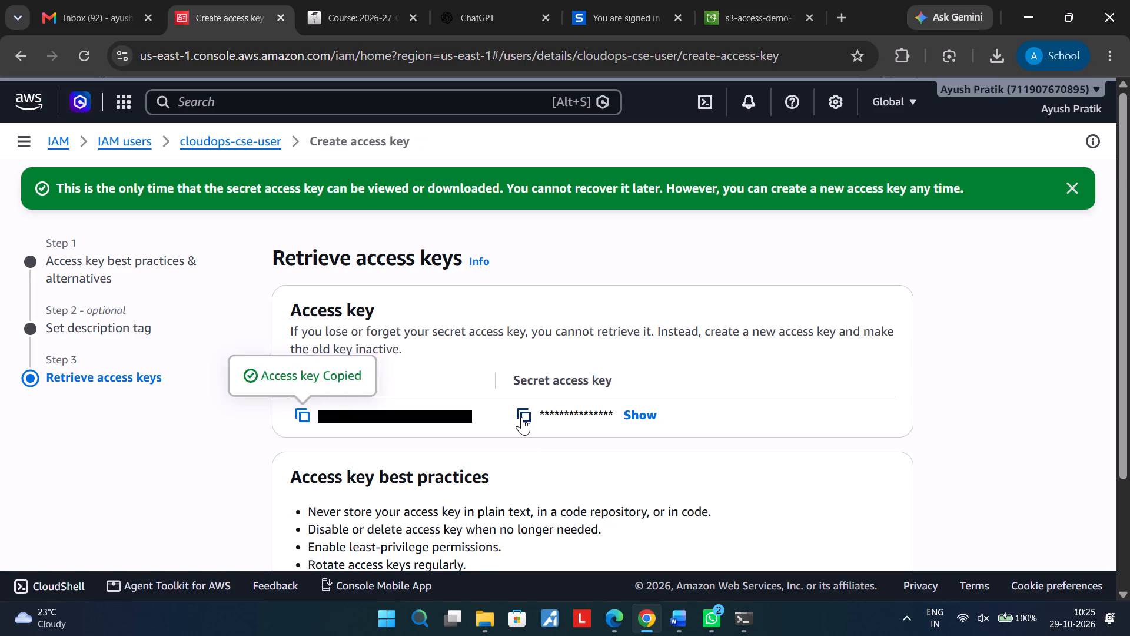
click(521, 417)
click(739, 628)
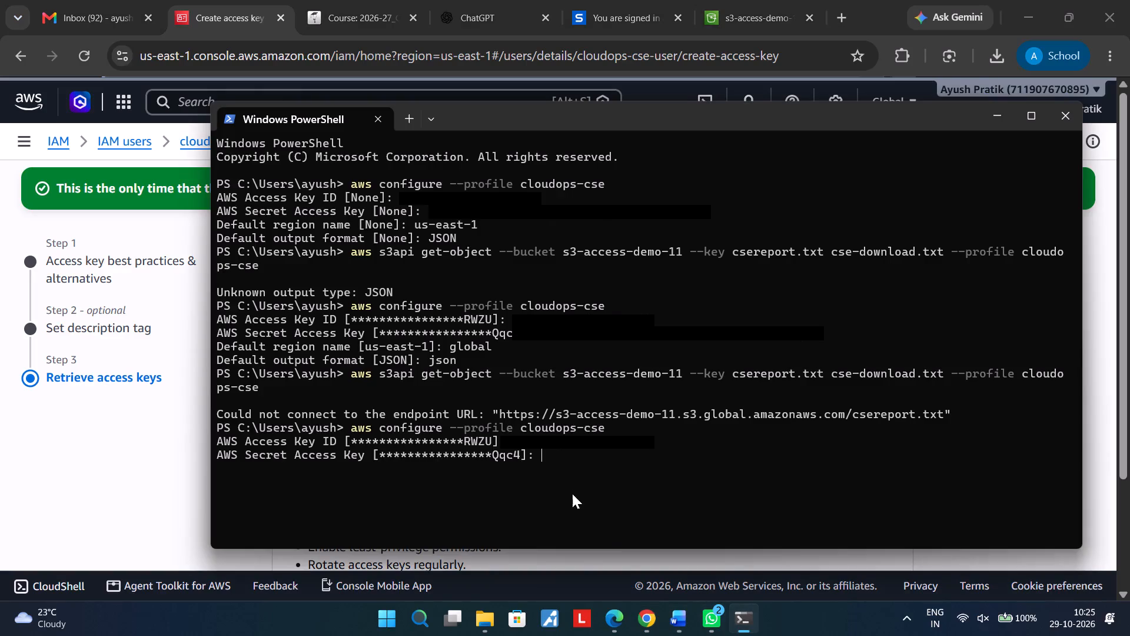
click(551, 455)
key(ctrl+v)
key(Return)
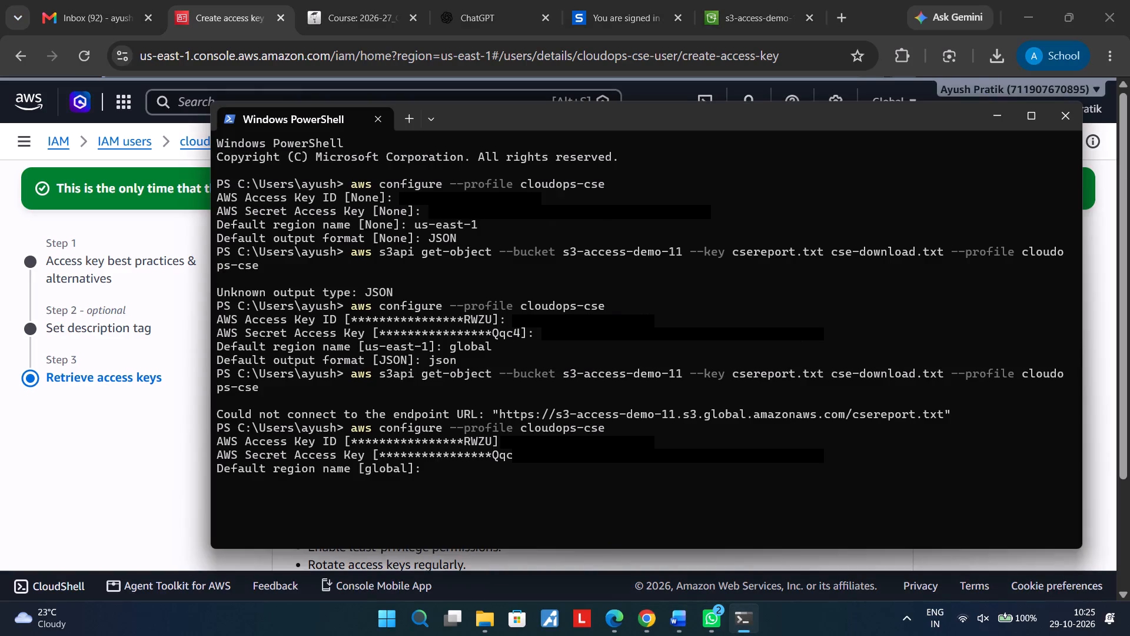
Set the cloudops-cse profile's default region to us-east-1 and its default output format to json.
text(us-east-1)
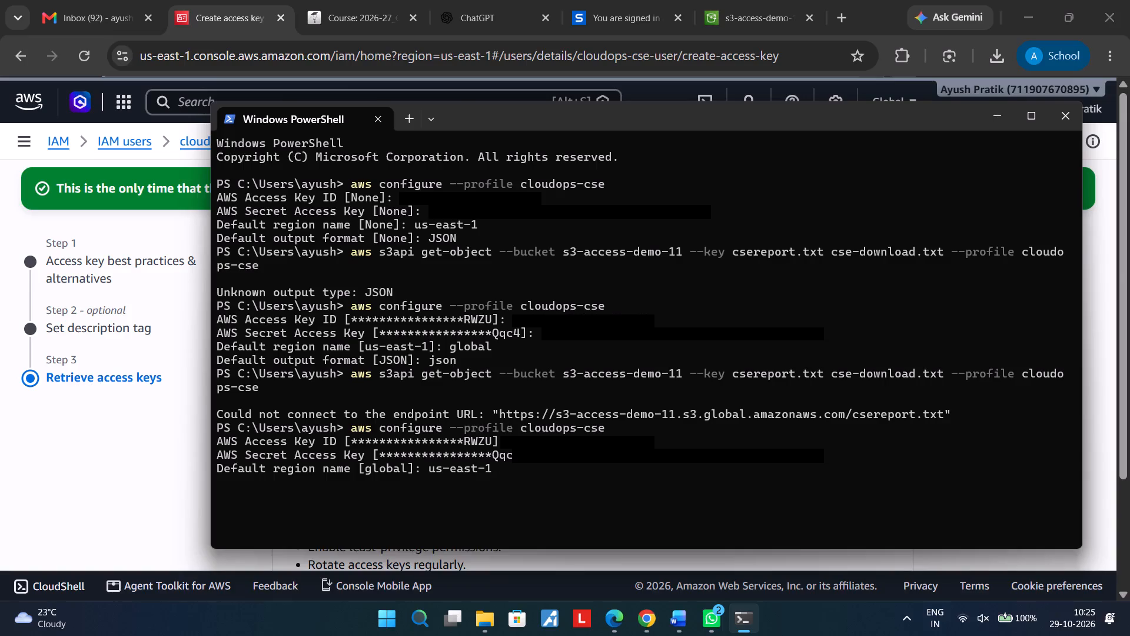
key(Return)
text(json)
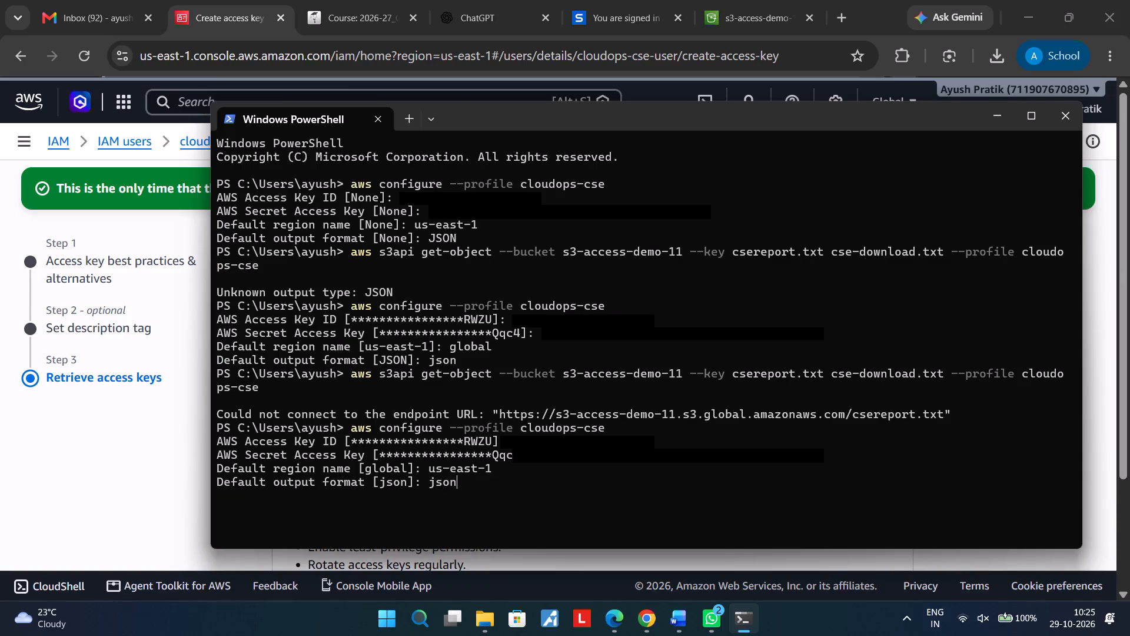
key(Return)
Rerun the get-object command to download csereport.txt as cse-download.txt with the cloudops-cse profile.
key(Up)
key(Up)
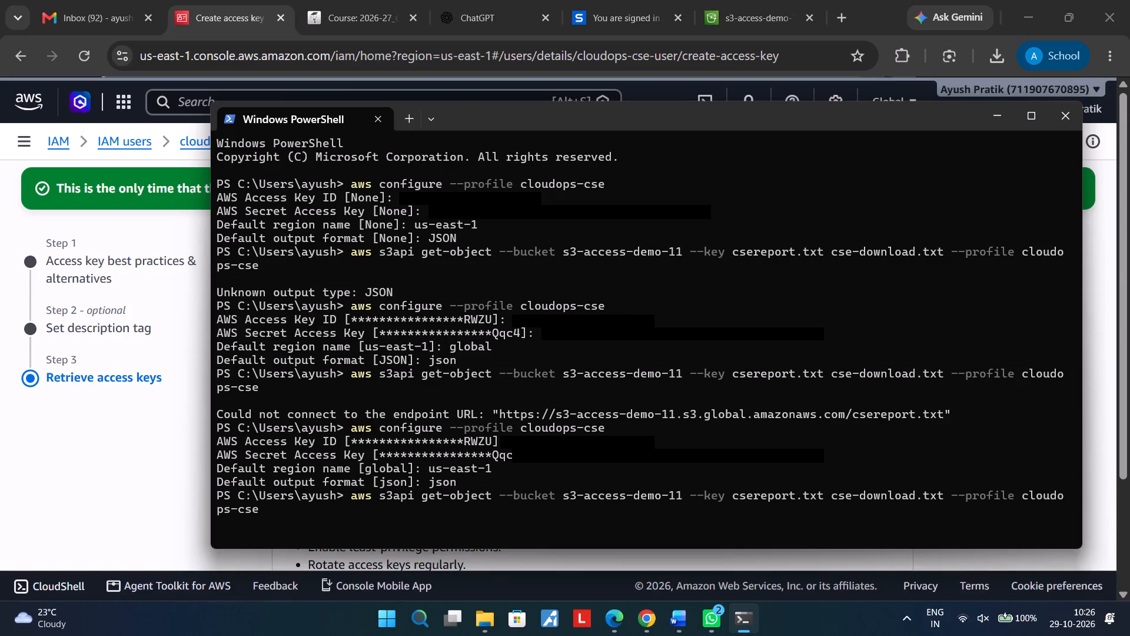
key(Return)
scroll(679, 440, down, 1)
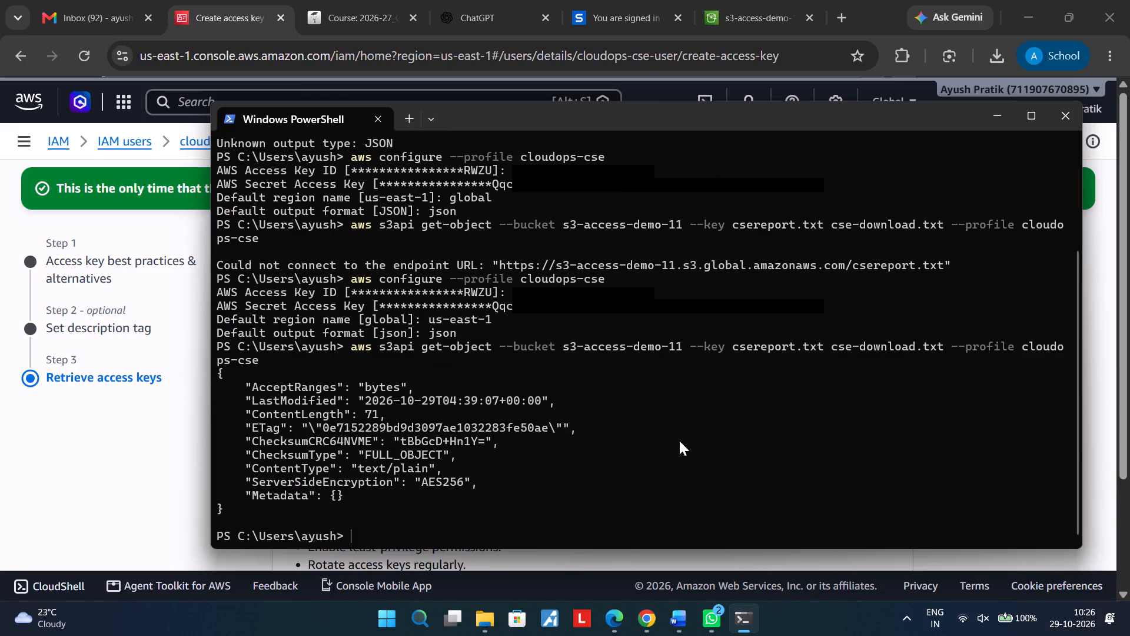
scroll(679, 440, down, 1)
Consult the second access case in the Word exercise, and in PowerShell change the previous get-object command's object key to ecereport.txt.
click(669, 622)
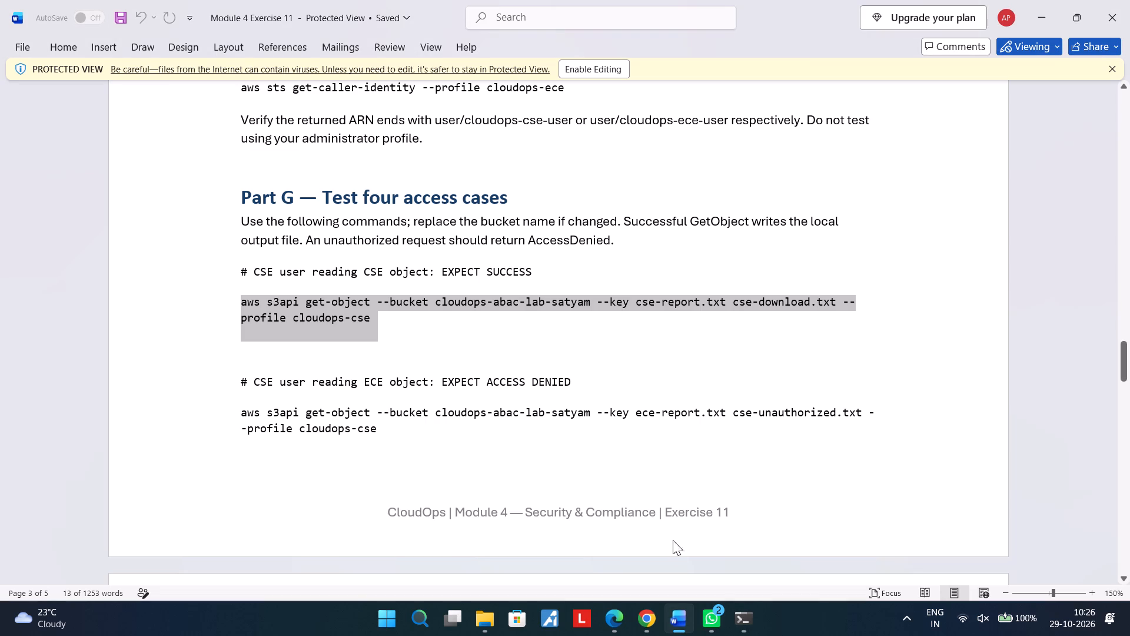
scroll(679, 470, down, 1)
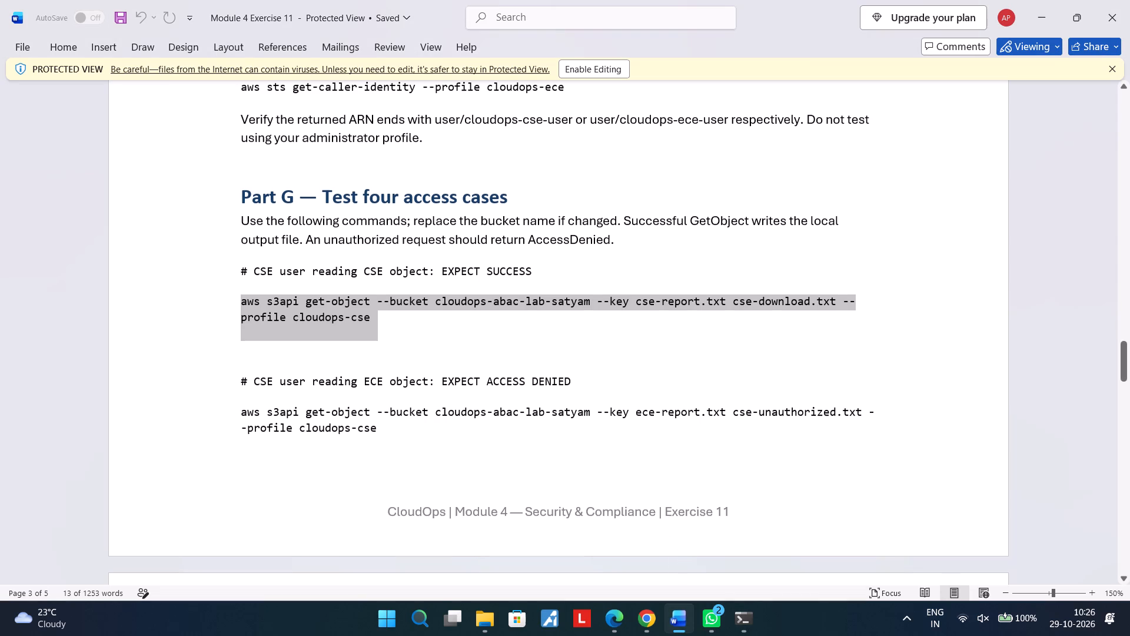
click(733, 623)
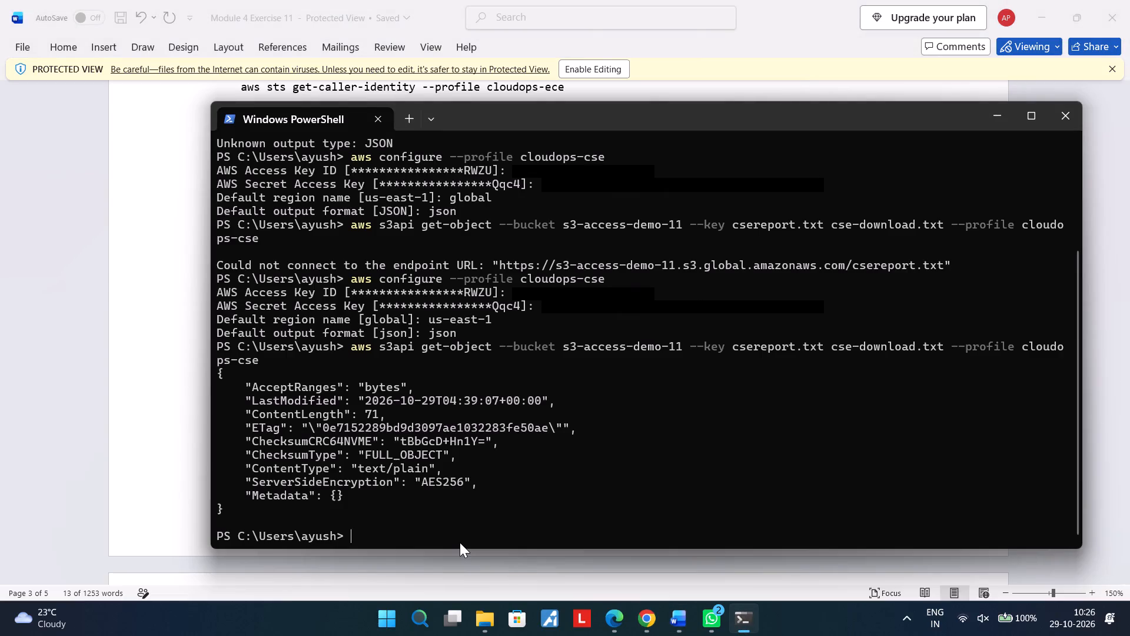
key(Up)
key(Left)
key(Left)
key(Left)
key(Left)
key(Left)
key(Left)
key(Left)
key(Left)
key(Left)
key(Left)
key(Left)
key(Left)
key(Left)
key(Left)
key(Left)
key(Left)
key(Left)
key(Left)
key(Left)
key(Left)
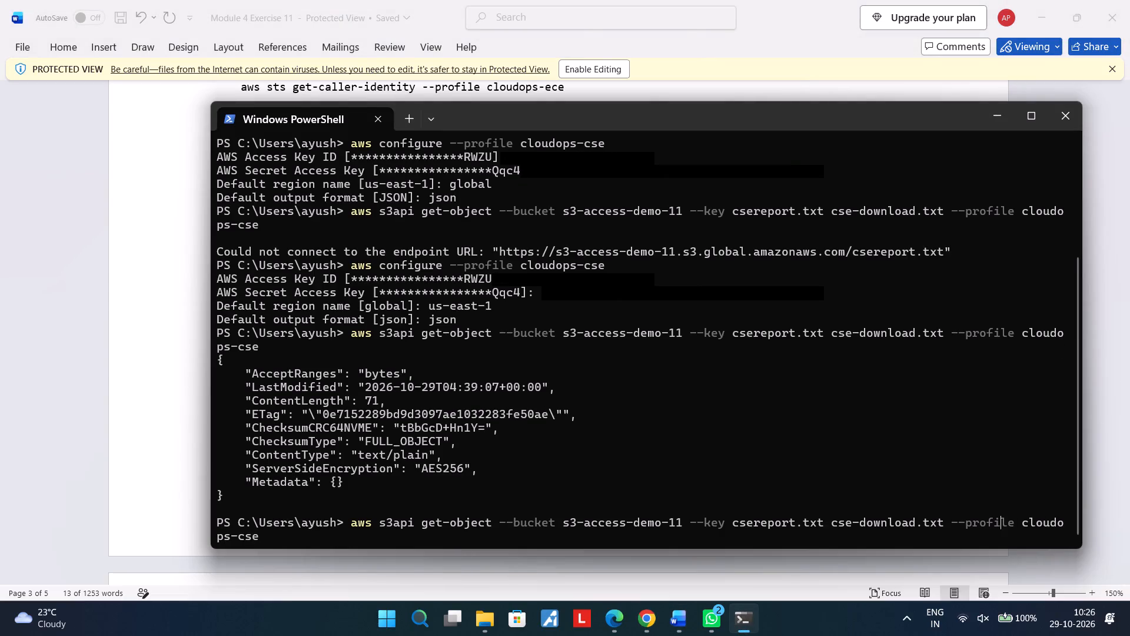
key(Left)
key(Left)
key(BackSpace)
key(BackSpace)
text(ec)
Change the command's output file to cse-unauthorized-download.txt, run it with the cloudops-cse profile and review the response.
key(Right)
key(Right)
key(Right)
key(Right)
key(Right)
key(Right)
key(Right)
key(Right)
key(Right)
key(Right)
key(Right)
key(Right)
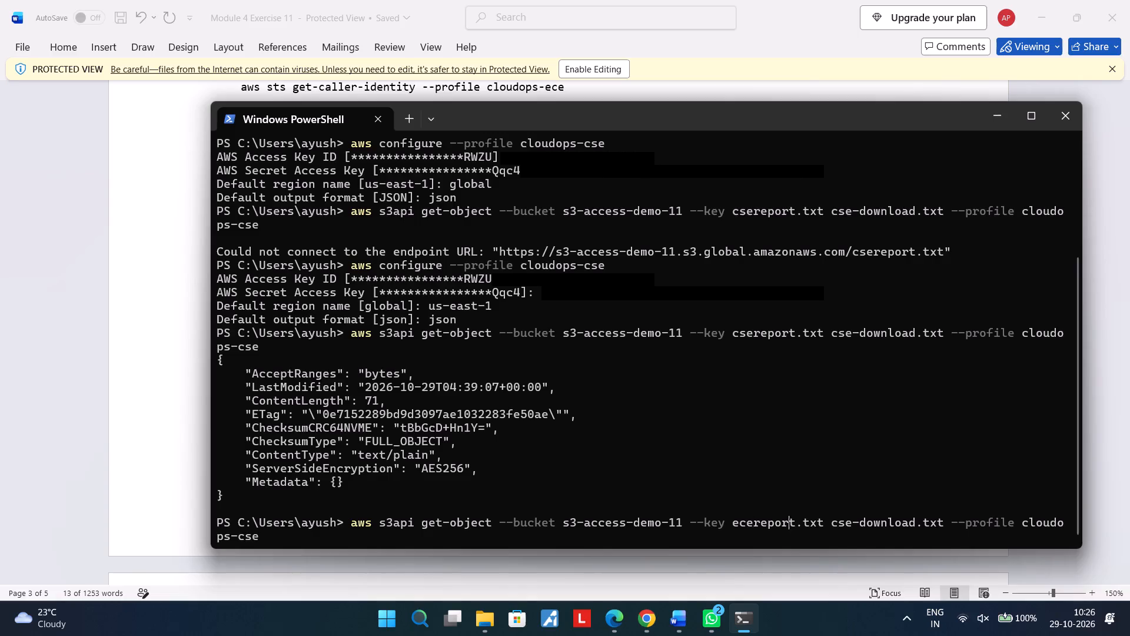
key(Right)
key(Right)
key(Right)
key(Right)
text(un)
text(authorized)
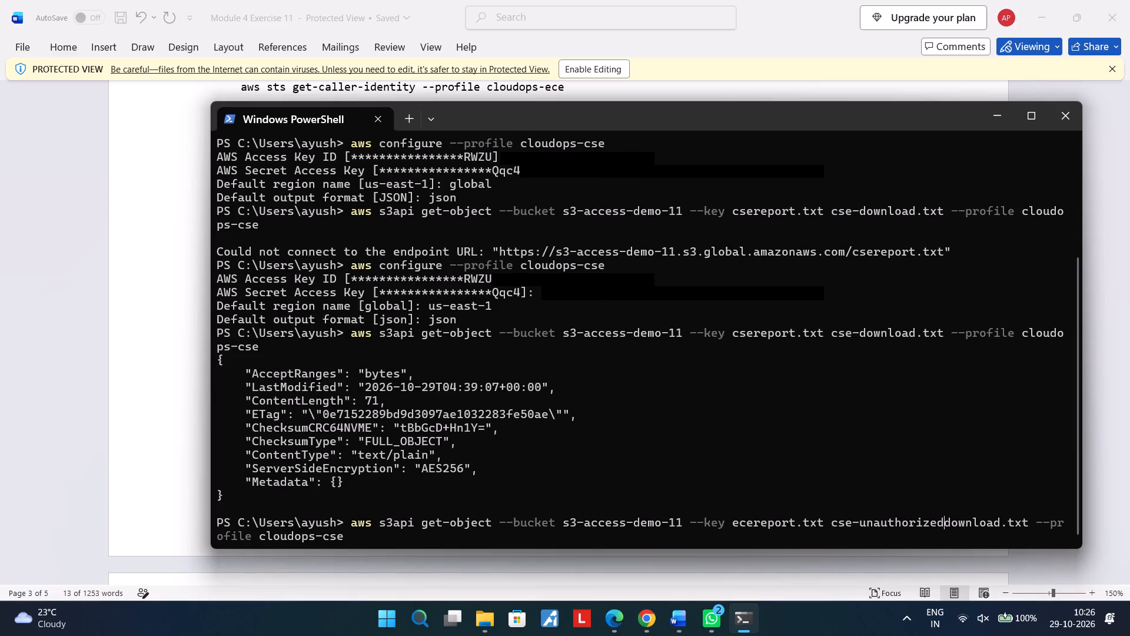
key(minus)
key(Right)
key(Right)
key(Right)
key(Right)
key(Right)
key(Right)
key(Right)
key(Right)
key(Right)
key(Right)
key(Right)
key(Right)
key(Right)
key(Right)
key(Right)
key(Right)
key(Right)
key(Right)
key(Right)
key(Right)
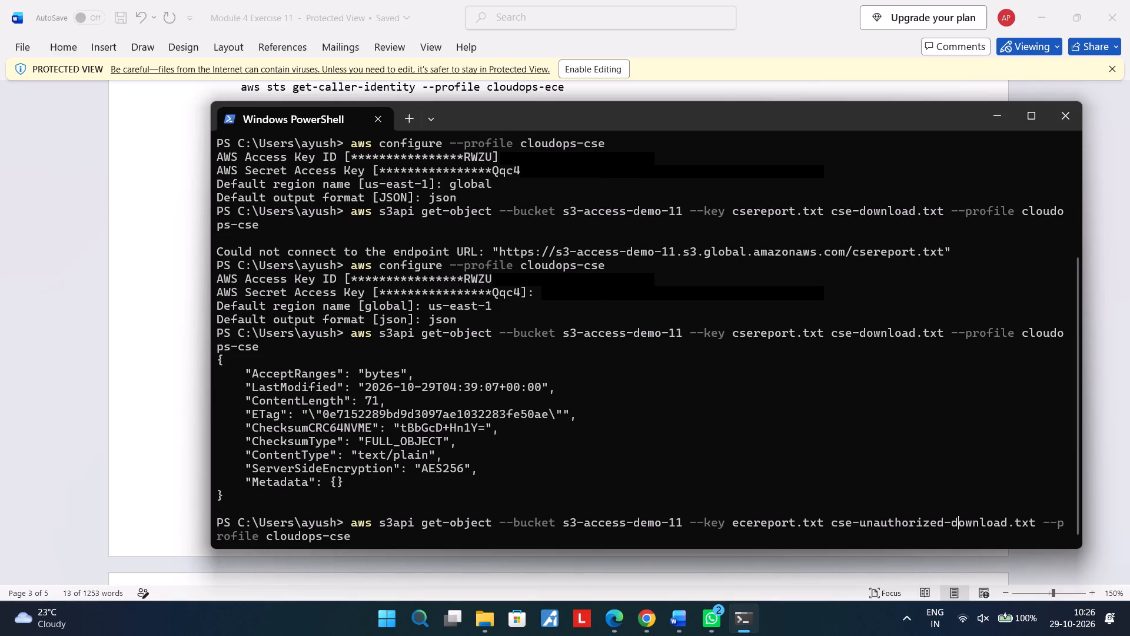
key(Return)
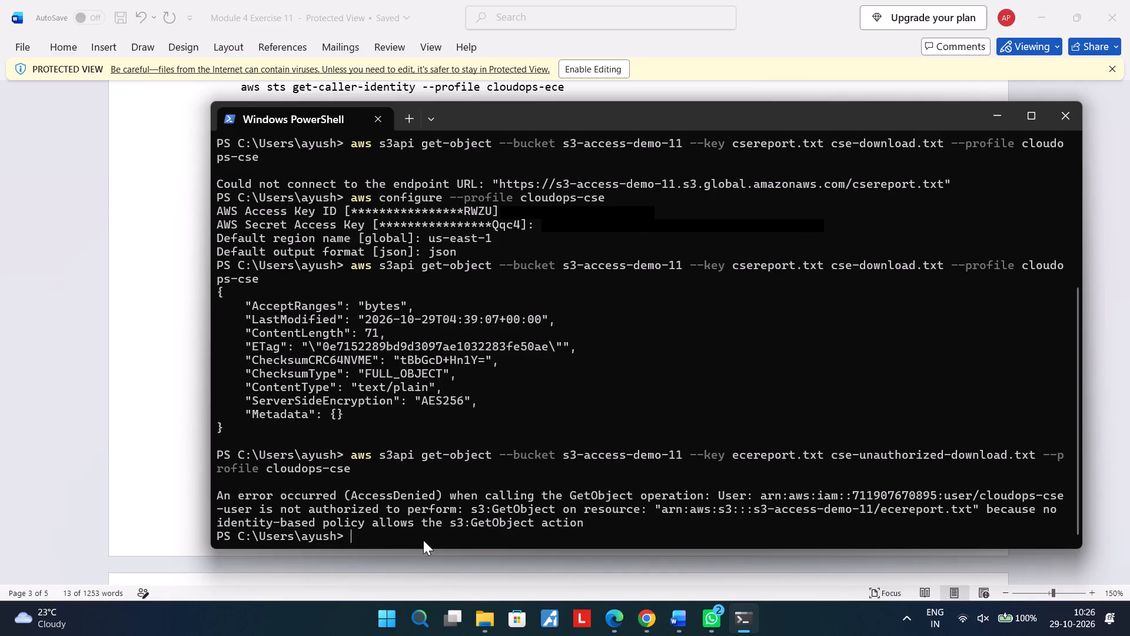
scroll(538, 396, down, 1)
scroll(538, 396, up, 1)
scroll(538, 396, down, 1)
Switch to the Word exercise and read the remaining Part G access cases, Part H investigation tasks and the Troubleshooting table.
scroll(538, 396, down, 2)
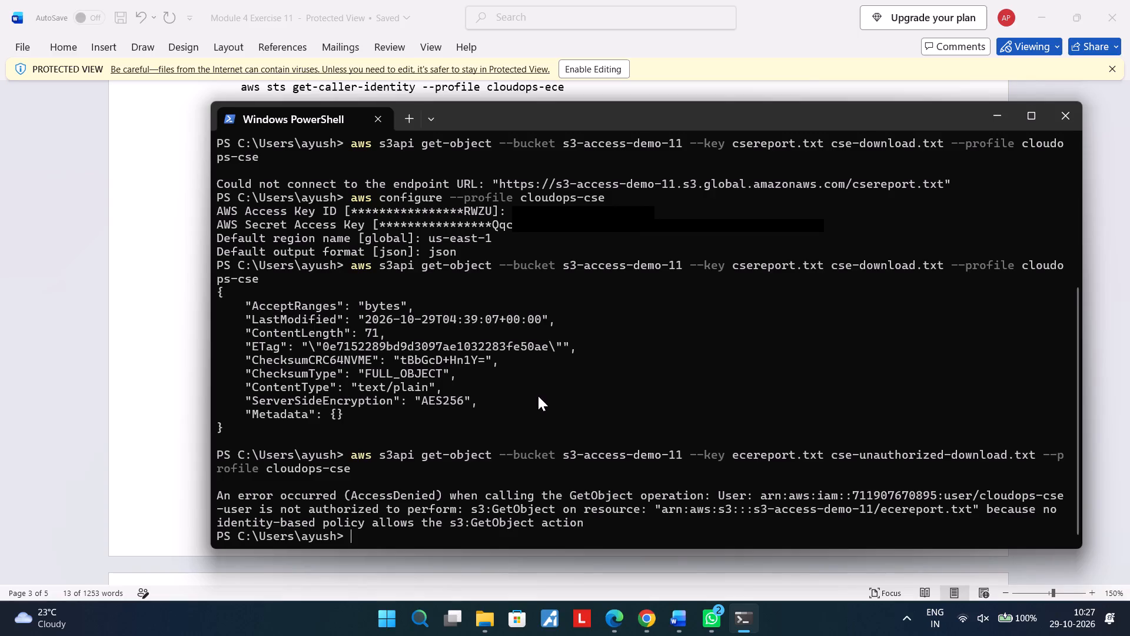
click(178, 375)
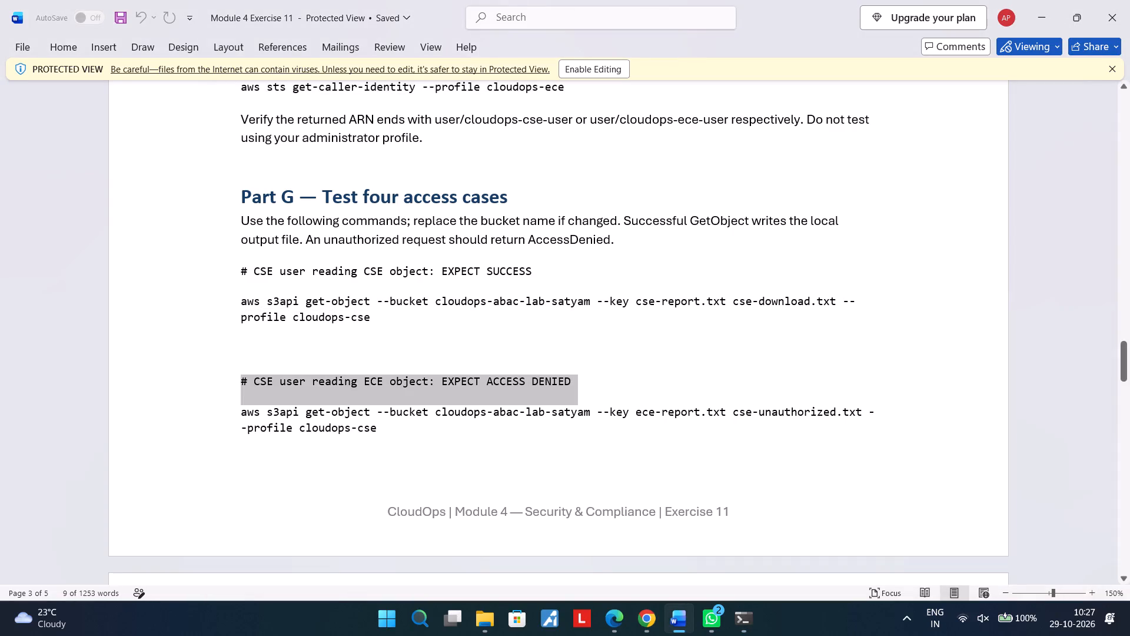
click(424, 344)
scroll(424, 344, down, 3)
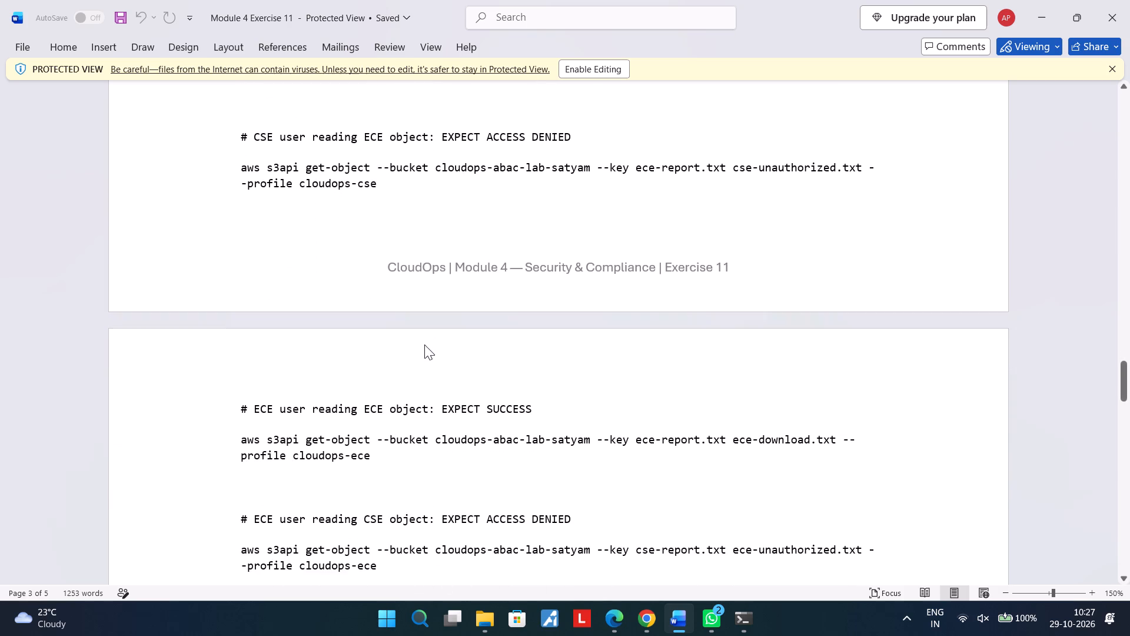
scroll(424, 344, down, 4)
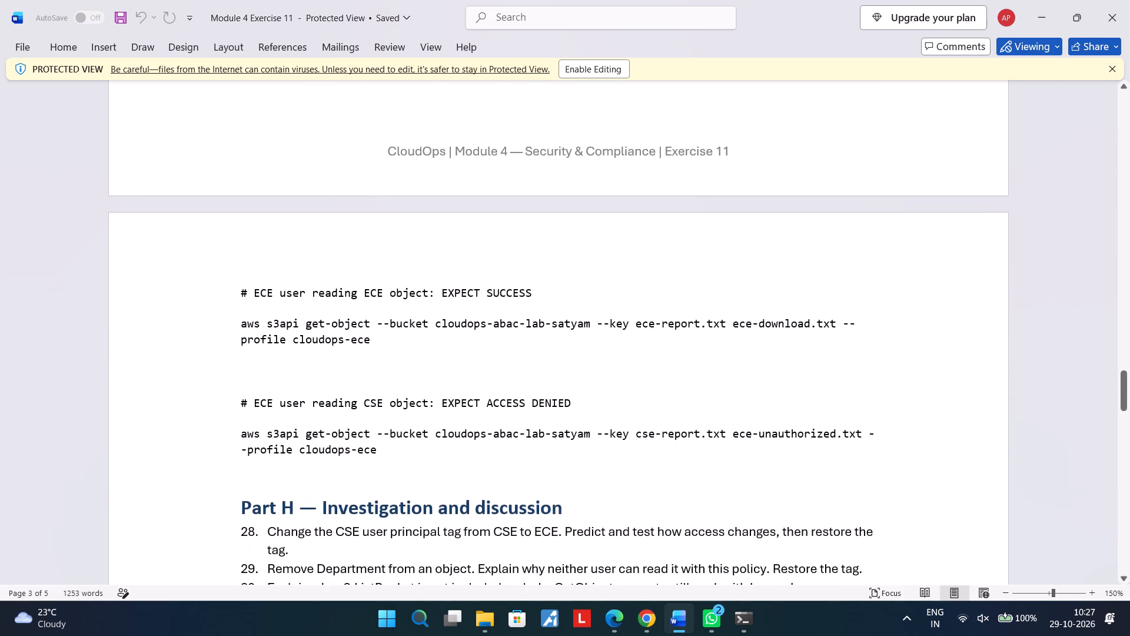
scroll(424, 344, down, 3)
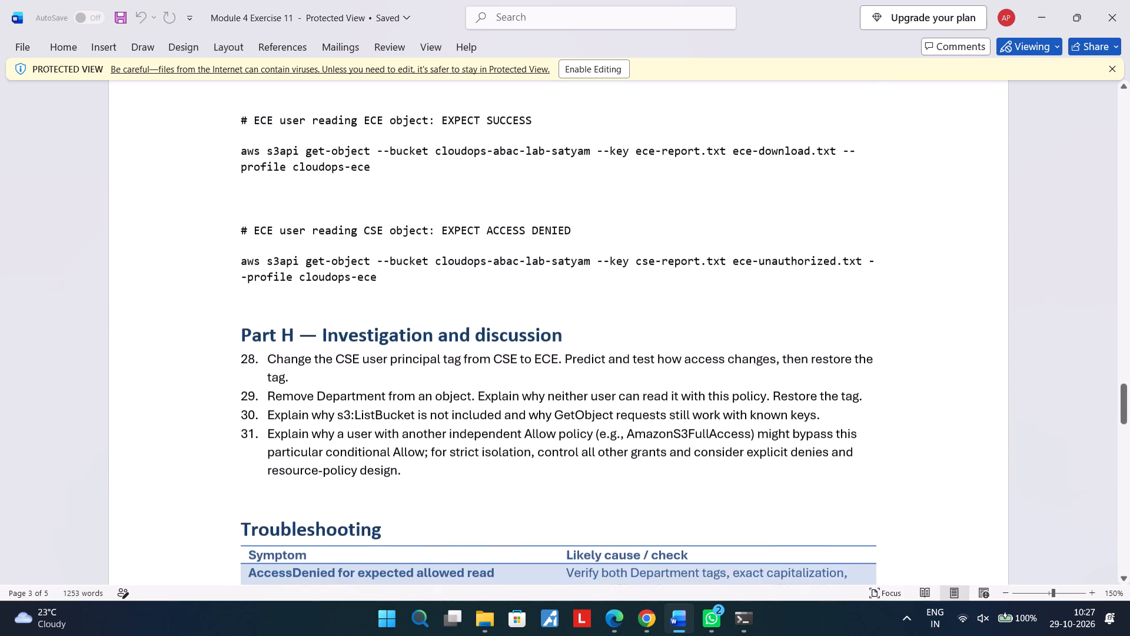
scroll(424, 344, down, 4)
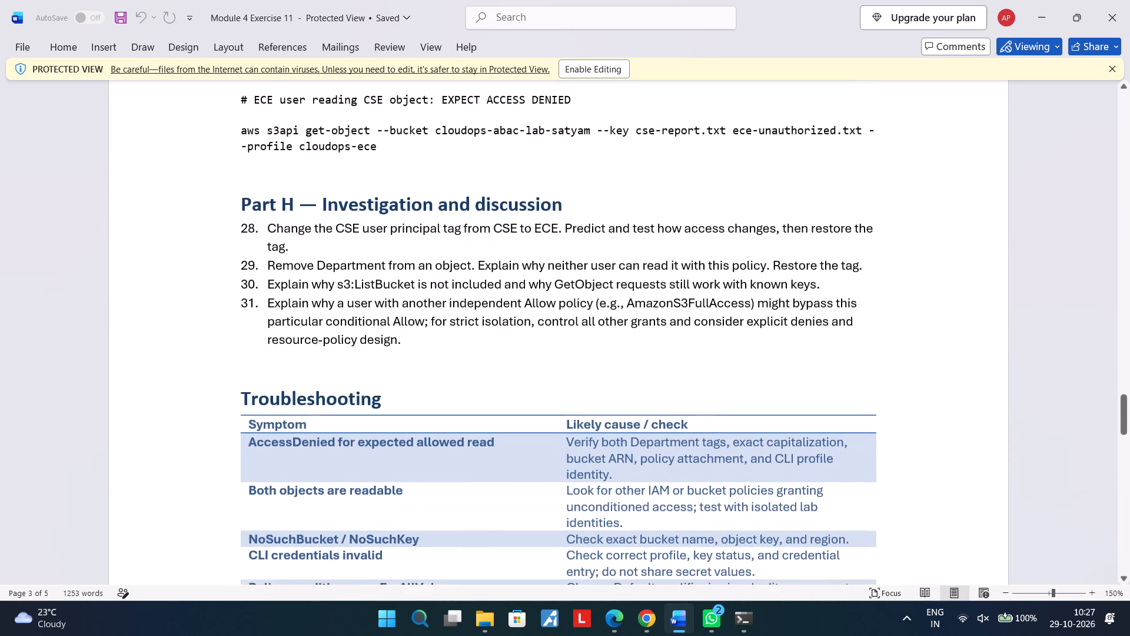
scroll(424, 344, down, 1)
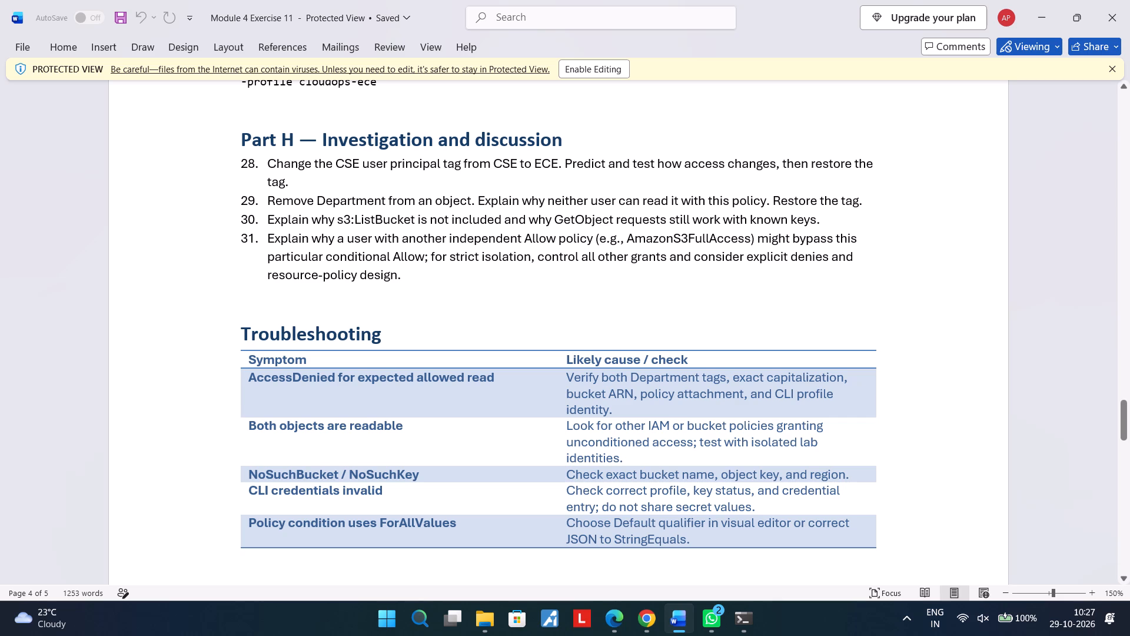
Review the cloudops-cse get-object responses in PowerShell, and reread the exercise's scenario, learning outcomes and expected behavior table in Word.
click(744, 614)
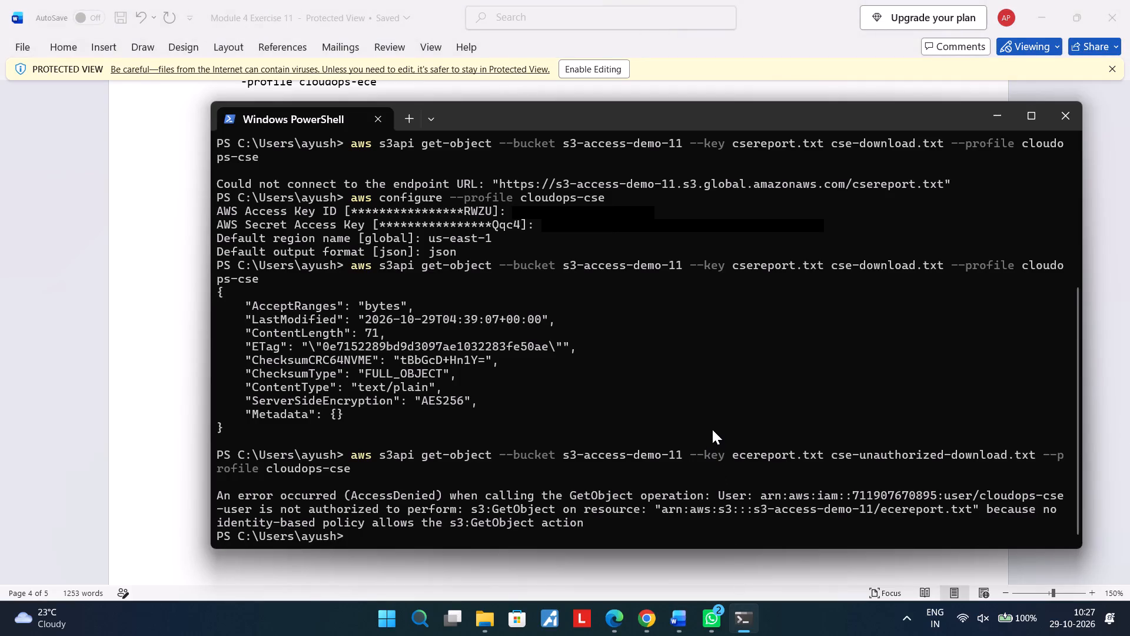
scroll(712, 429, down, 2)
click(152, 360)
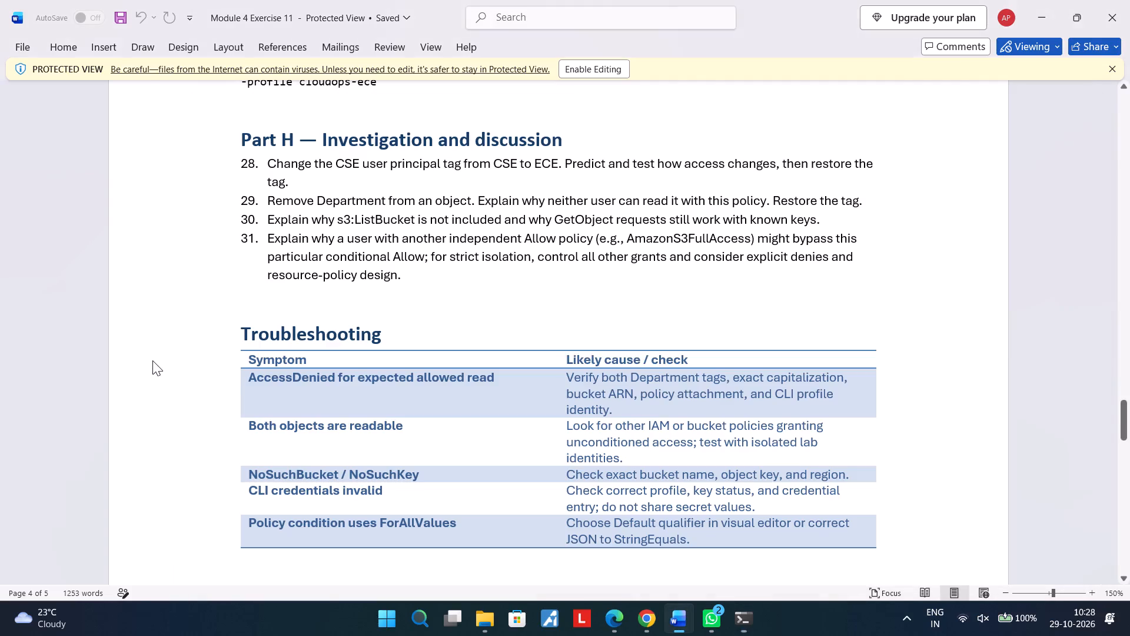
scroll(473, 228, up, 11)
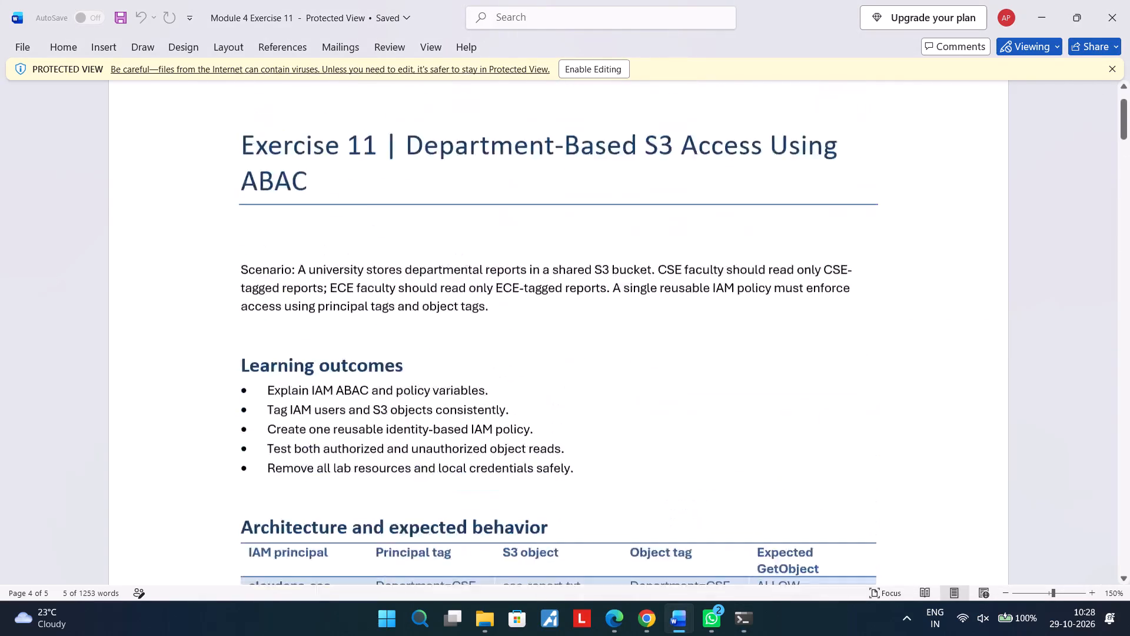
scroll(473, 228, up, 2)
click(591, 455)
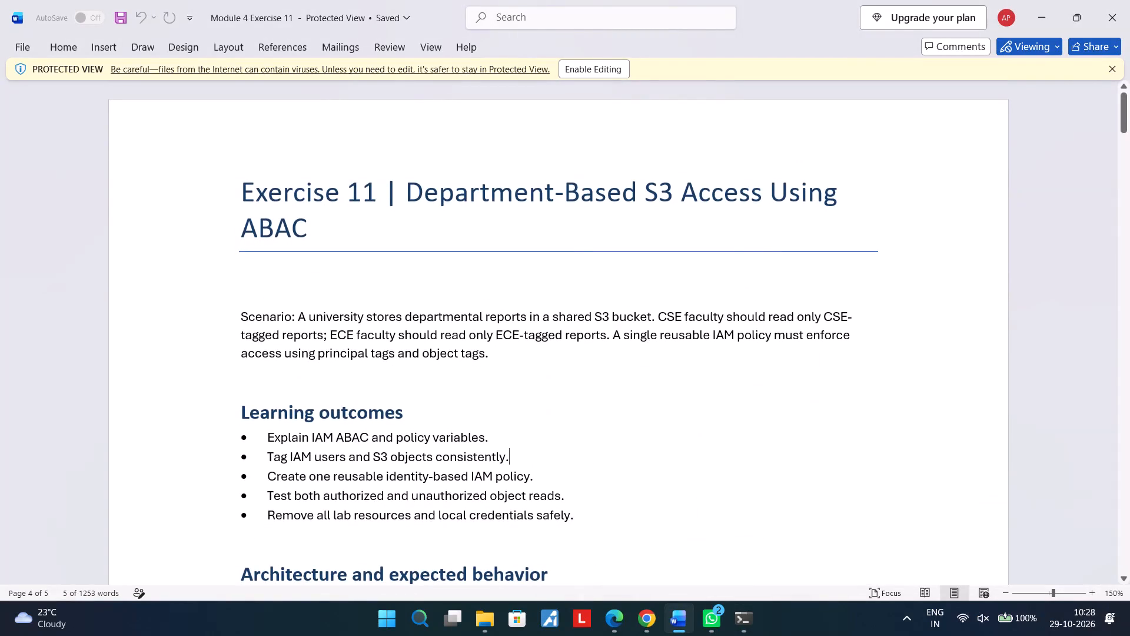
scroll(633, 395, down, 1)
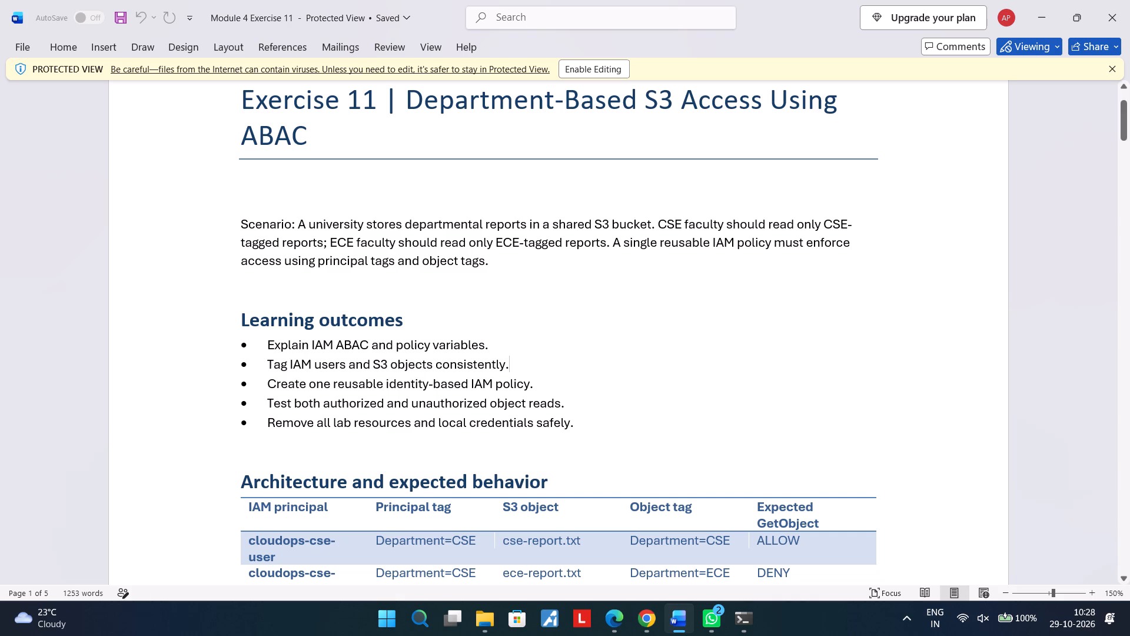
scroll(633, 395, down, 1)
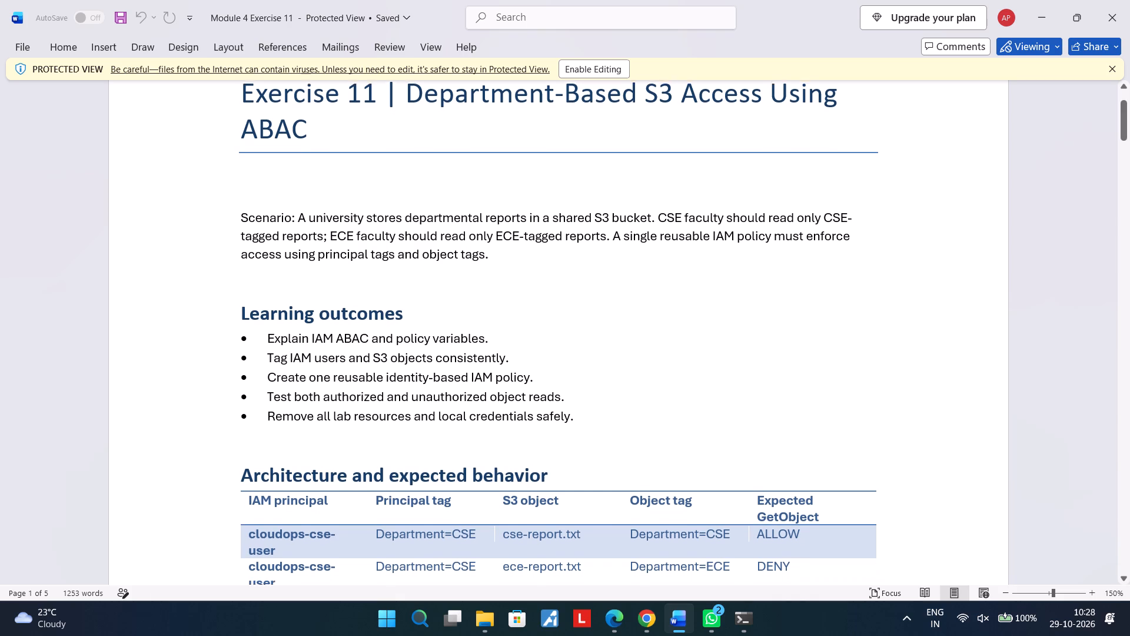
scroll(633, 395, down, 2)
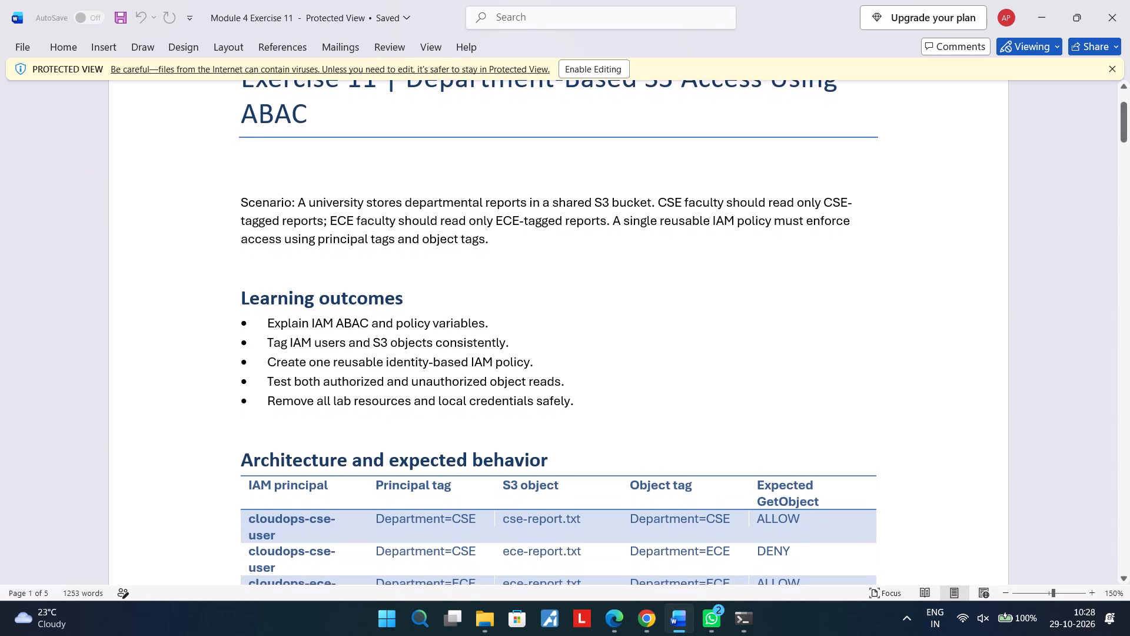
scroll(633, 395, down, 2)
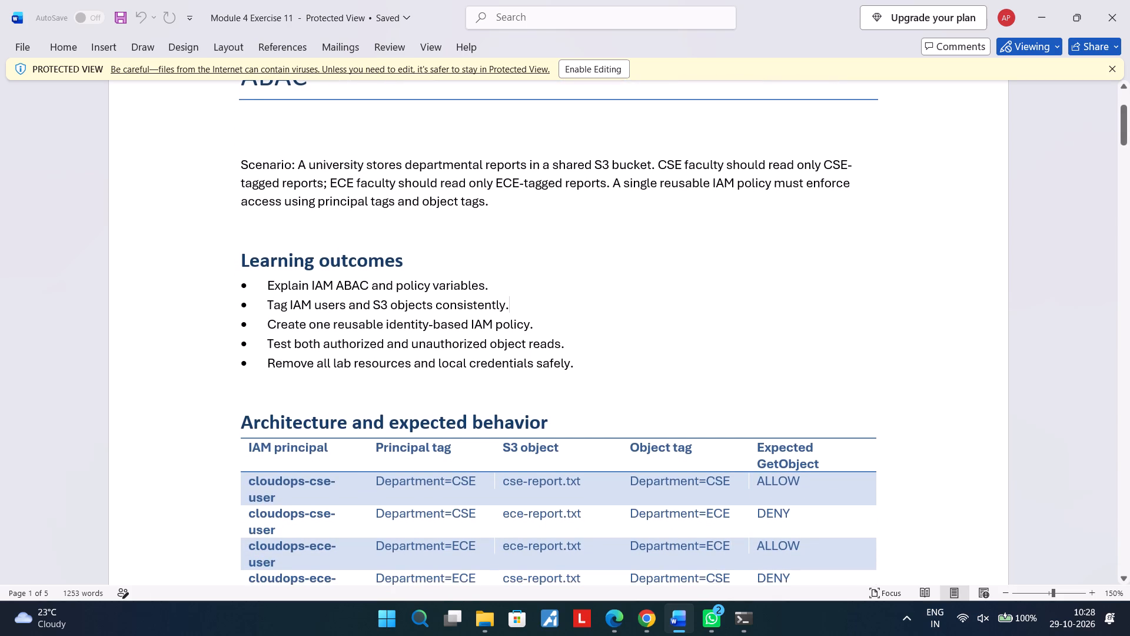
scroll(633, 395, down, 1)
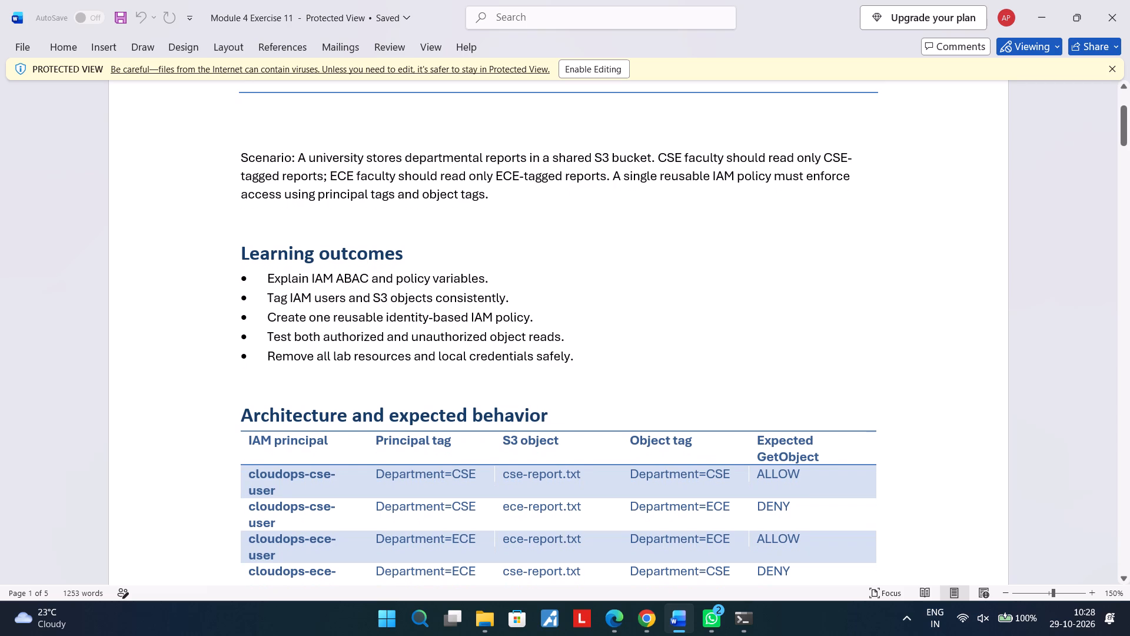
scroll(633, 395, down, 2)
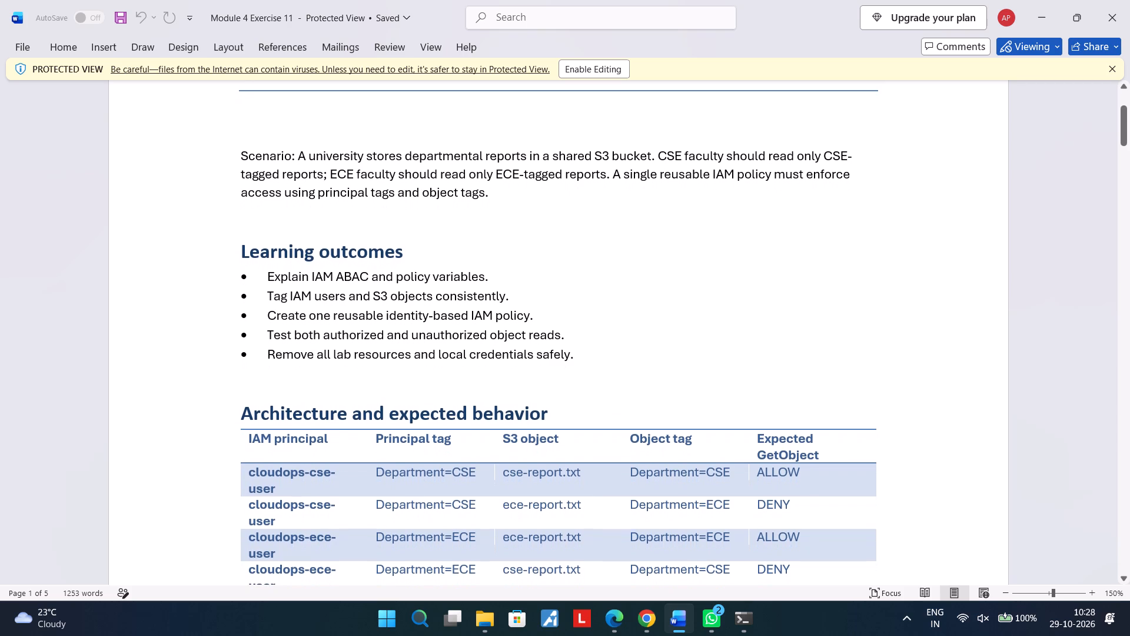
scroll(633, 395, down, 2)
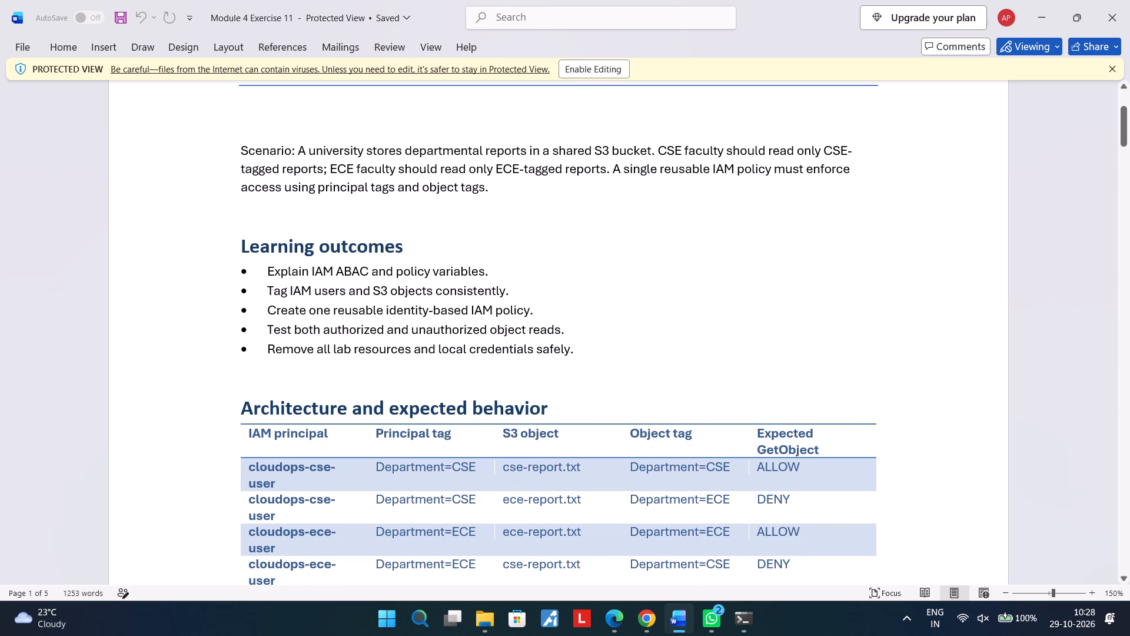
scroll(633, 395, down, 3)
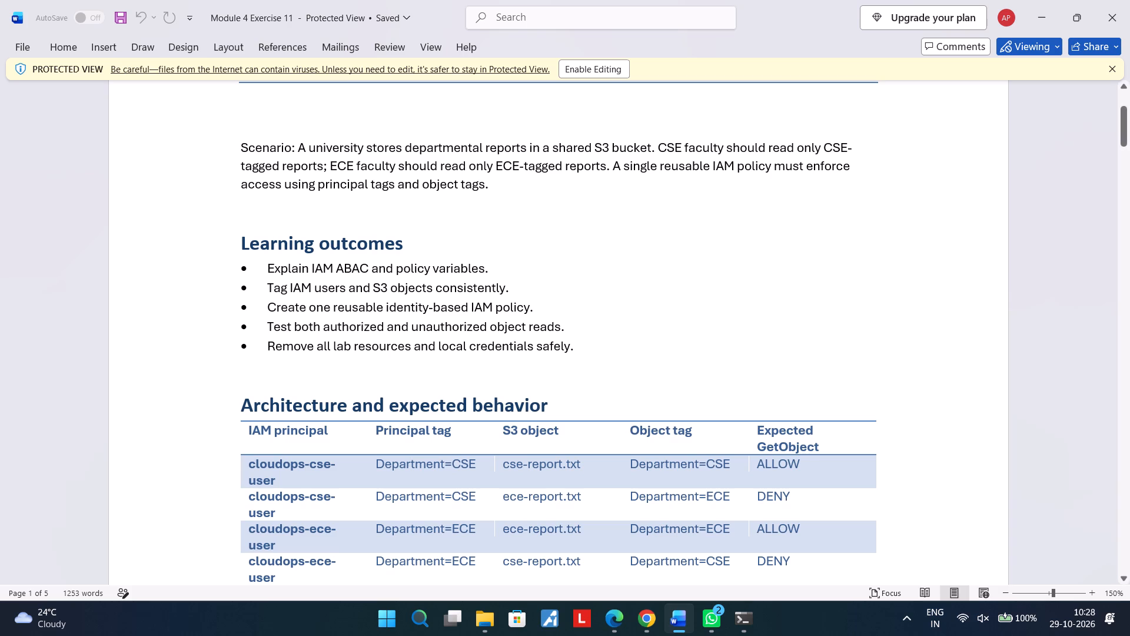
scroll(666, 422, down, 2)
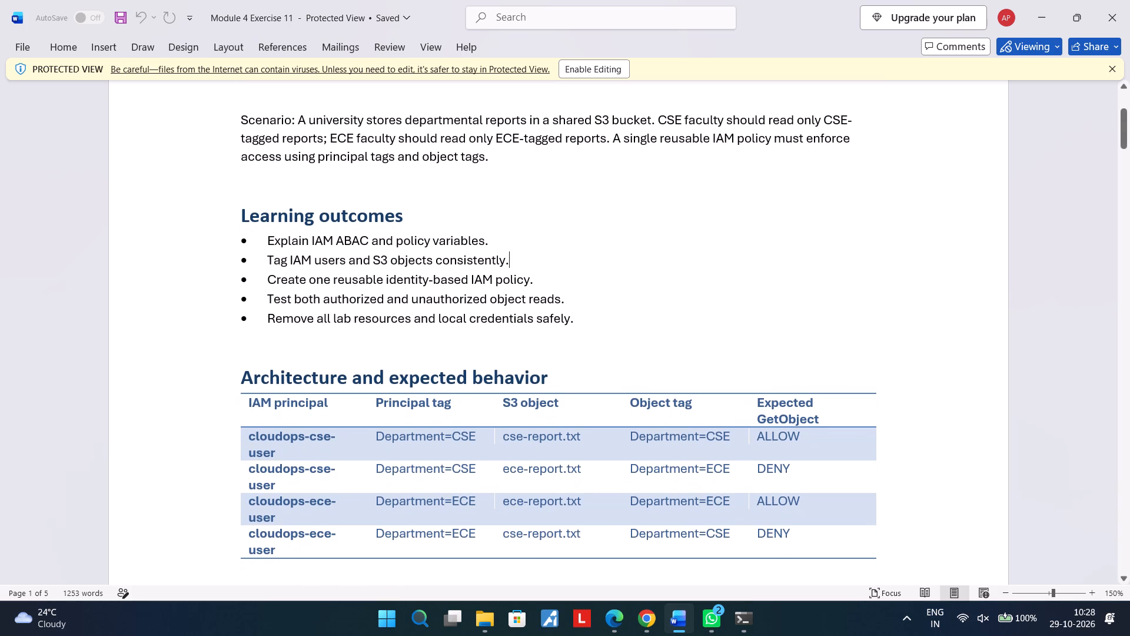
scroll(666, 422, down, 1)
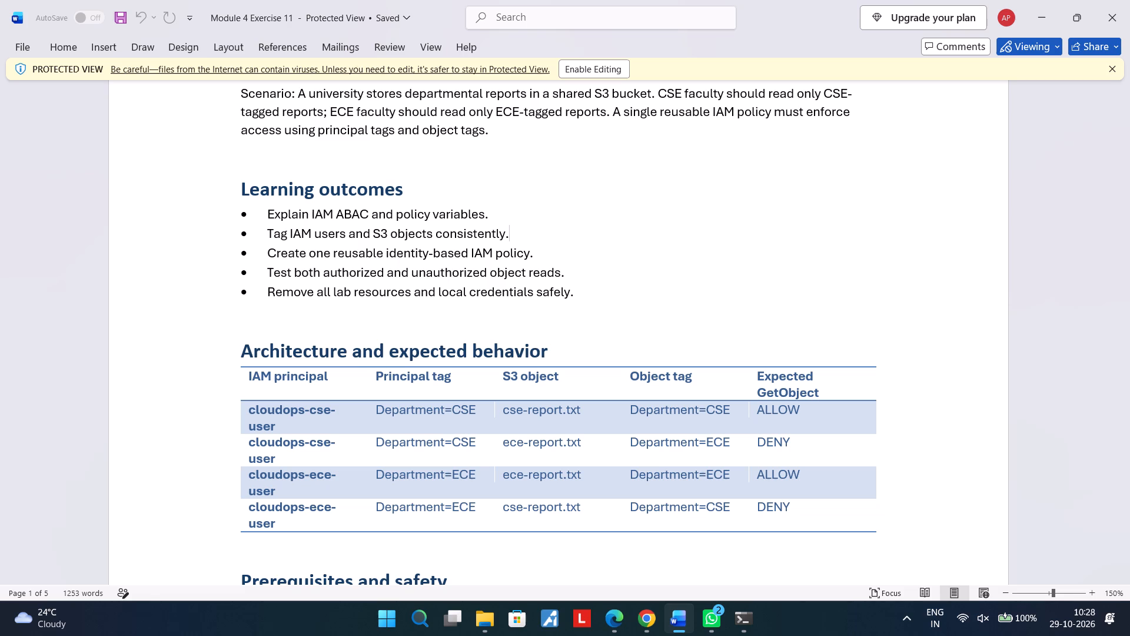
Check the PowerShell output against Word's Architecture and expected behavior table, and read the Prerequisites and safety section.
click(743, 631)
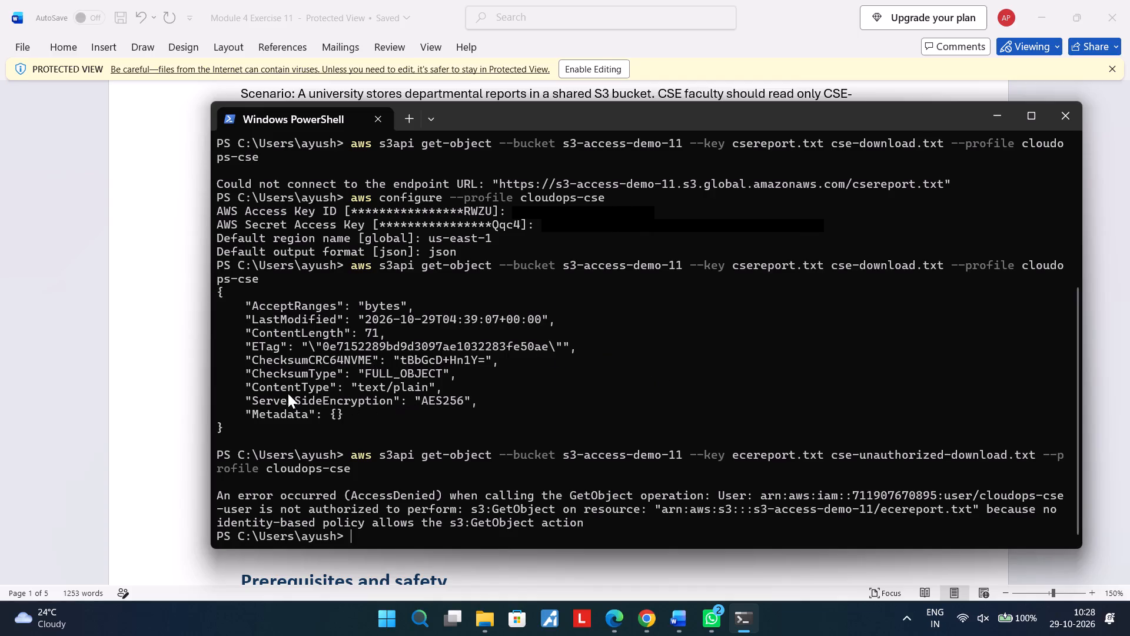
click(151, 309)
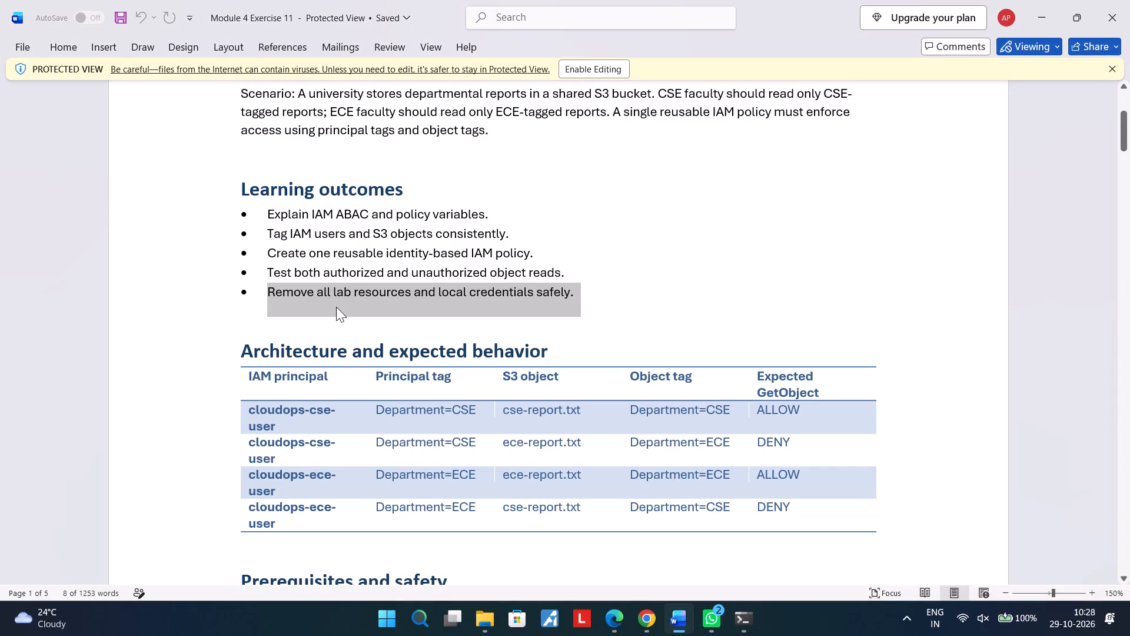
click(336, 307)
scroll(336, 307, up, 1)
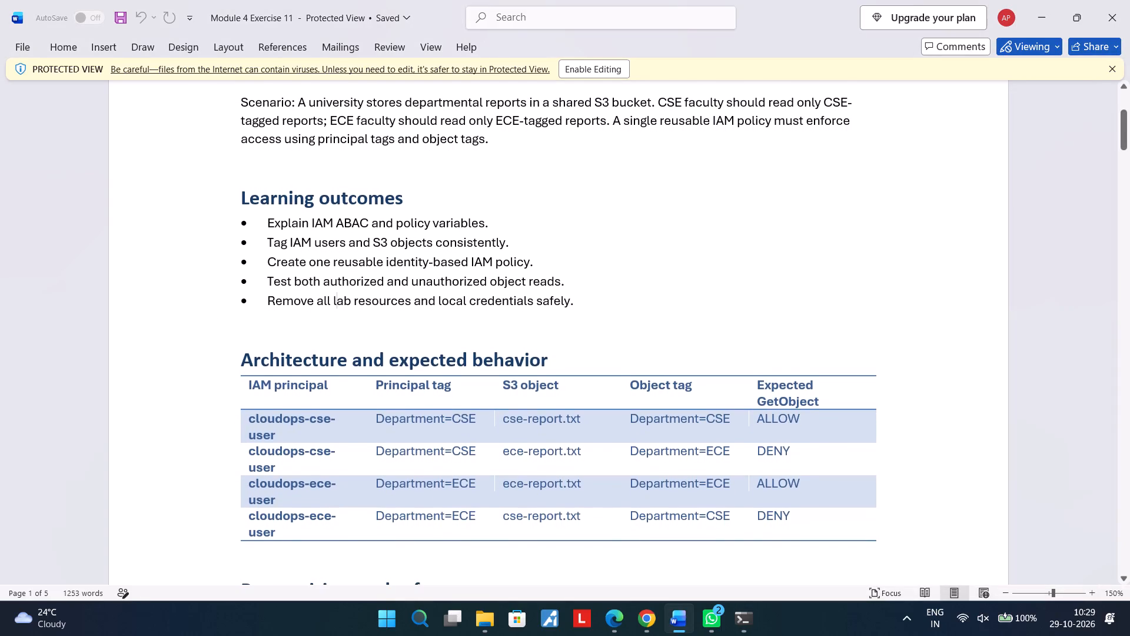
scroll(336, 307, down, 1)
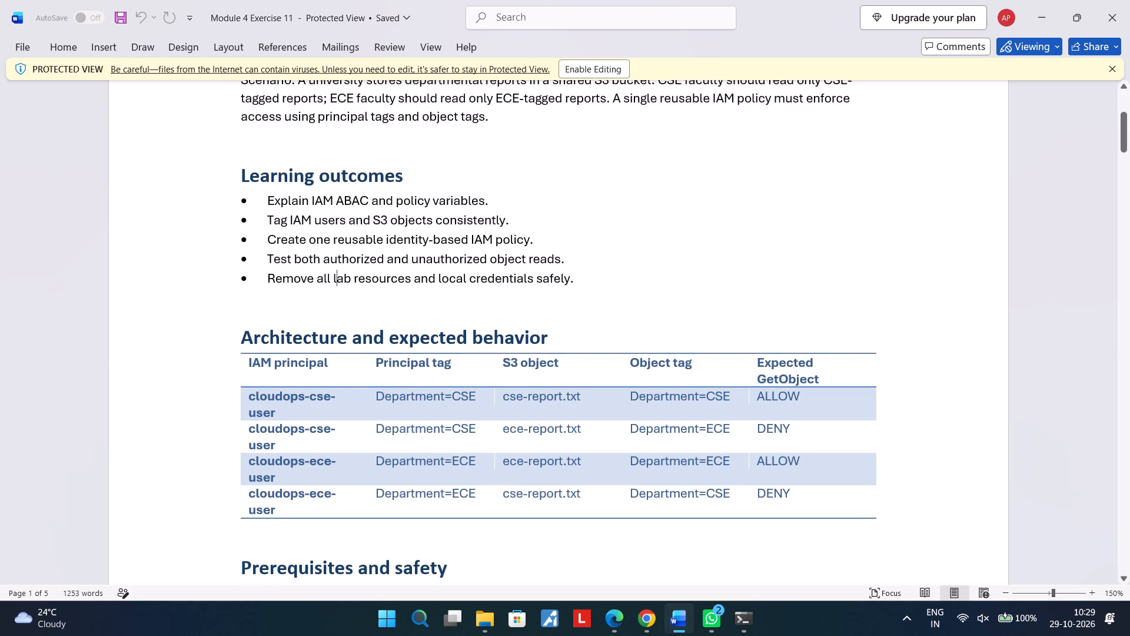
scroll(336, 307, down, 2)
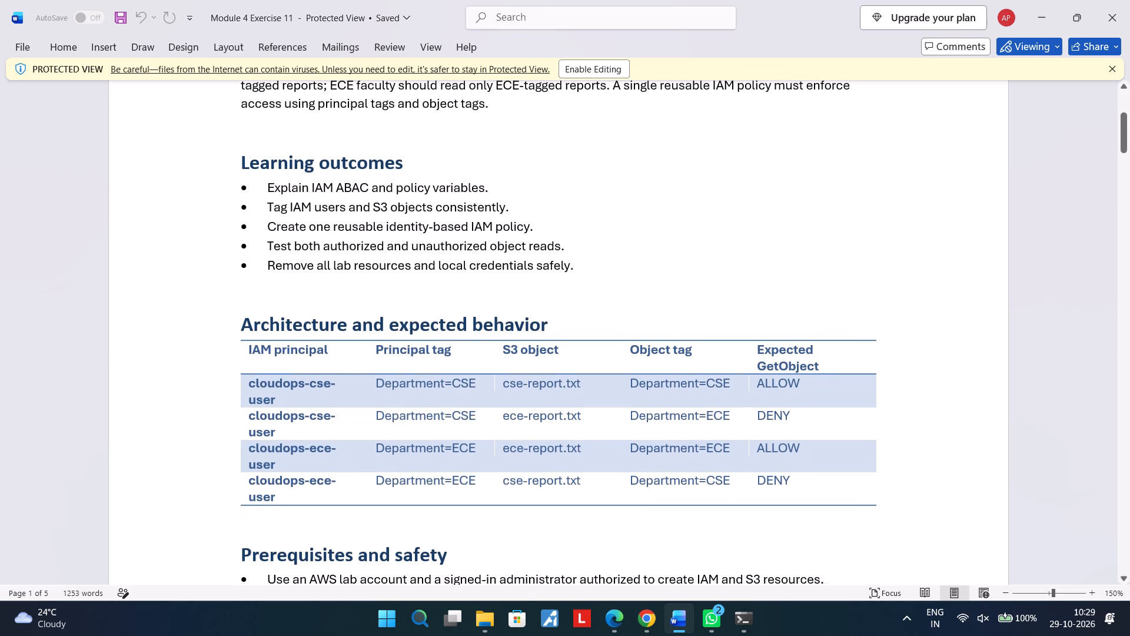
scroll(336, 307, down, 2)
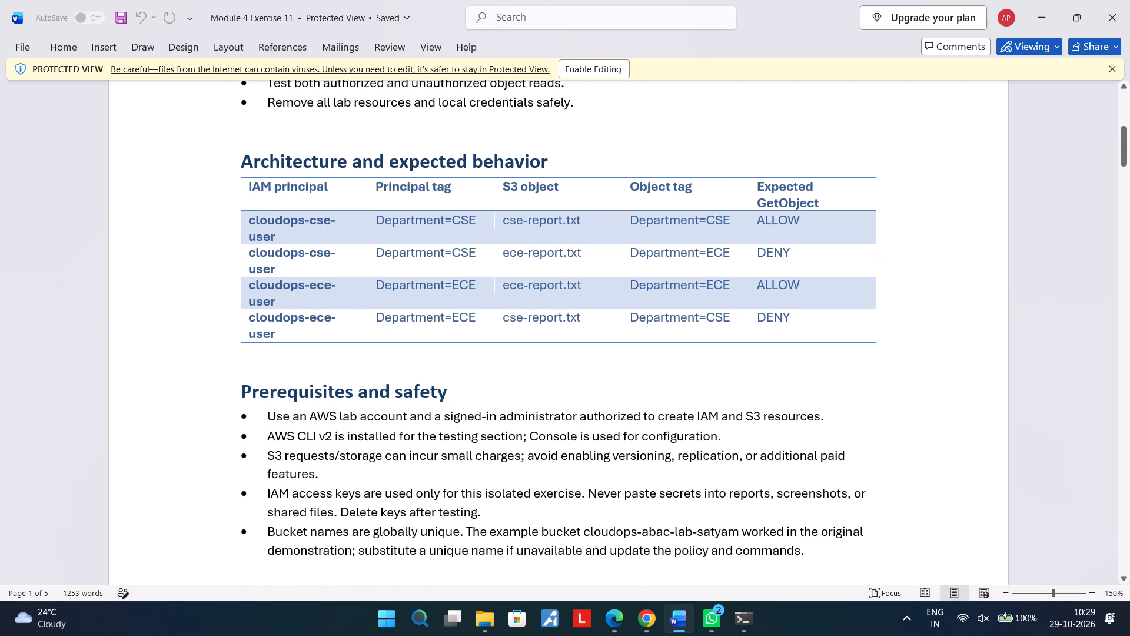
scroll(336, 307, down, 2)
scroll(336, 307, up, 2)
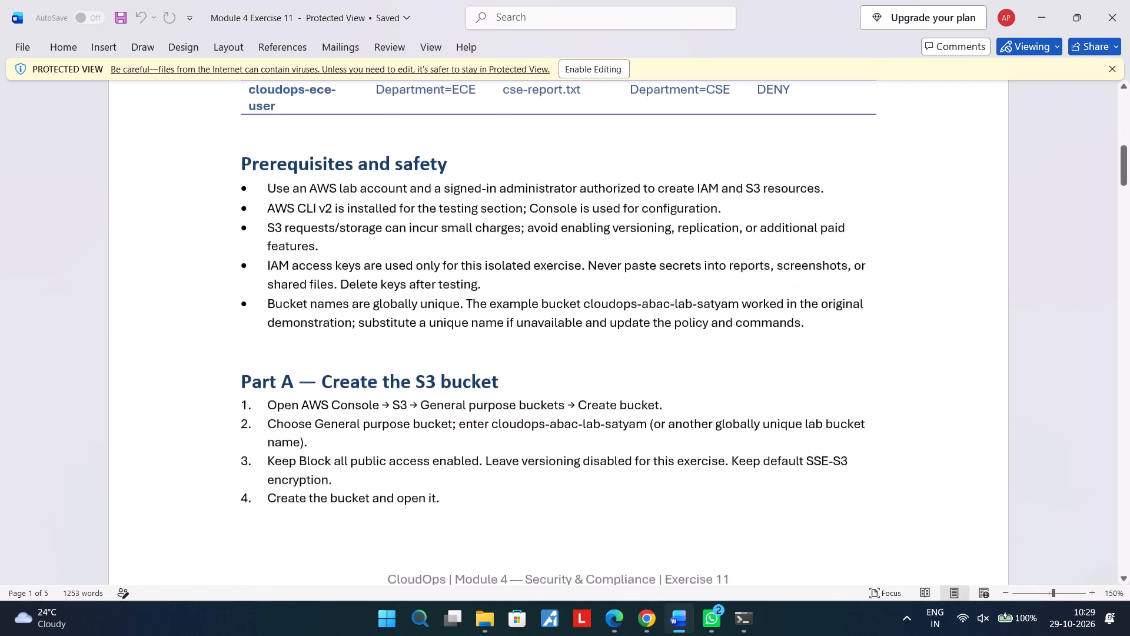
scroll(336, 307, up, 4)
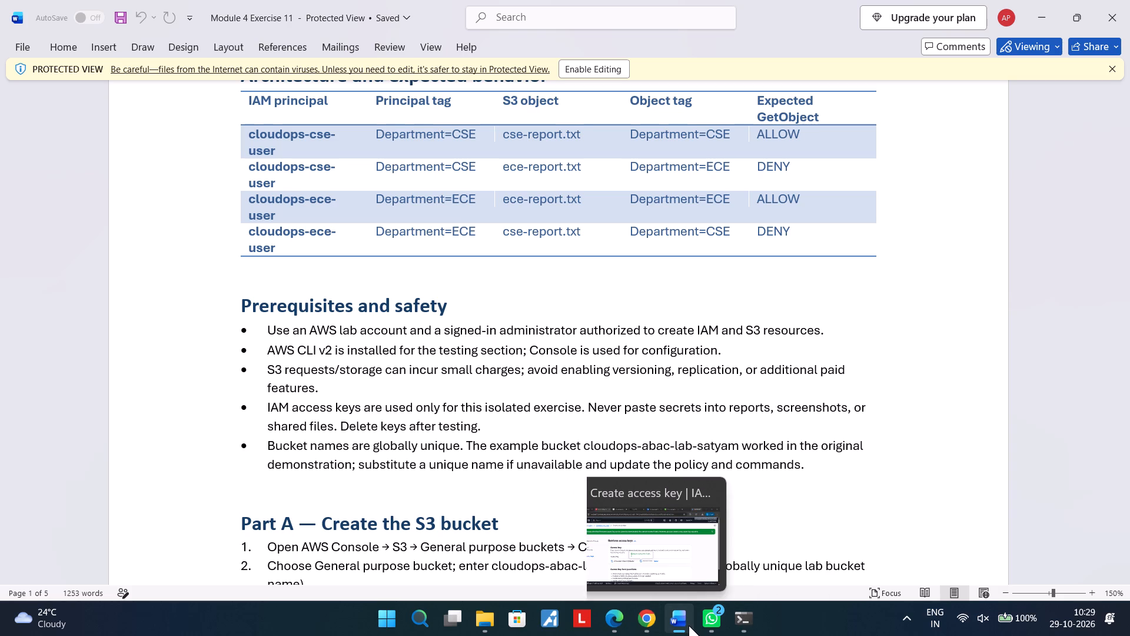
scroll(472, 300, up, 1)
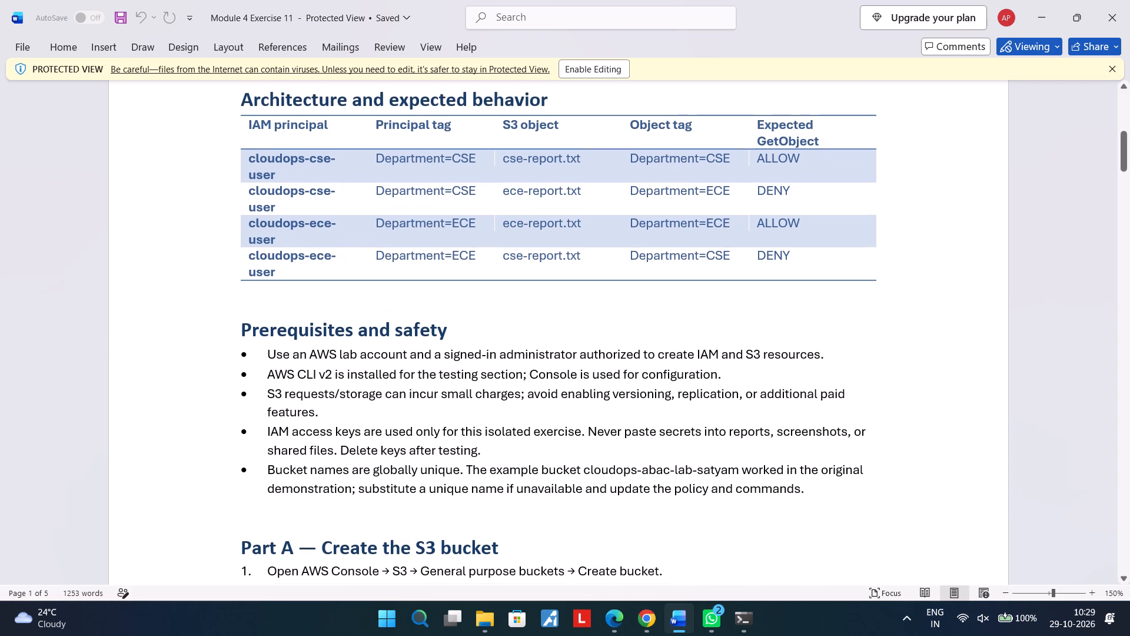
scroll(472, 300, up, 1)
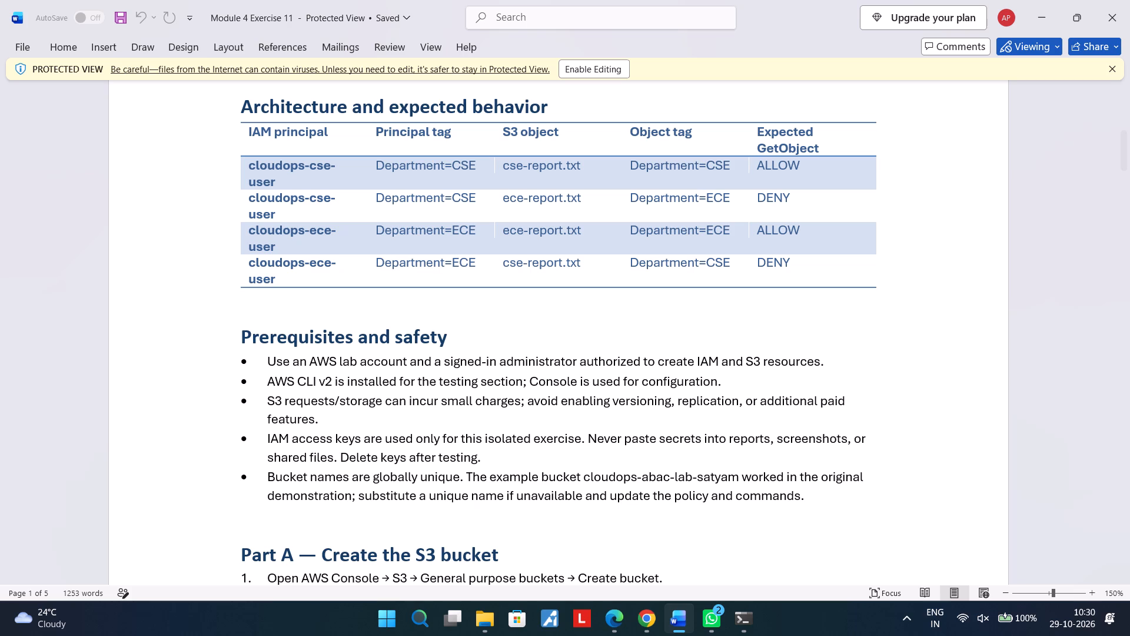
scroll(472, 300, down, 1)
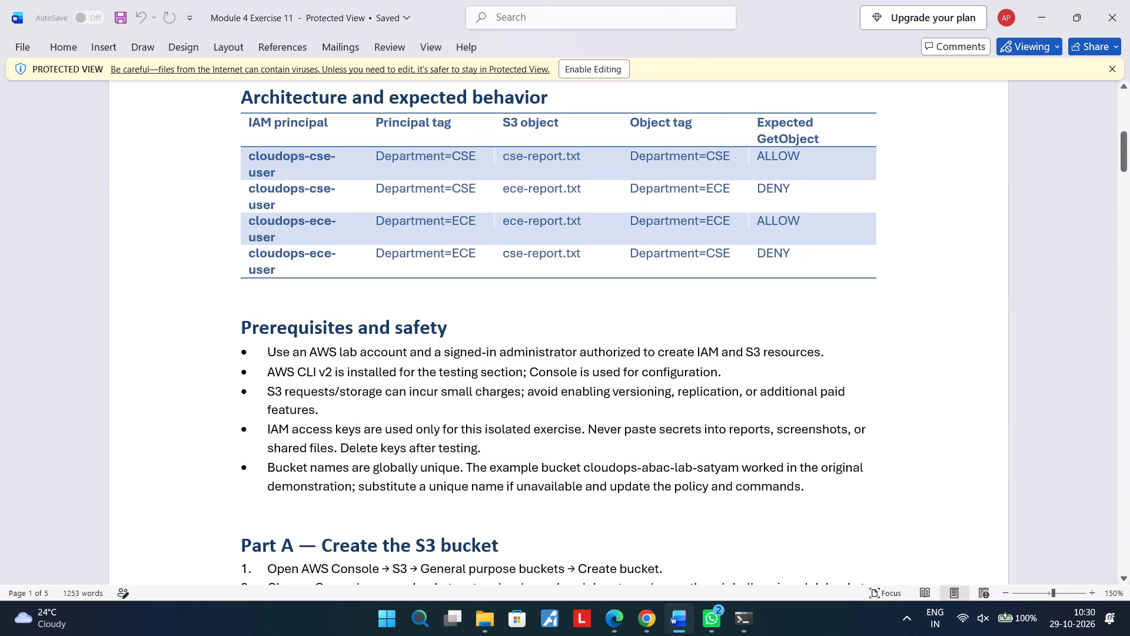
scroll(472, 300, down, 1)
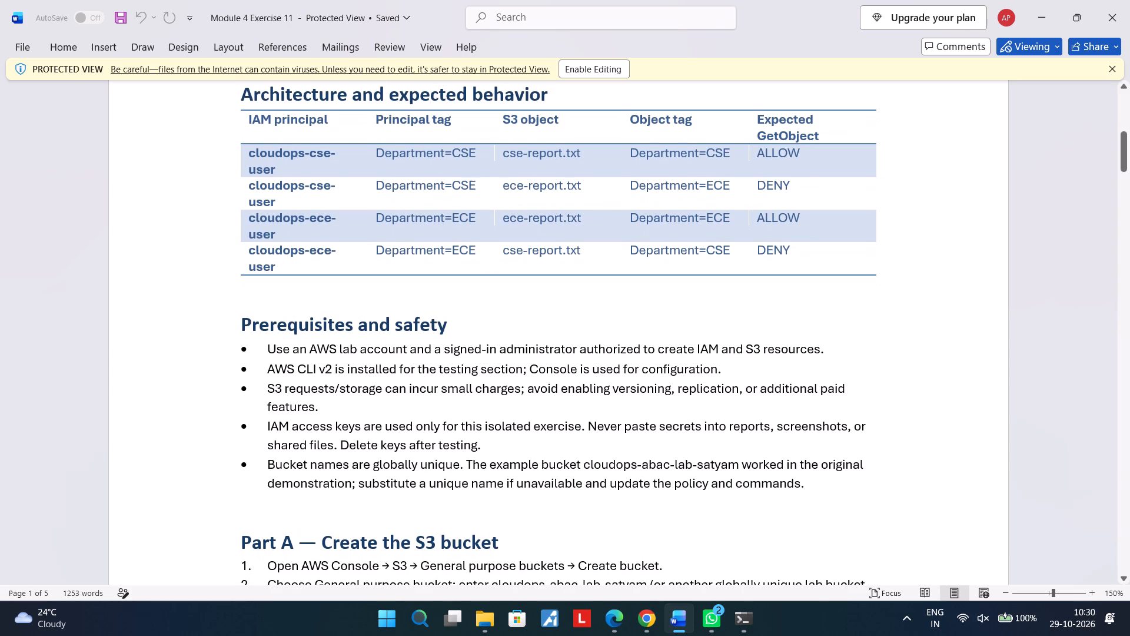
Reread the expected behavior table and the Prerequisites and safety section of the Exercise 11 document.
scroll(472, 300, down, 1)
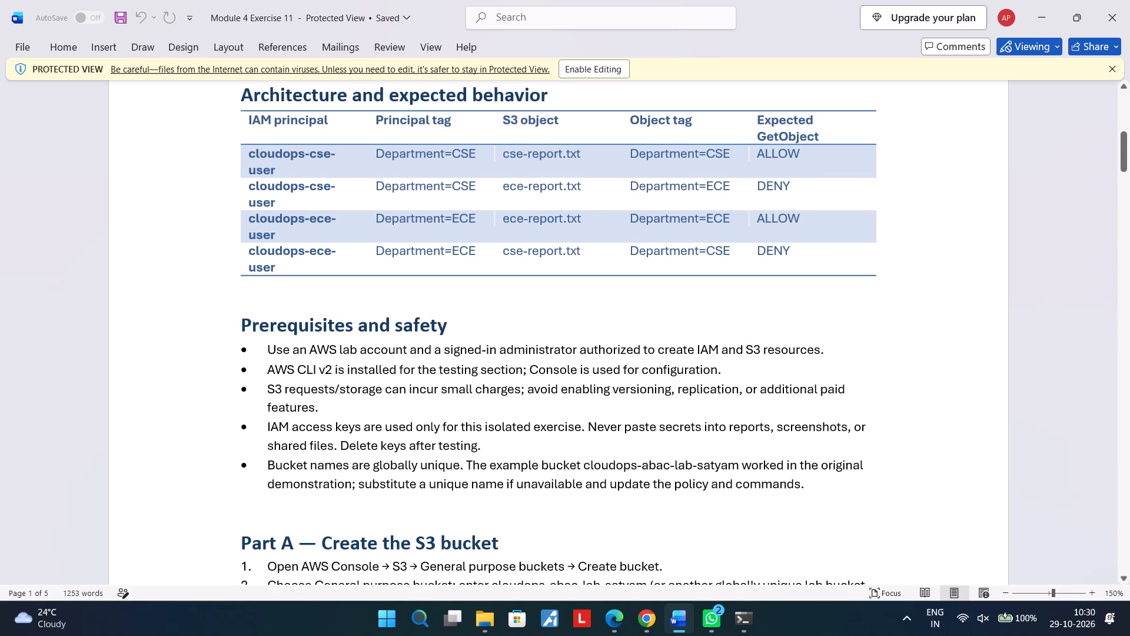
scroll(472, 300, down, 1)
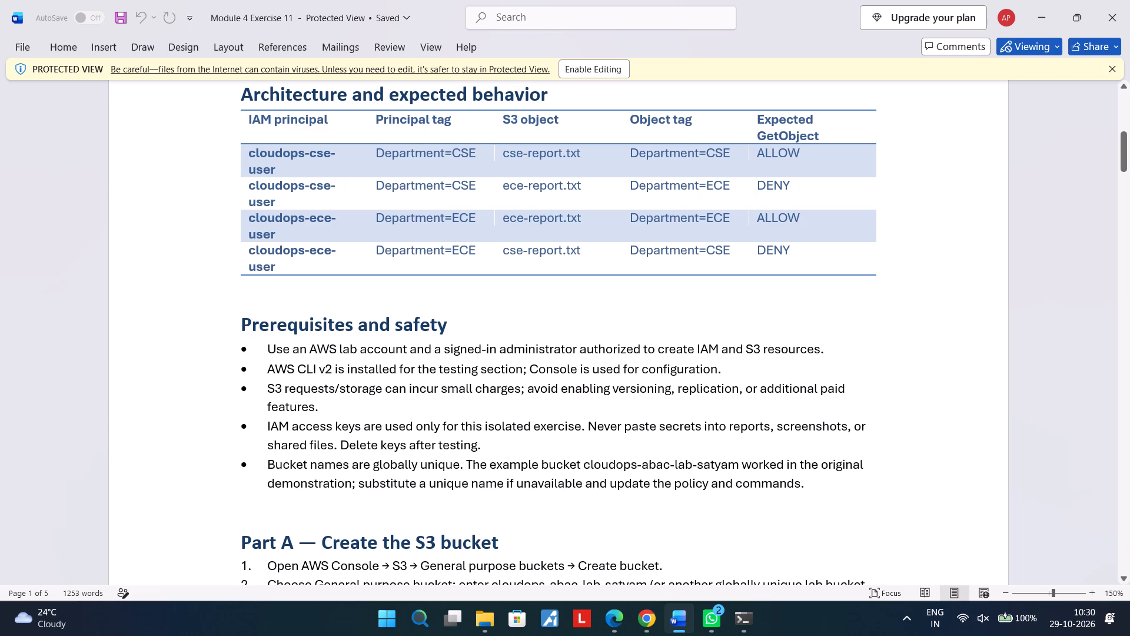
scroll(472, 300, down, 1)
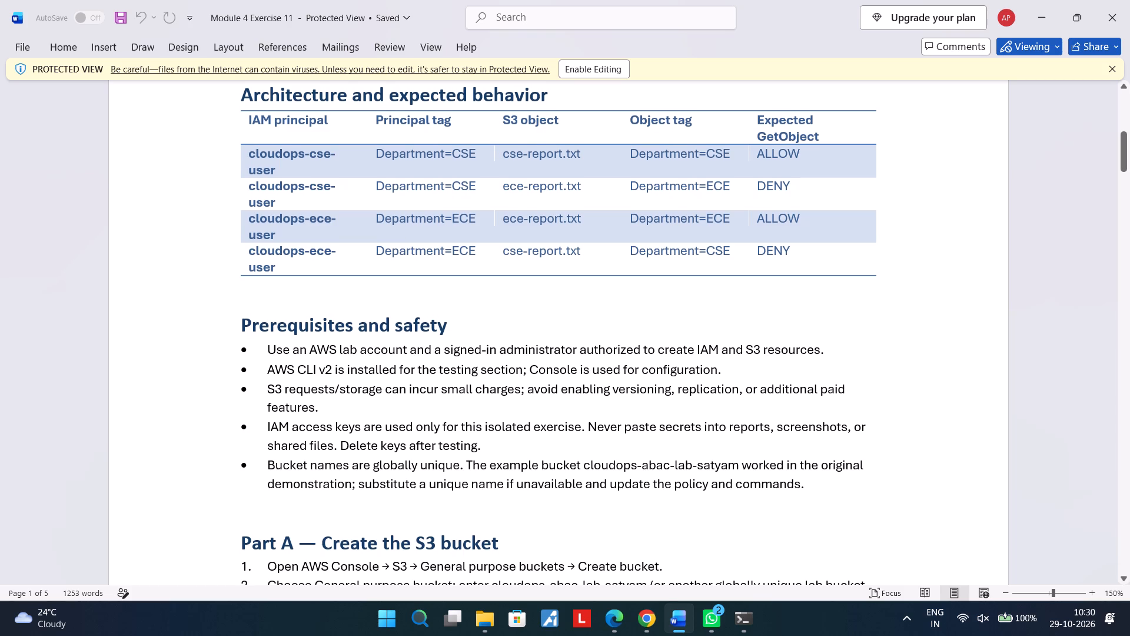
scroll(472, 300, down, 2)
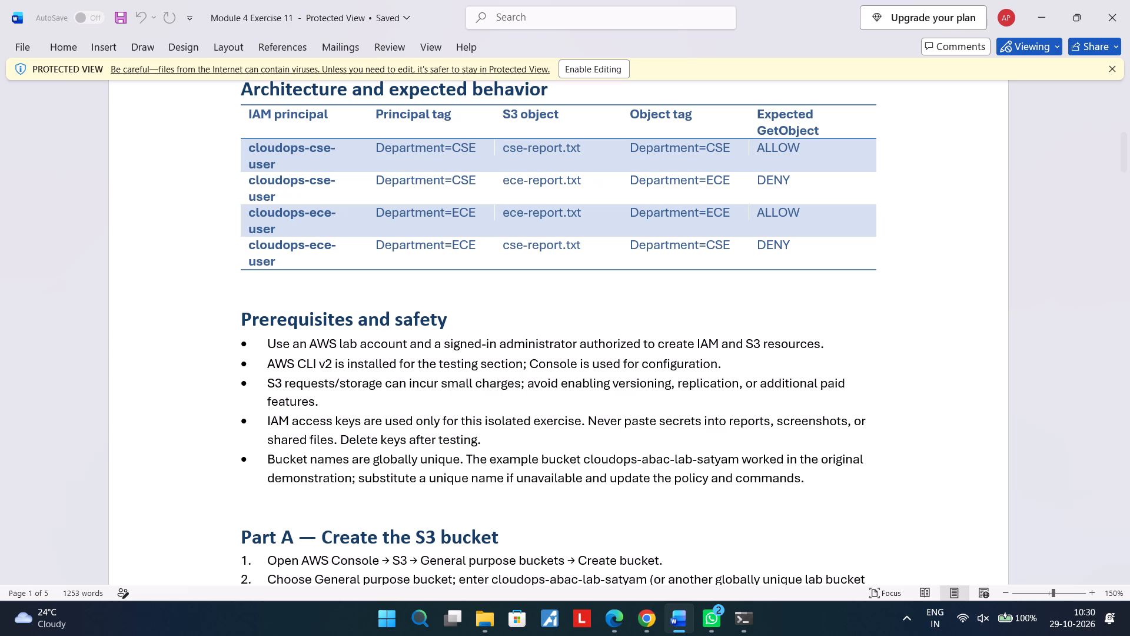
scroll(472, 300, down, 2)
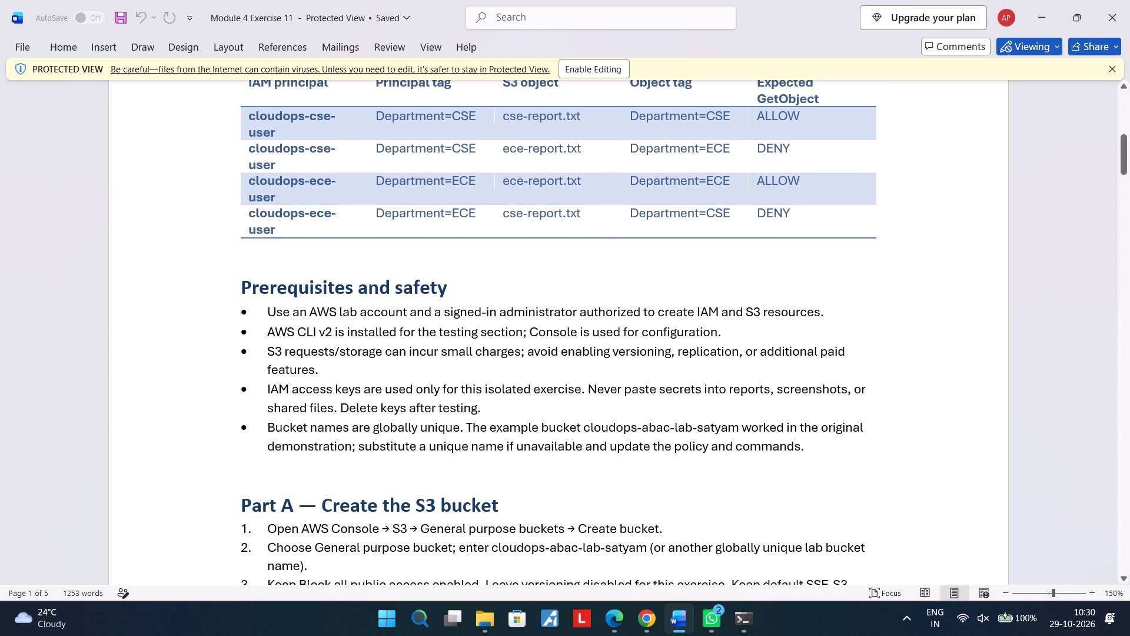
scroll(472, 300, down, 2)
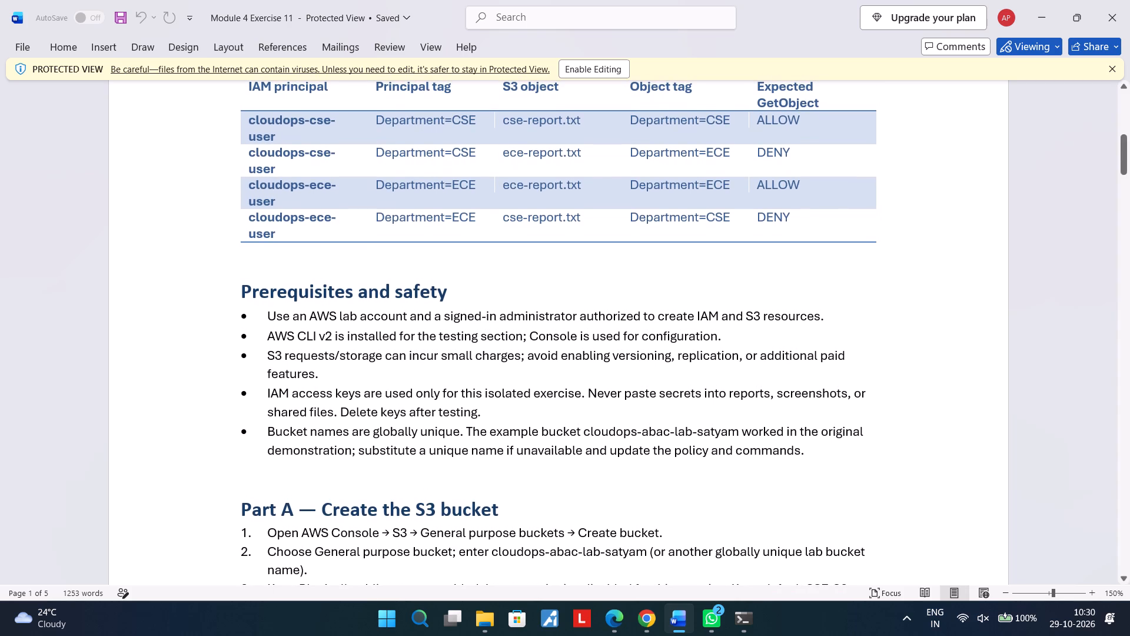
scroll(472, 300, down, 3)
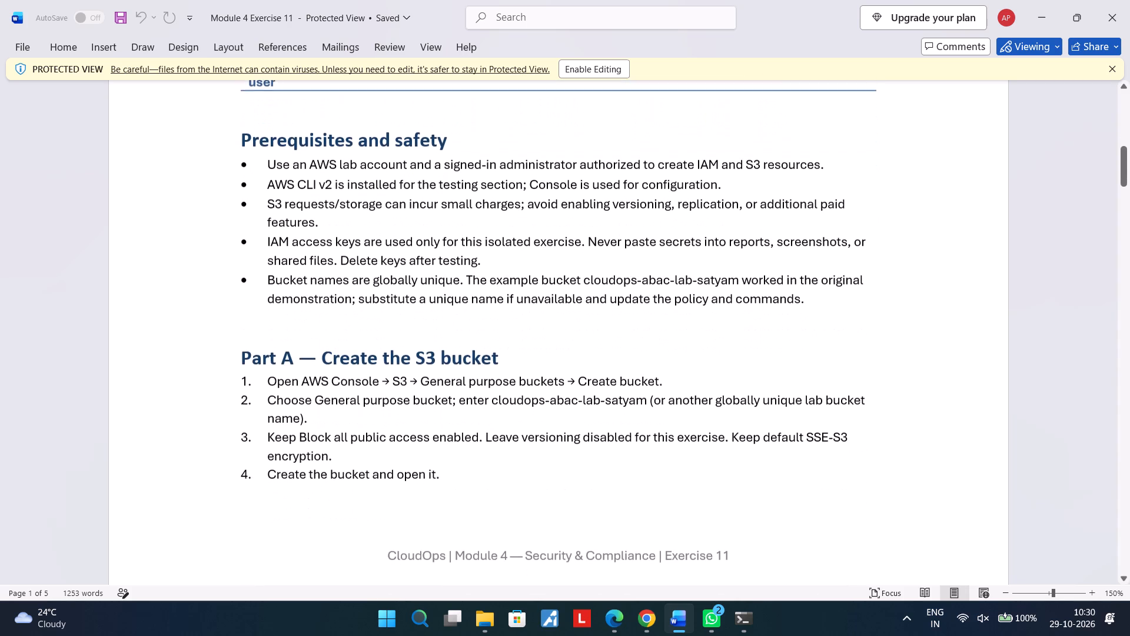
Review the Part A instructions for creating the S3 bucket, including its name, public access, versioning and encryption settings.
scroll(472, 300, down, 2)
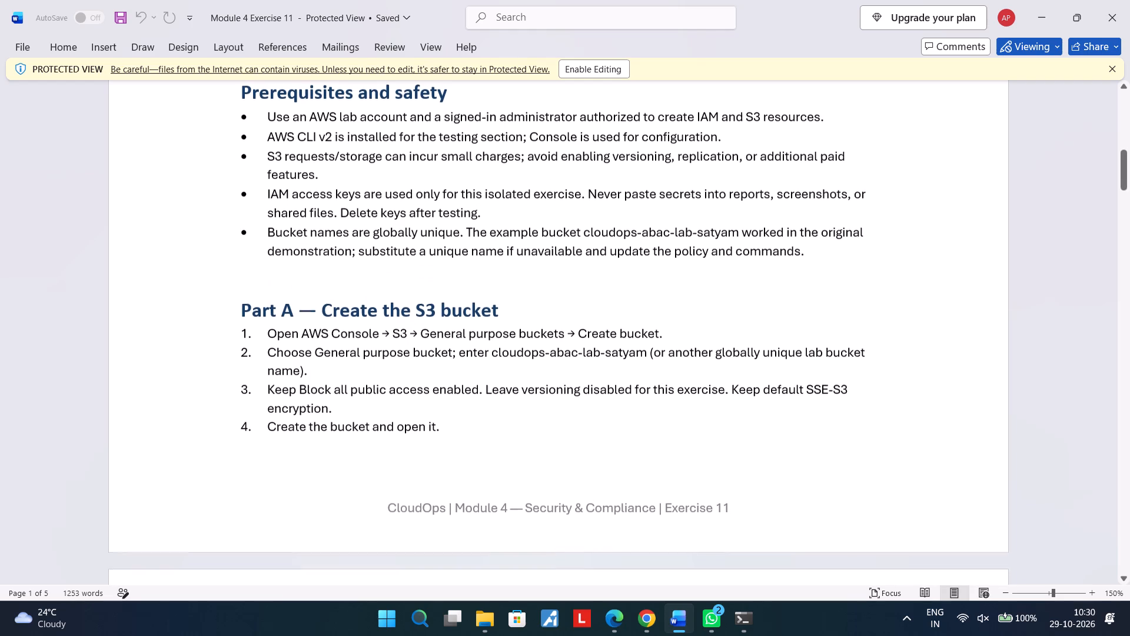
scroll(472, 300, down, 1)
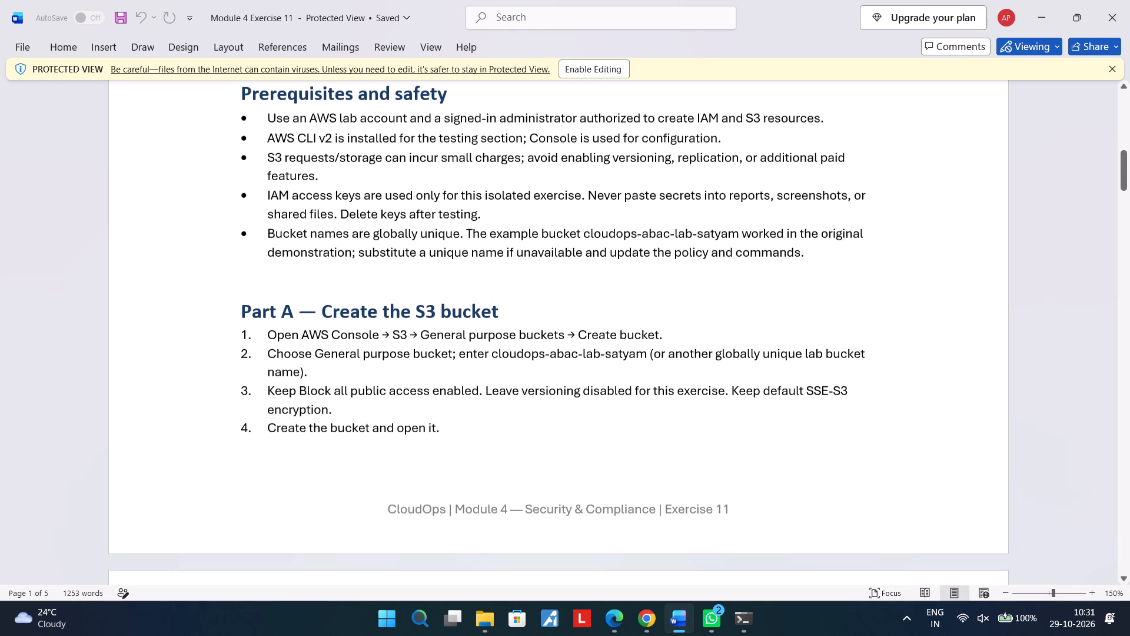
scroll(472, 300, down, 2)
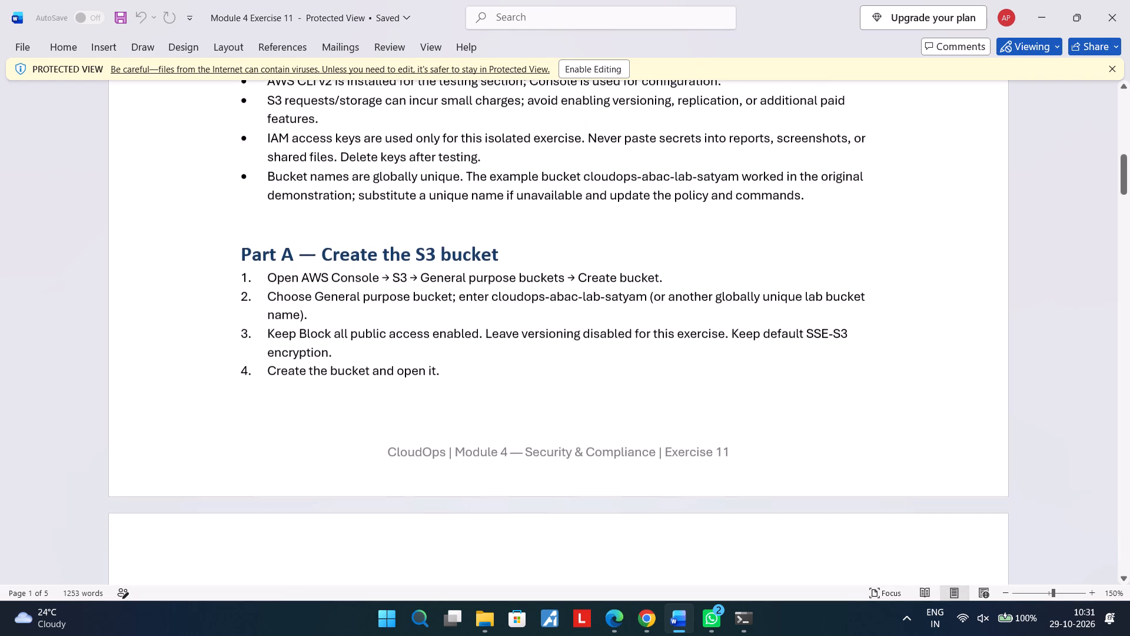
scroll(472, 300, down, 3)
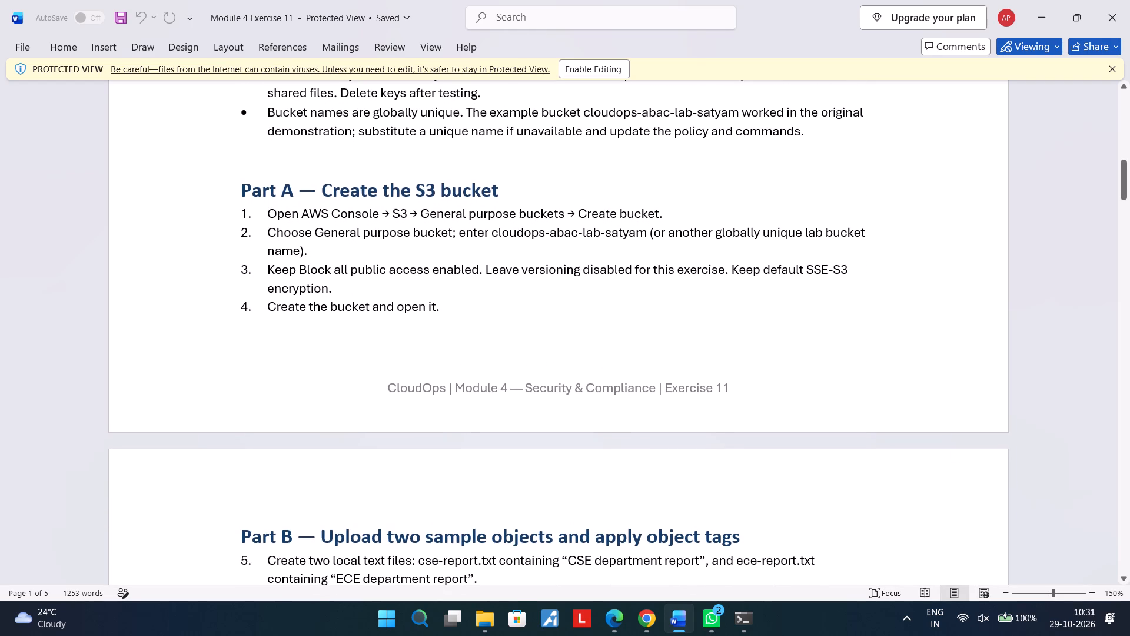
scroll(472, 300, down, 2)
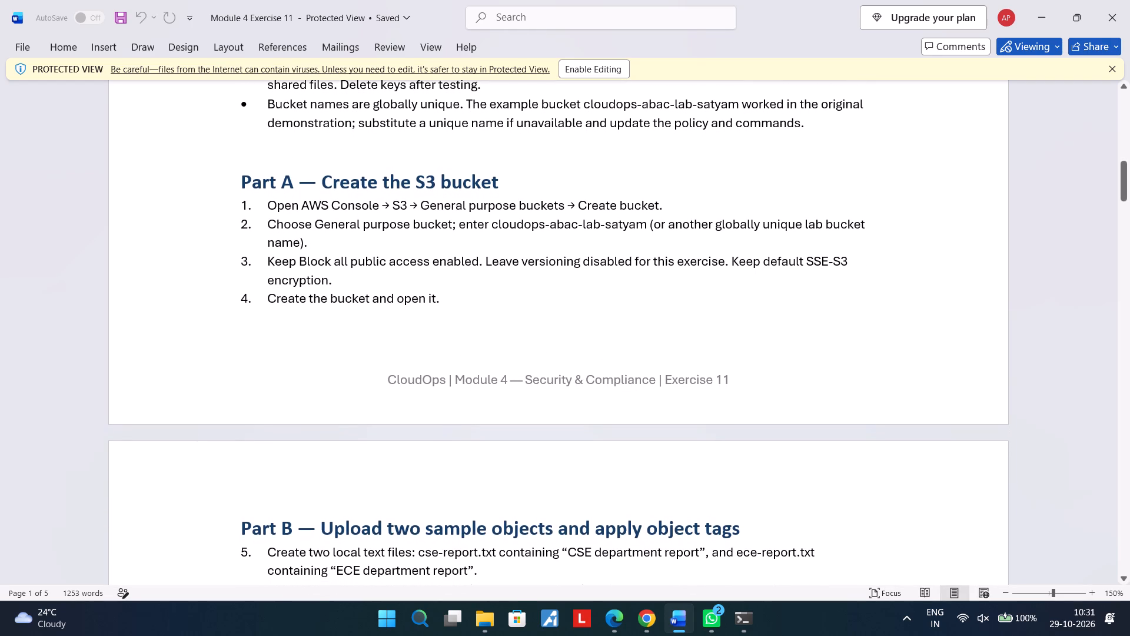
scroll(472, 300, down, 1)
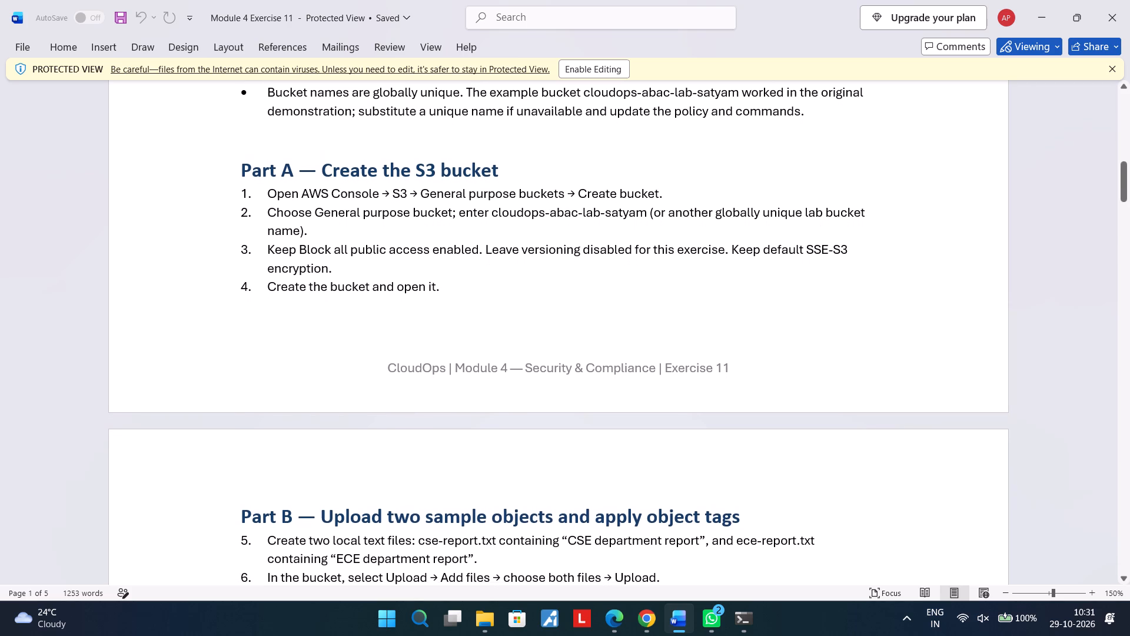
scroll(472, 300, down, 2)
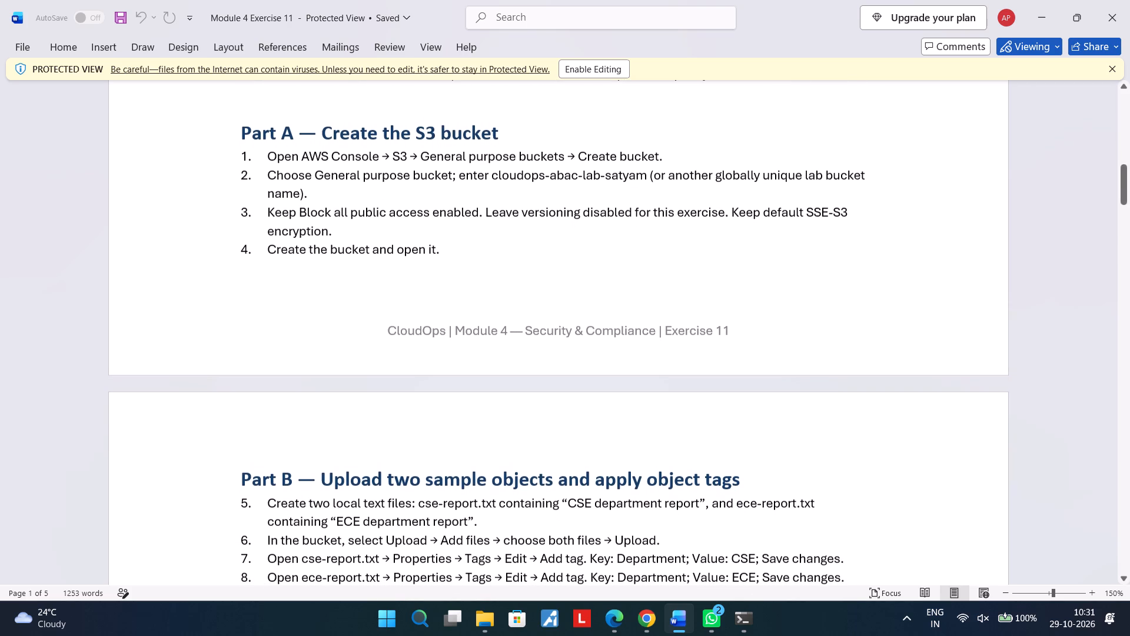
scroll(472, 300, down, 2)
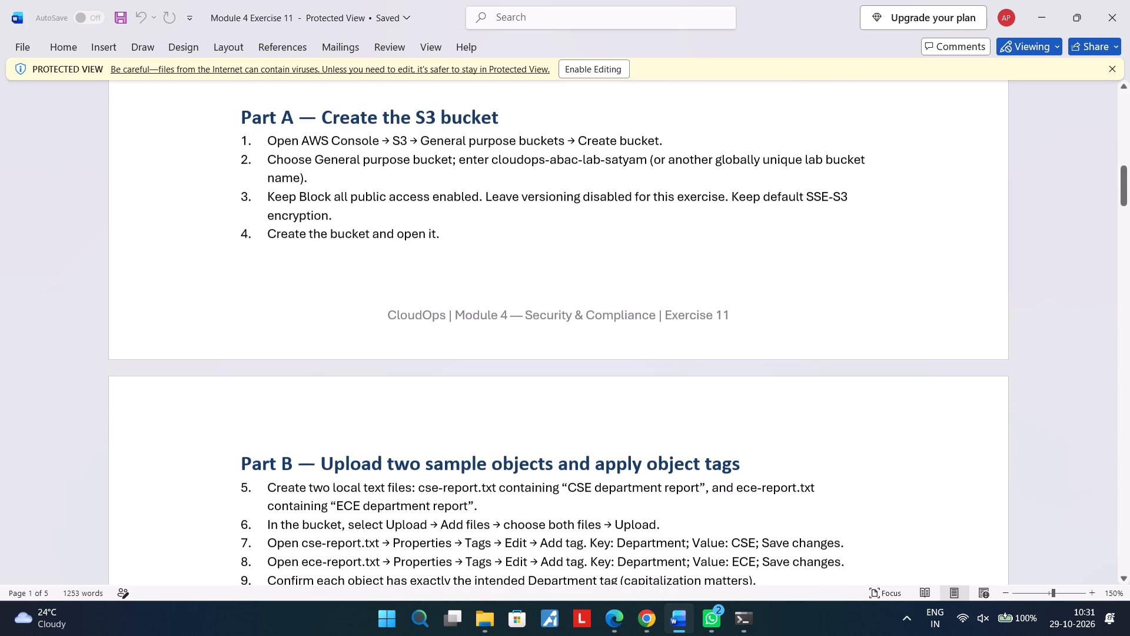
scroll(472, 300, down, 2)
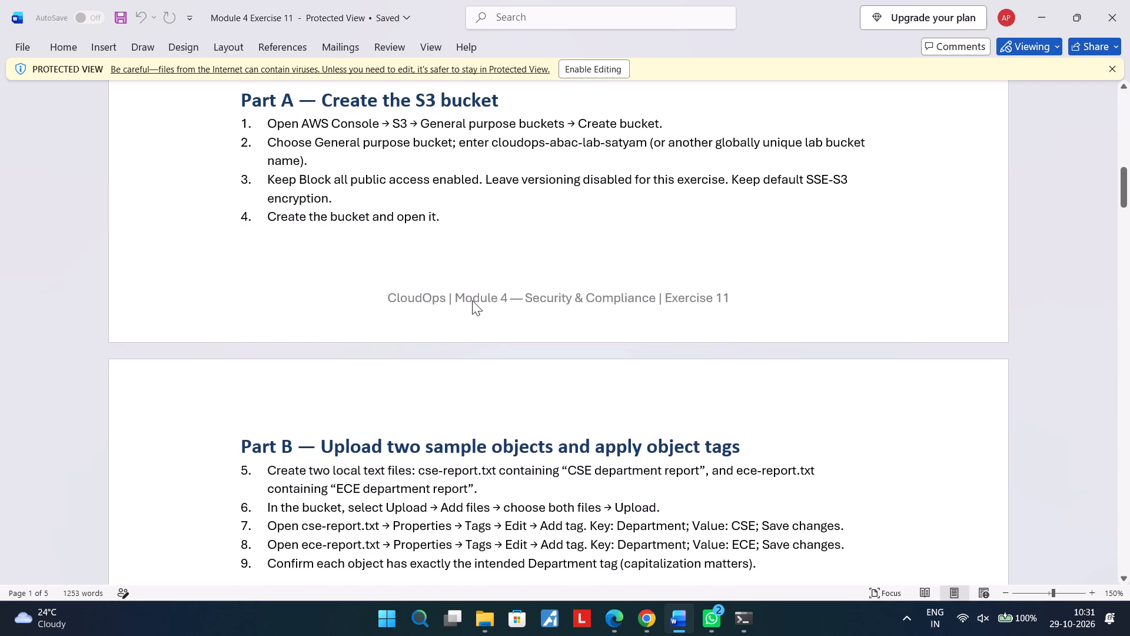
scroll(472, 300, down, 1)
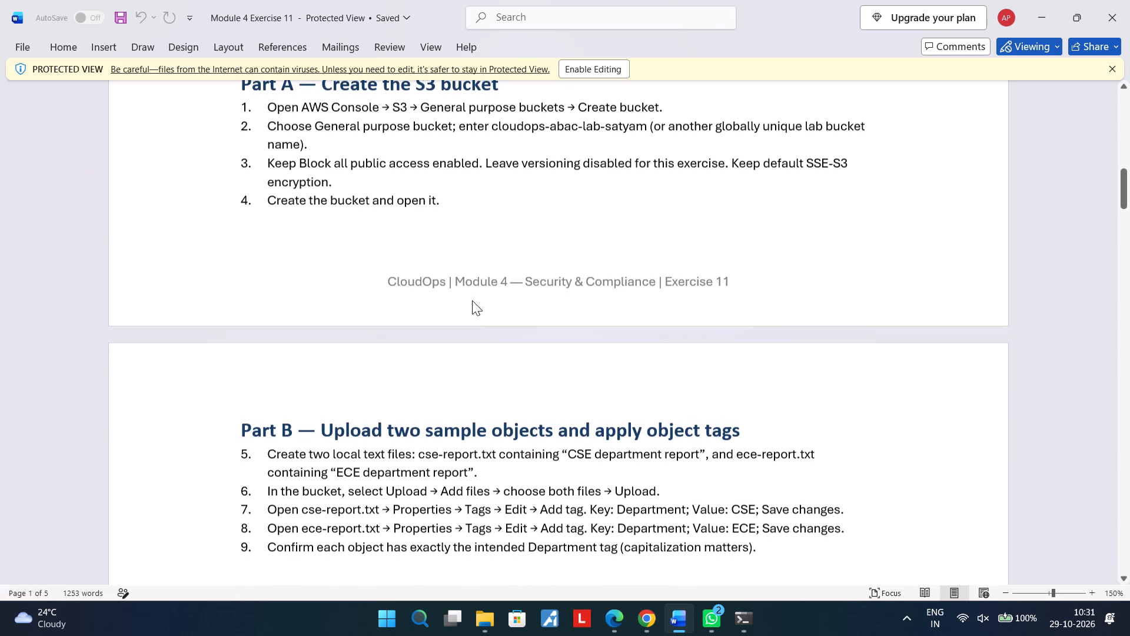
Review Part B on uploading and tagging the two sample objects and Part C on creating and tagging the IAM users.
scroll(472, 300, down, 3)
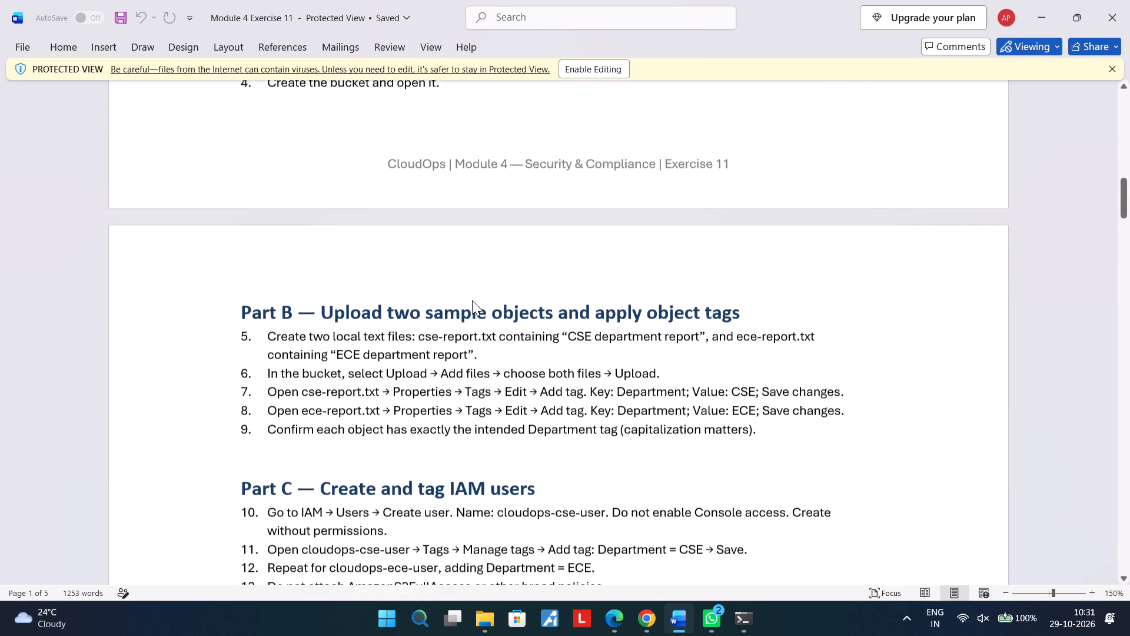
scroll(472, 300, down, 3)
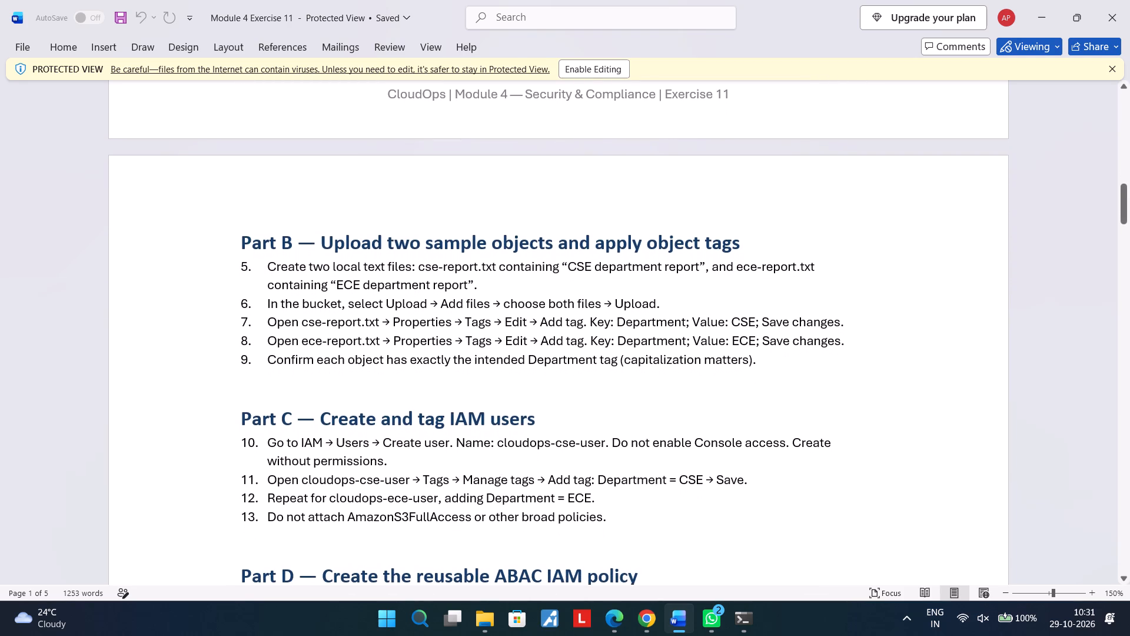
scroll(472, 300, down, 2)
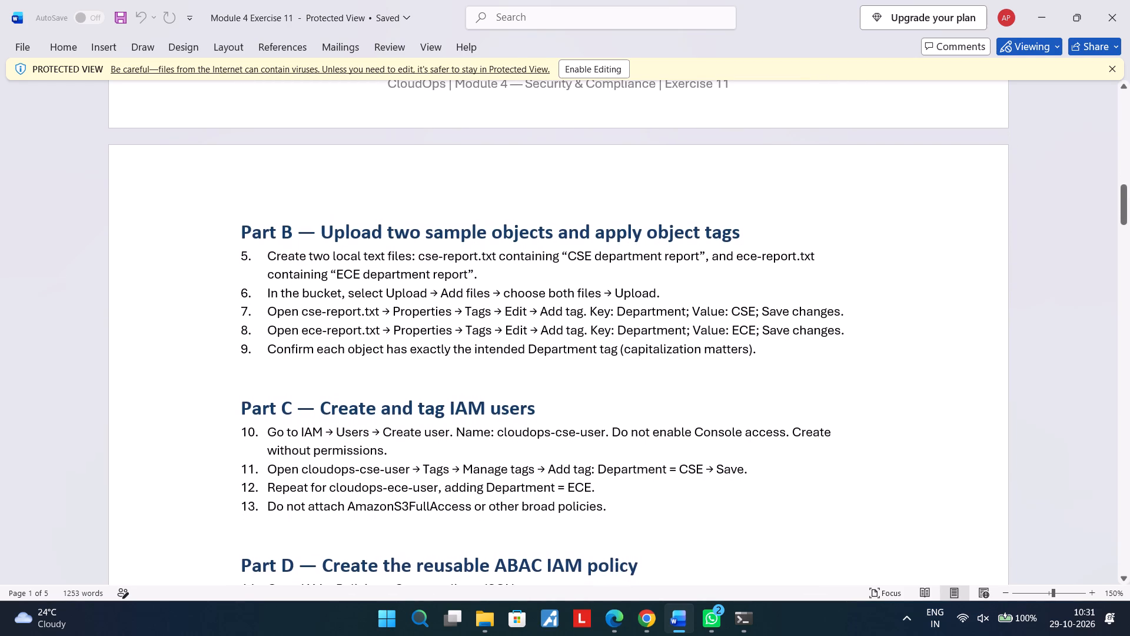
scroll(472, 300, down, 2)
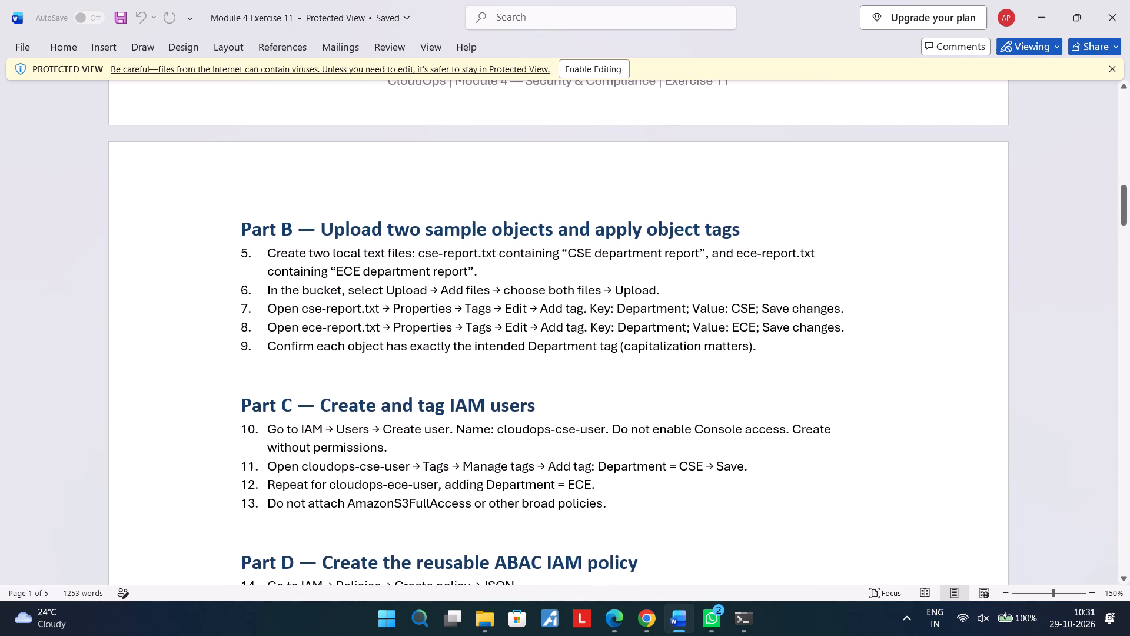
scroll(472, 300, down, 3)
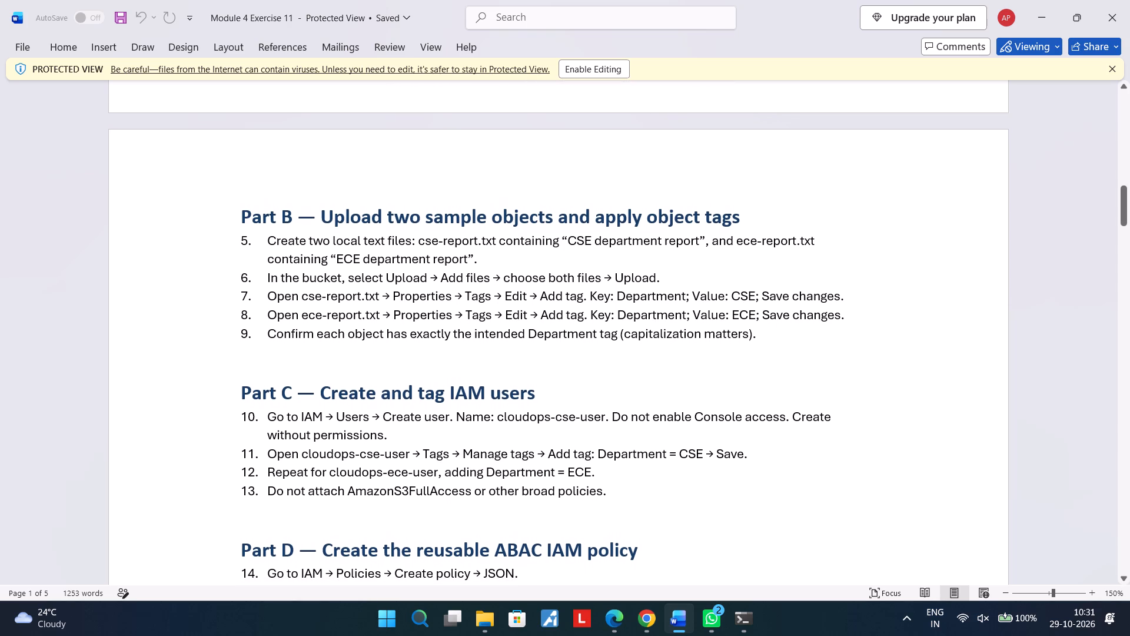
scroll(472, 300, down, 3)
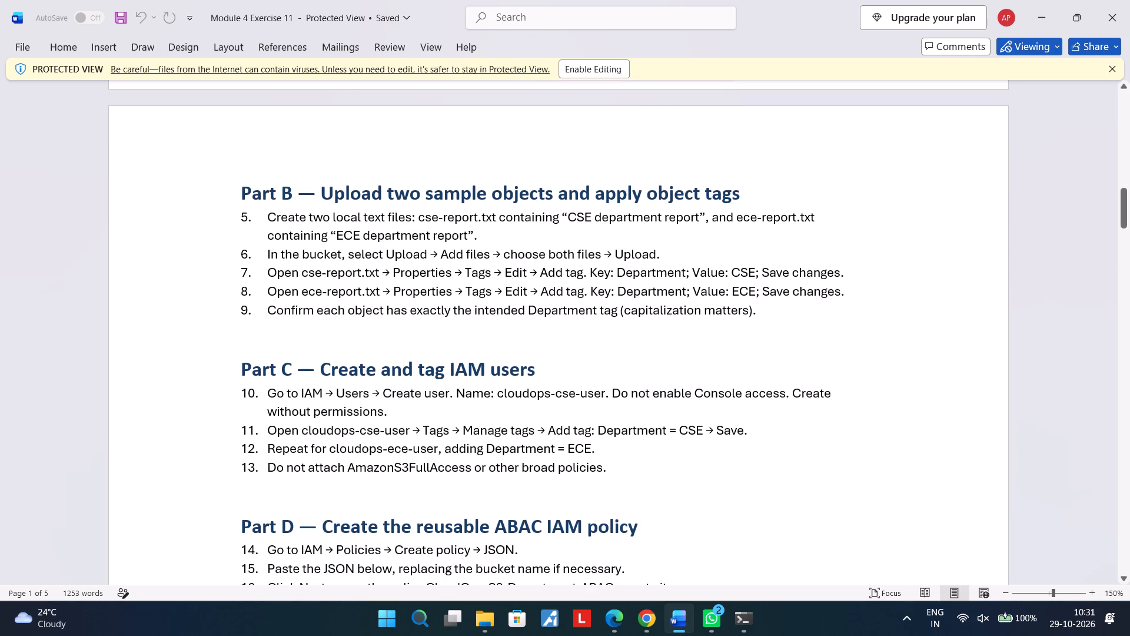
scroll(472, 300, down, 2)
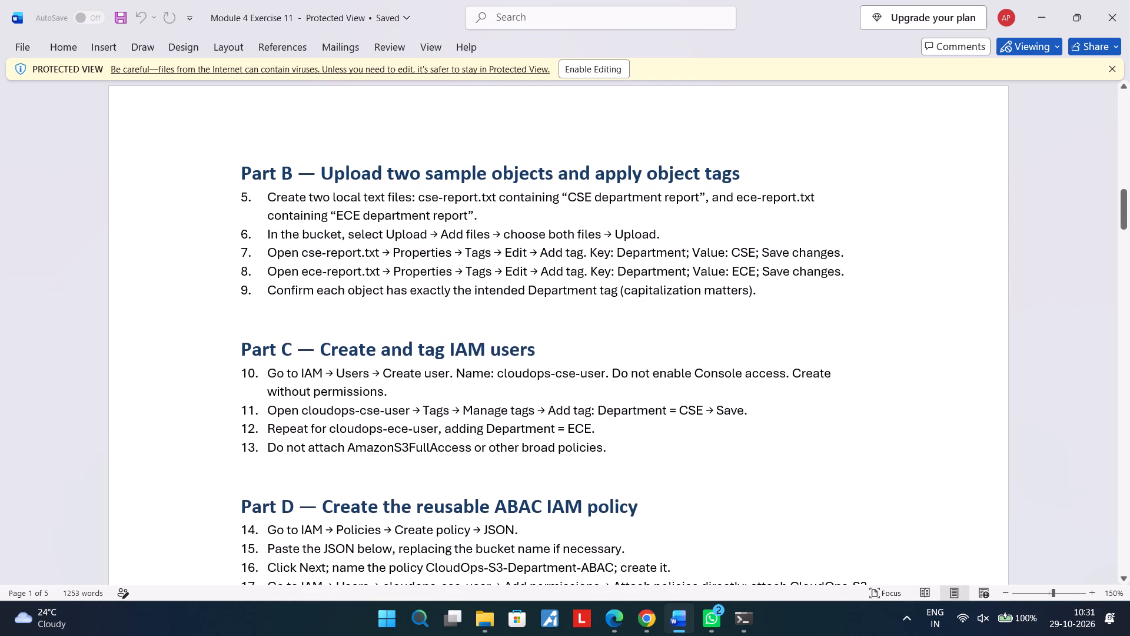
scroll(472, 300, down, 2)
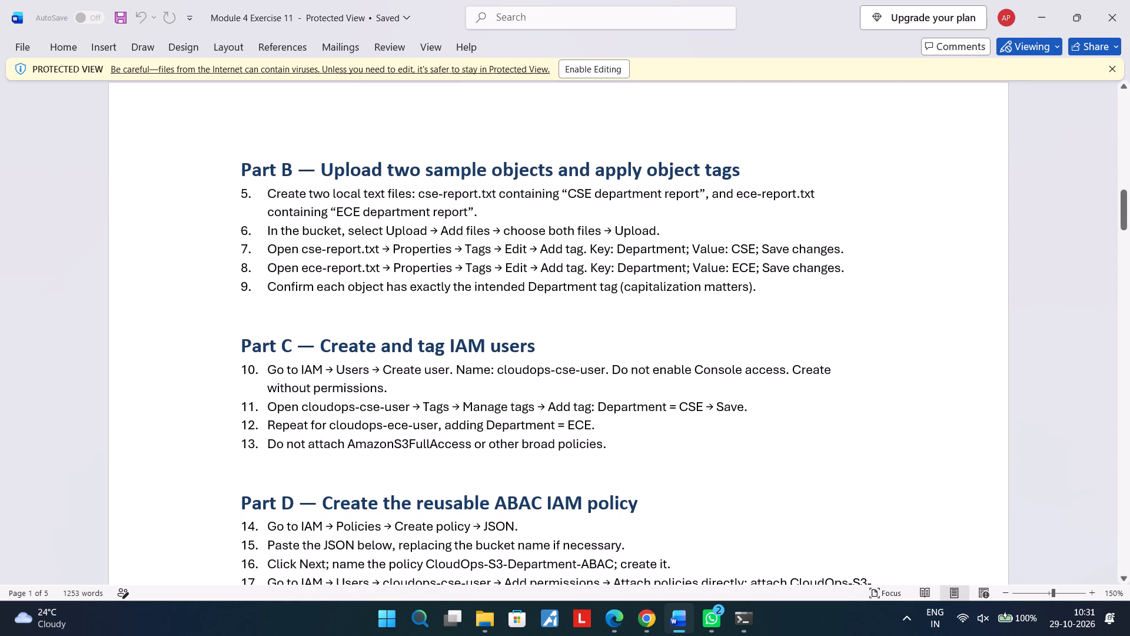
scroll(472, 300, down, 1)
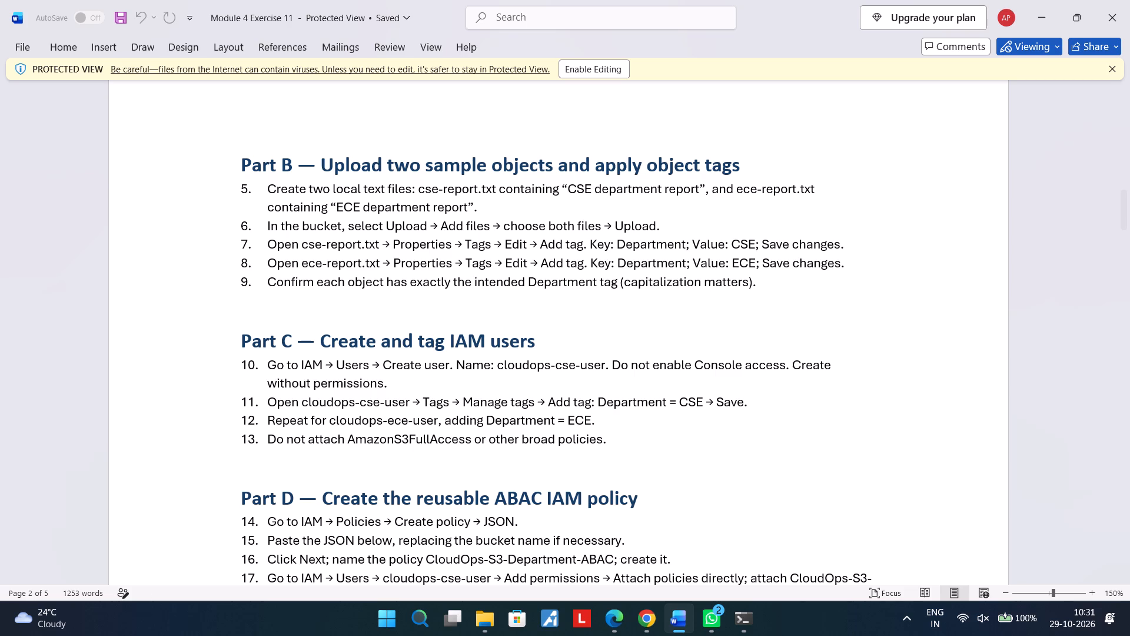
scroll(472, 300, down, 1)
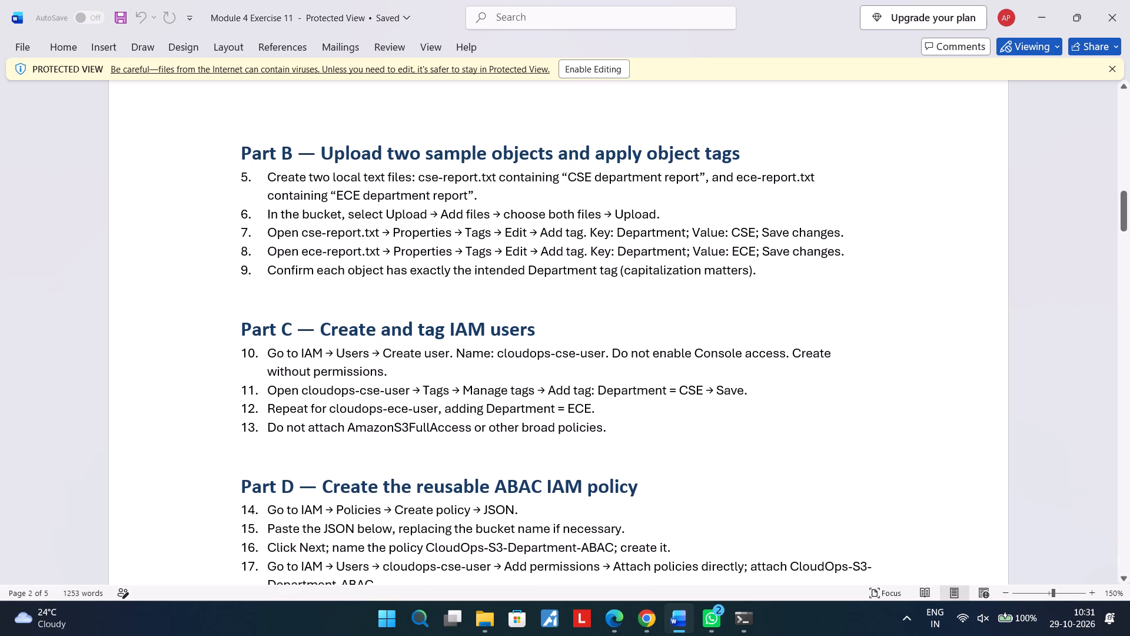
scroll(472, 300, down, 1)
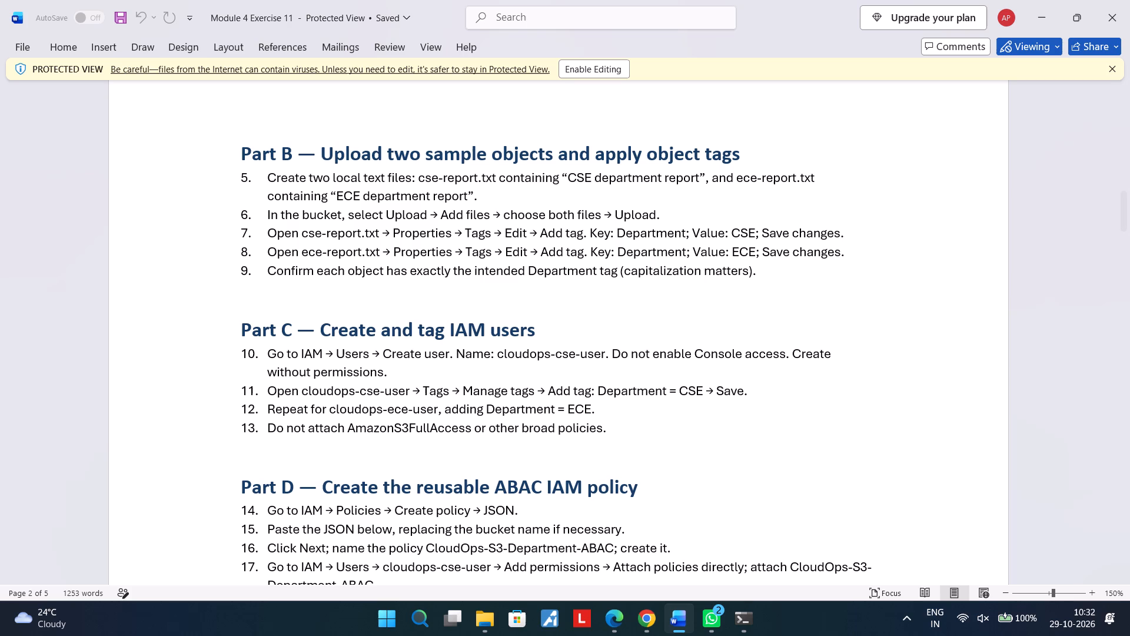
scroll(472, 300, down, 2)
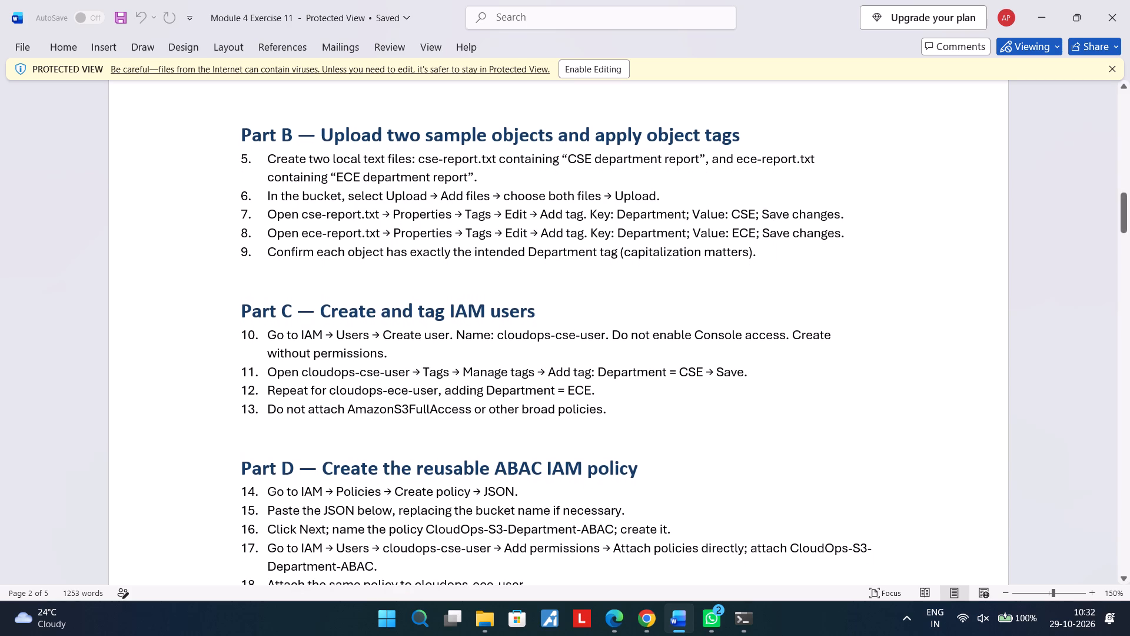
scroll(472, 300, down, 1)
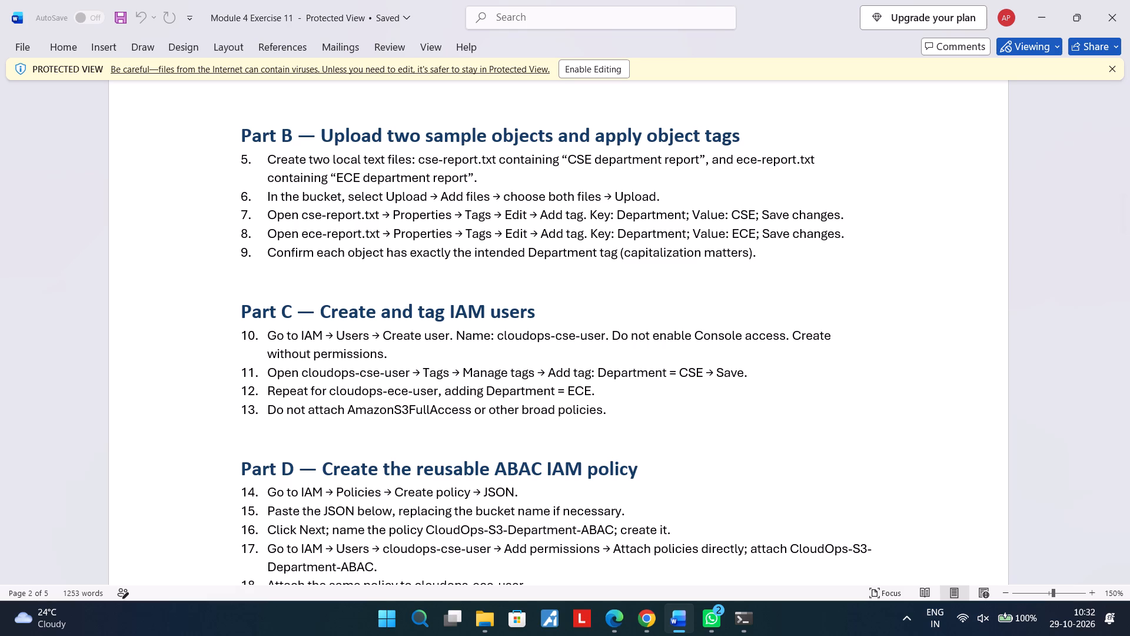
Review Part D's instructions for creating and attaching the ABAC IAM policy, and examine the policy JSON's action, resource and tag condition.
scroll(472, 300, down, 4)
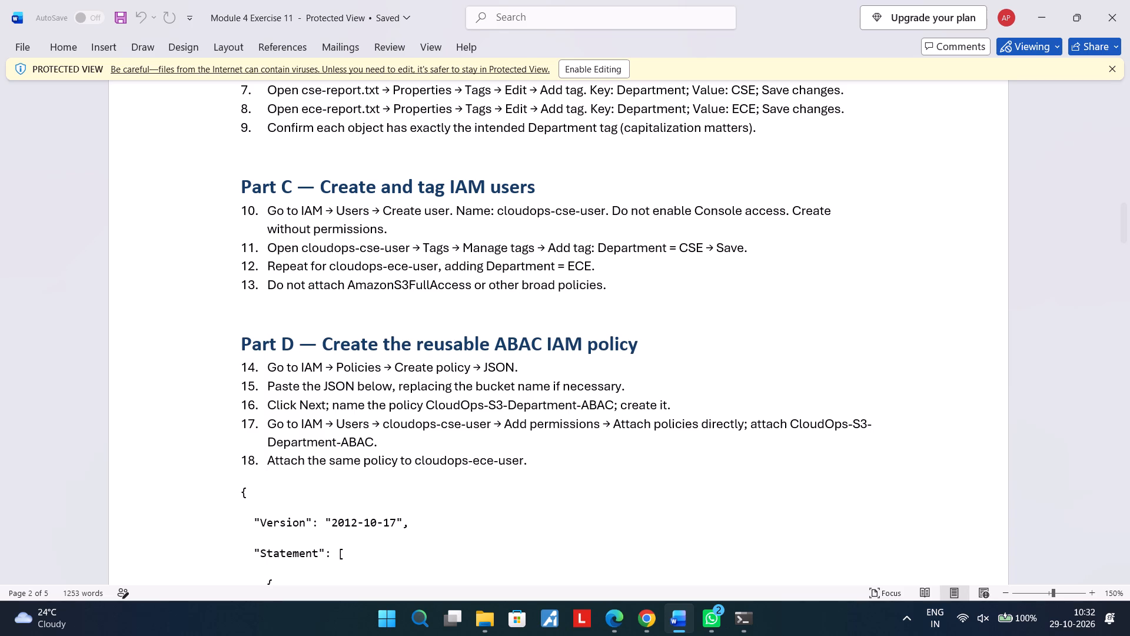
scroll(472, 300, down, 1)
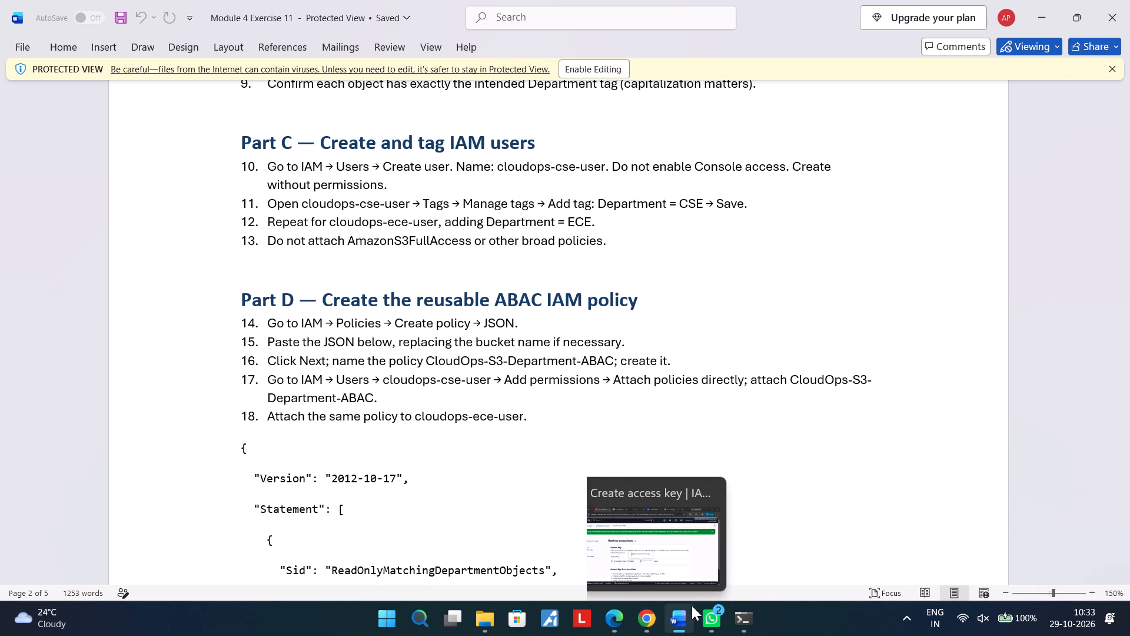
click(717, 334)
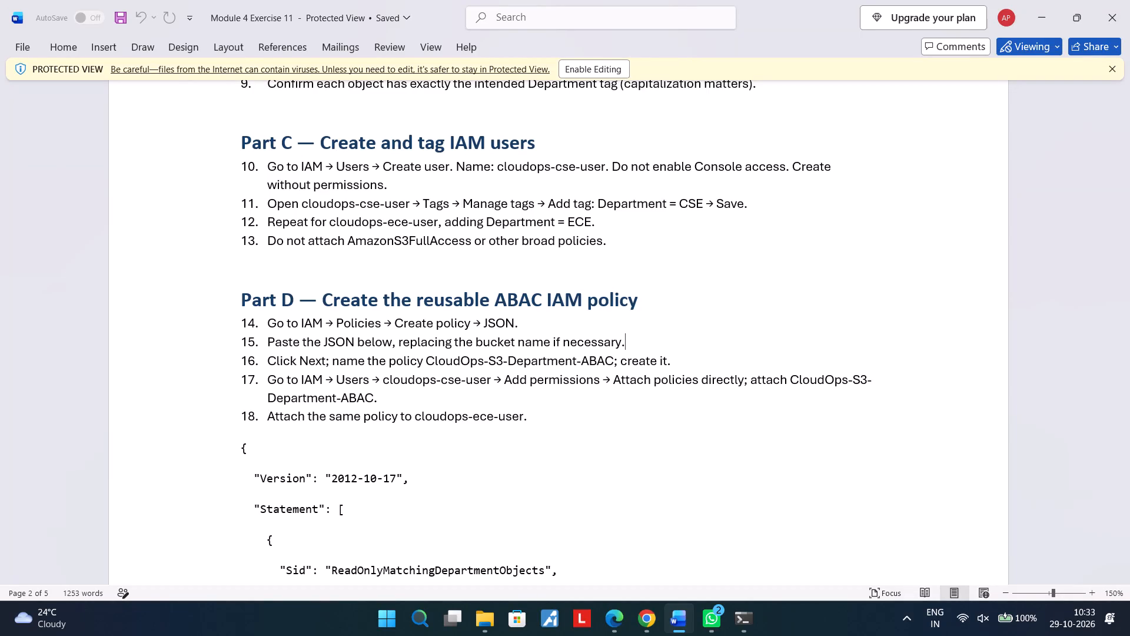
scroll(717, 334, down, 2)
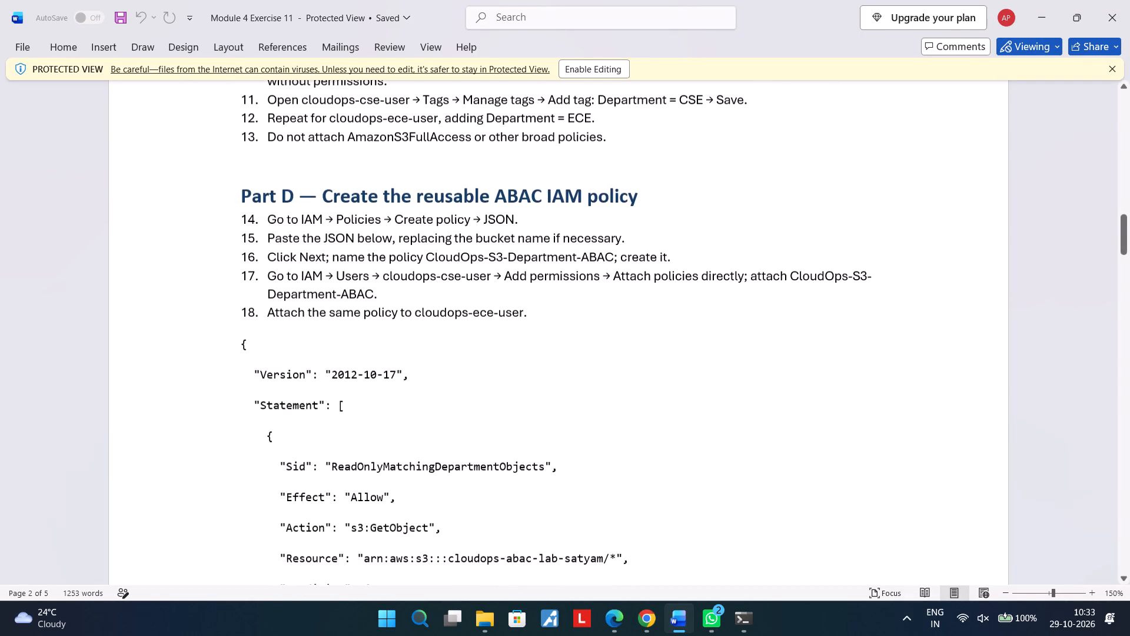
scroll(717, 334, down, 3)
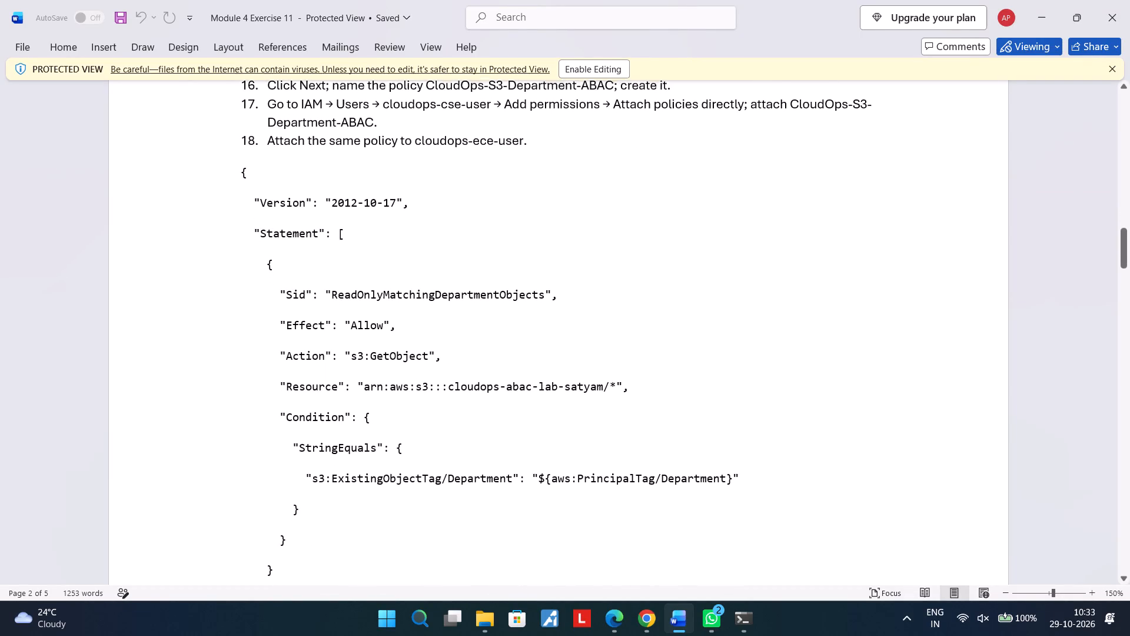
scroll(717, 334, down, 3)
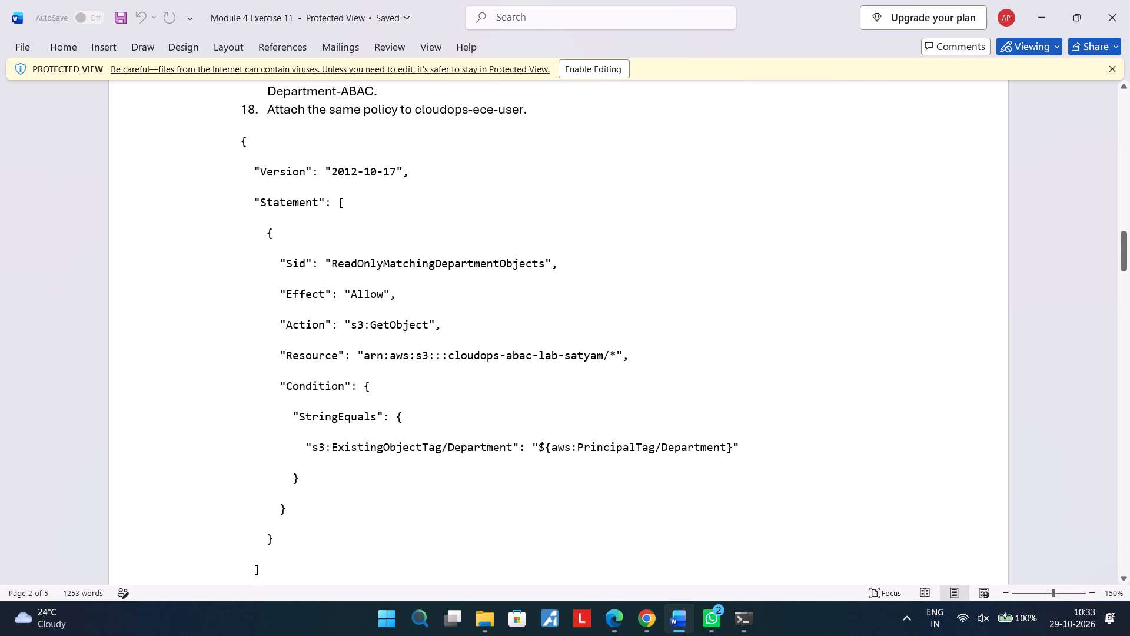
scroll(717, 334, down, 3)
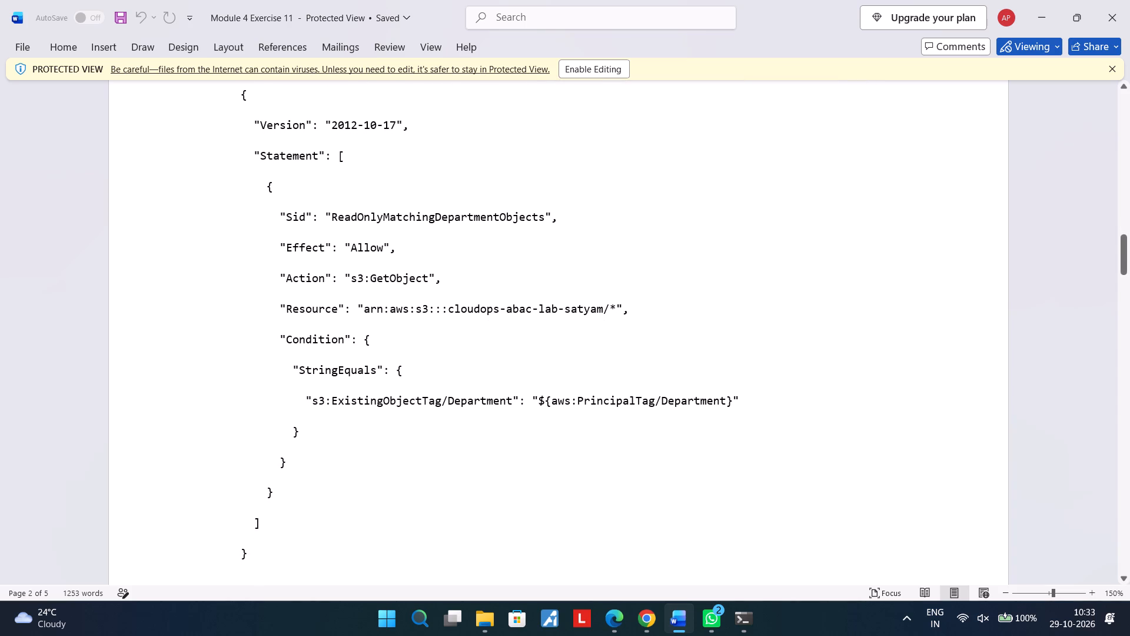
scroll(717, 334, down, 2)
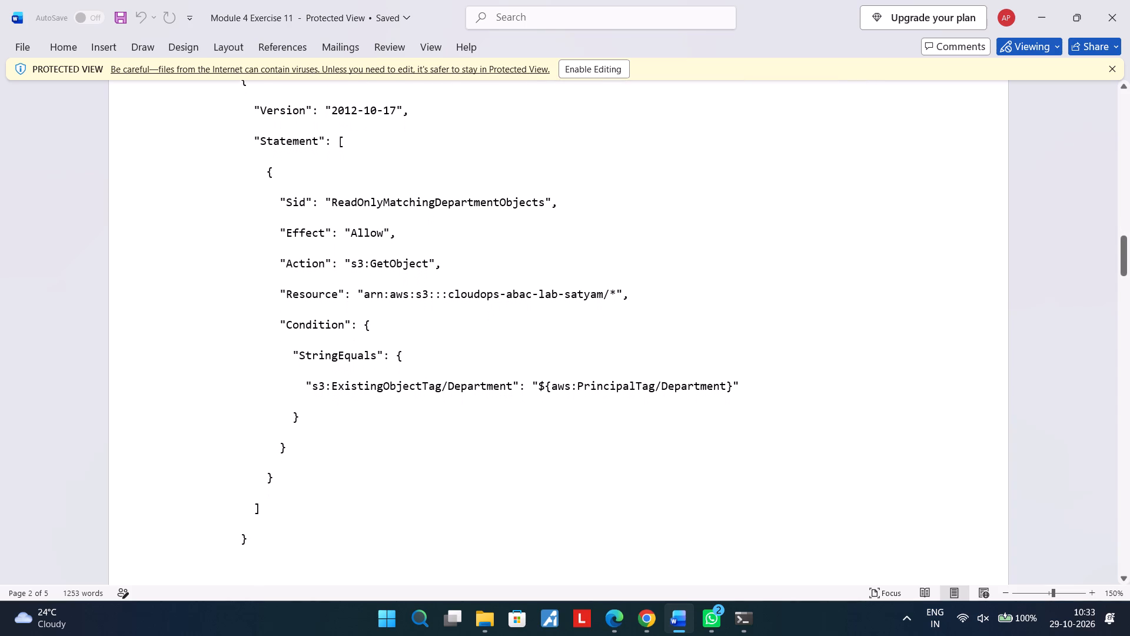
scroll(717, 334, down, 5)
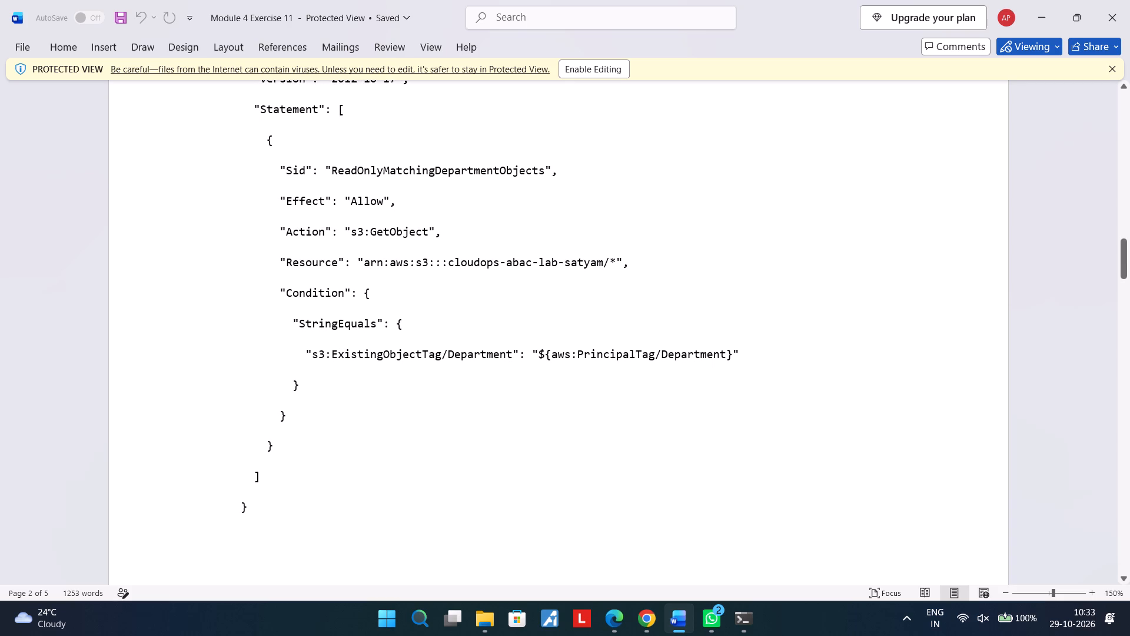
scroll(717, 334, down, 2)
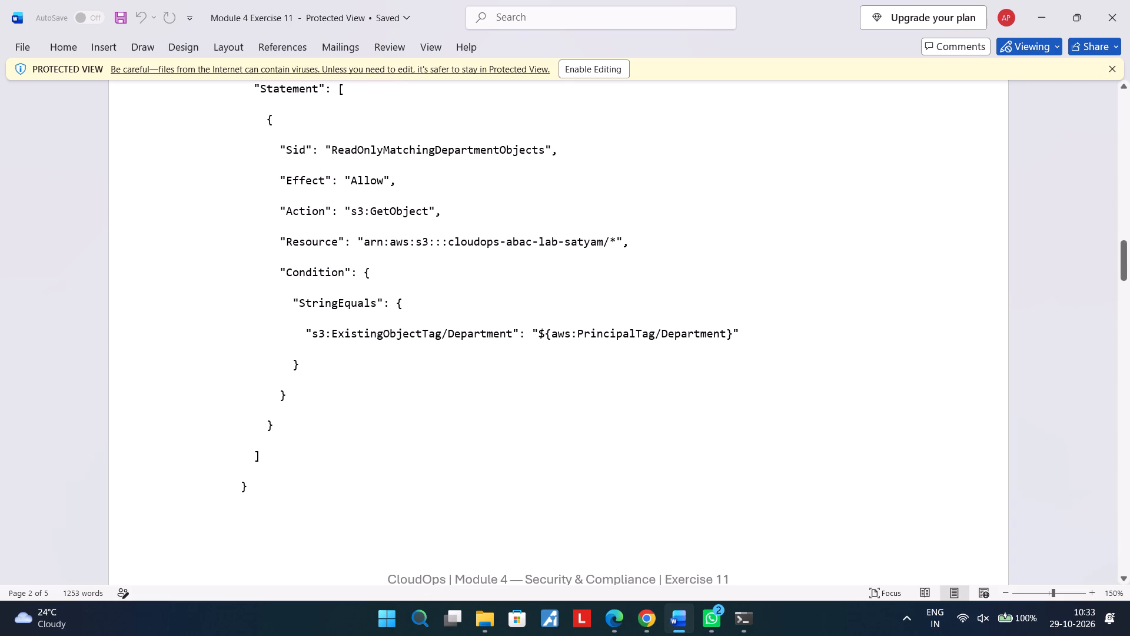
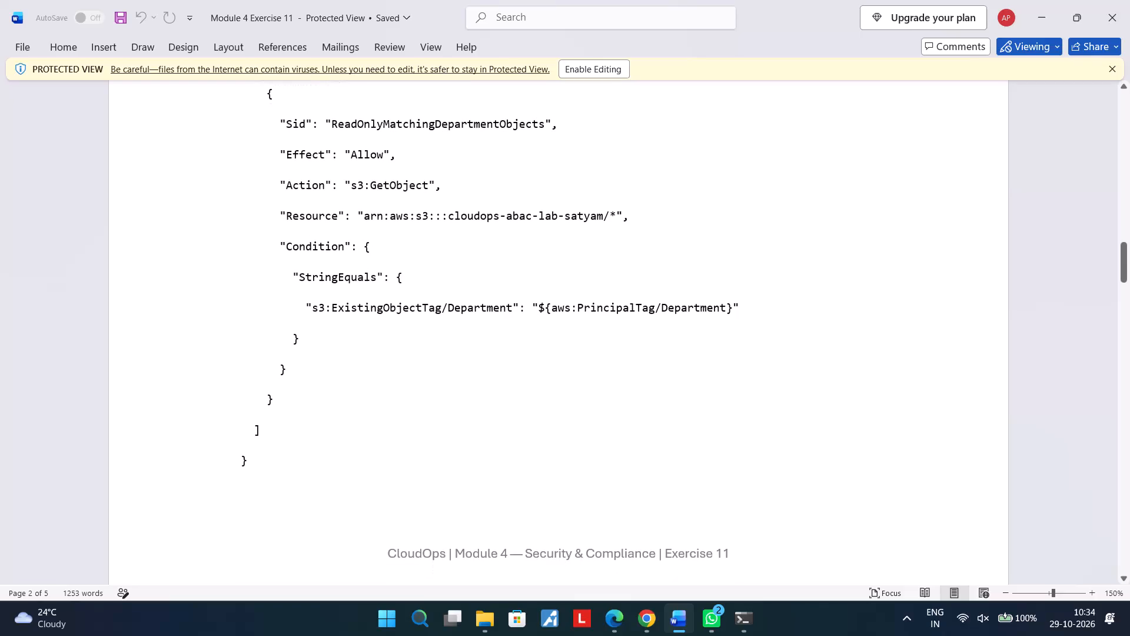
Examine the Department tag condition and the remainder of the Part D policy JSON through the end of its page.
scroll(717, 334, down, 2)
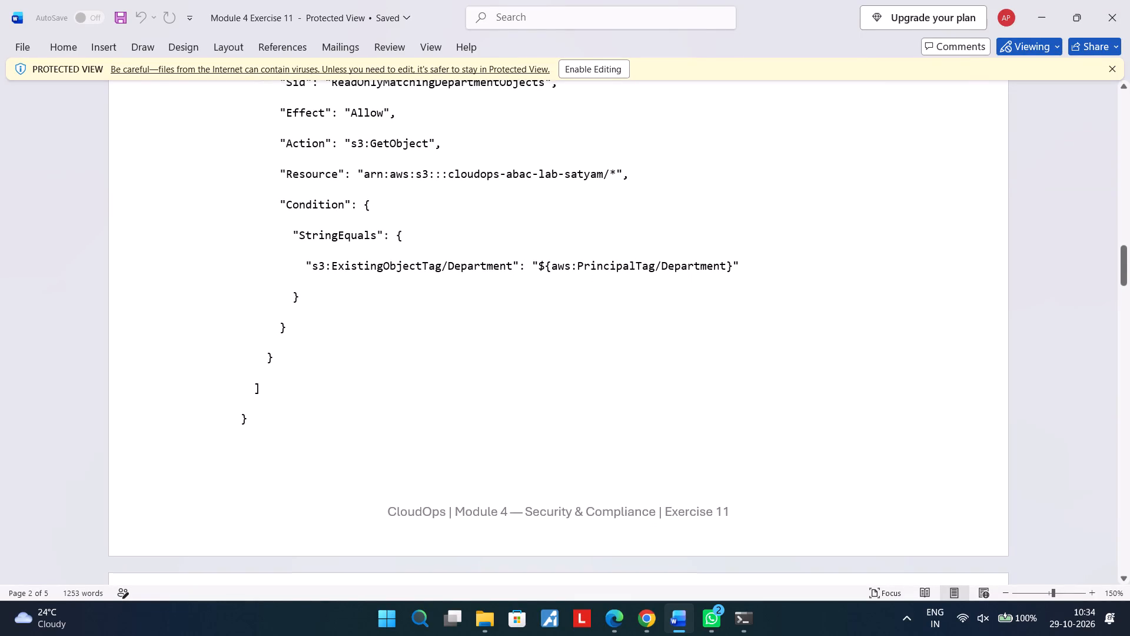
scroll(717, 334, down, 2)
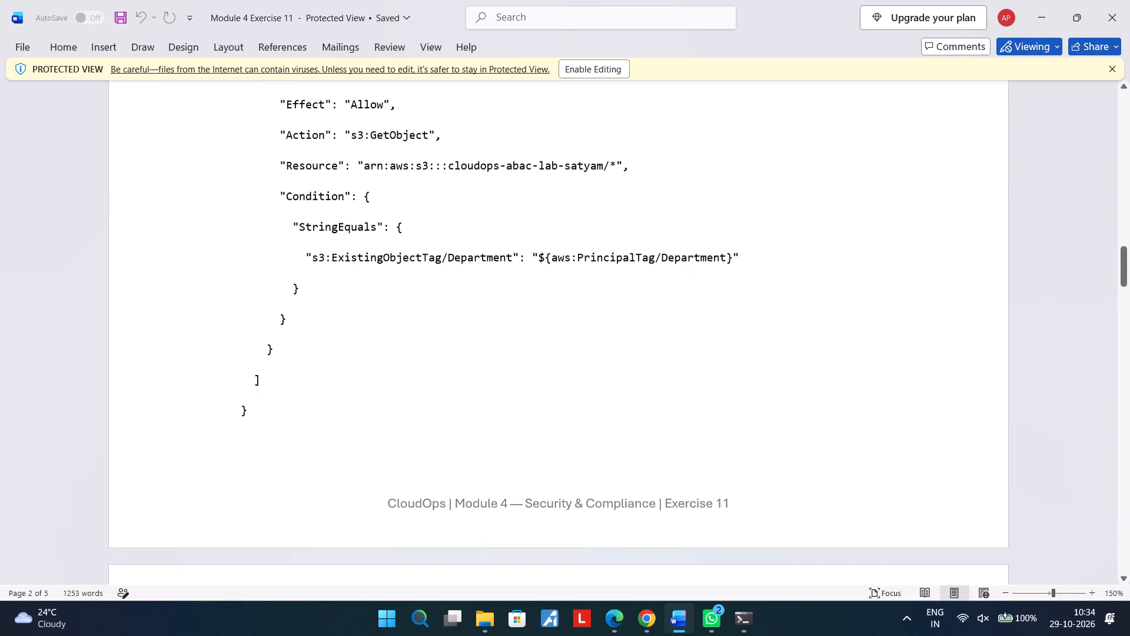
scroll(717, 334, down, 1)
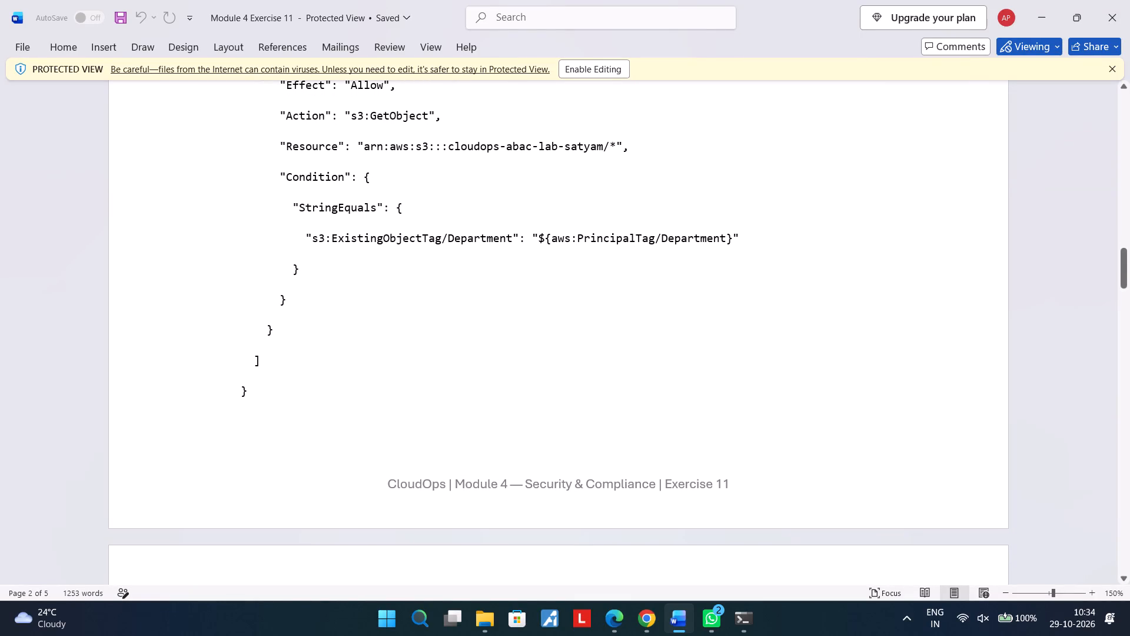
scroll(717, 334, down, 5)
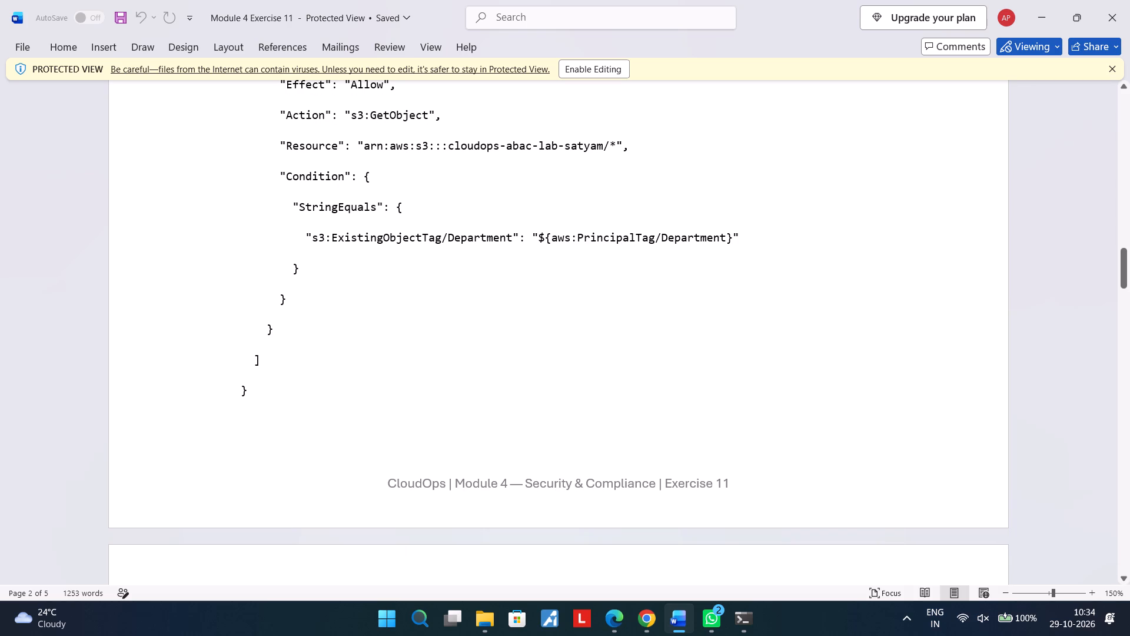
scroll(717, 334, down, 1)
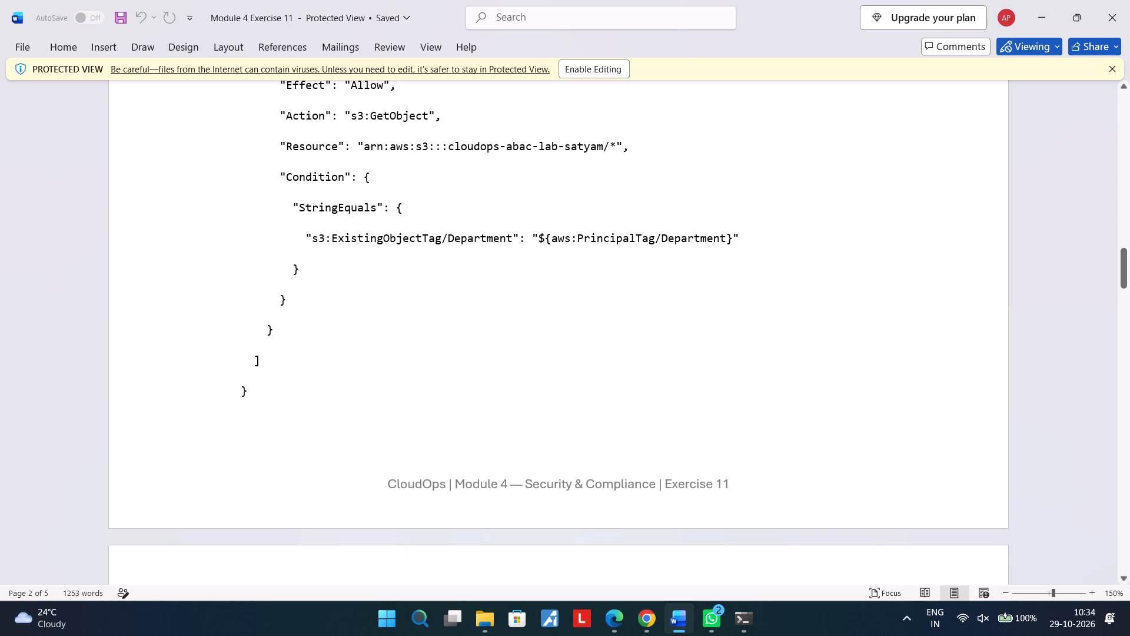
scroll(717, 334, down, 2)
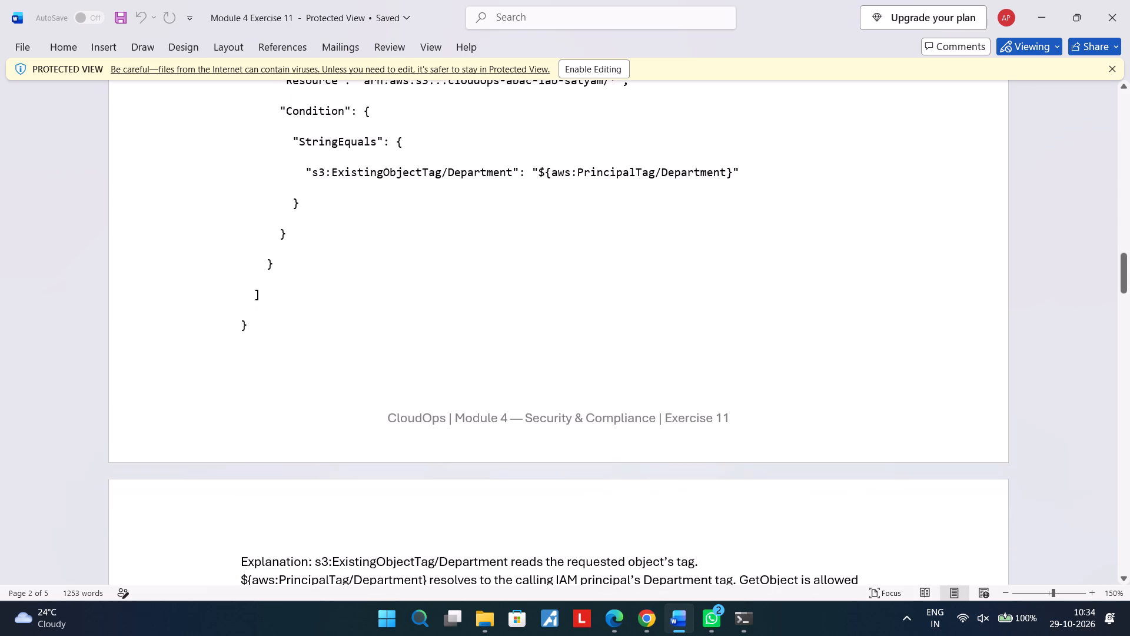
Read the explanation of the ABAC policy and the alternative instructions for building the condition in the IAM Visual Editor.
scroll(717, 334, down, 3)
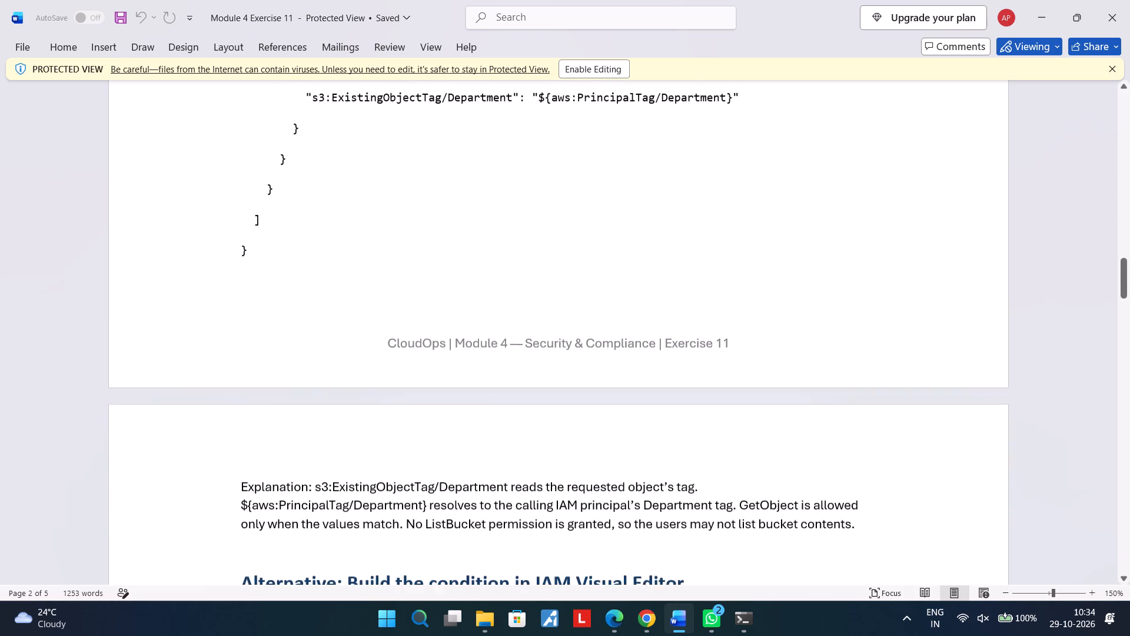
scroll(717, 334, down, 3)
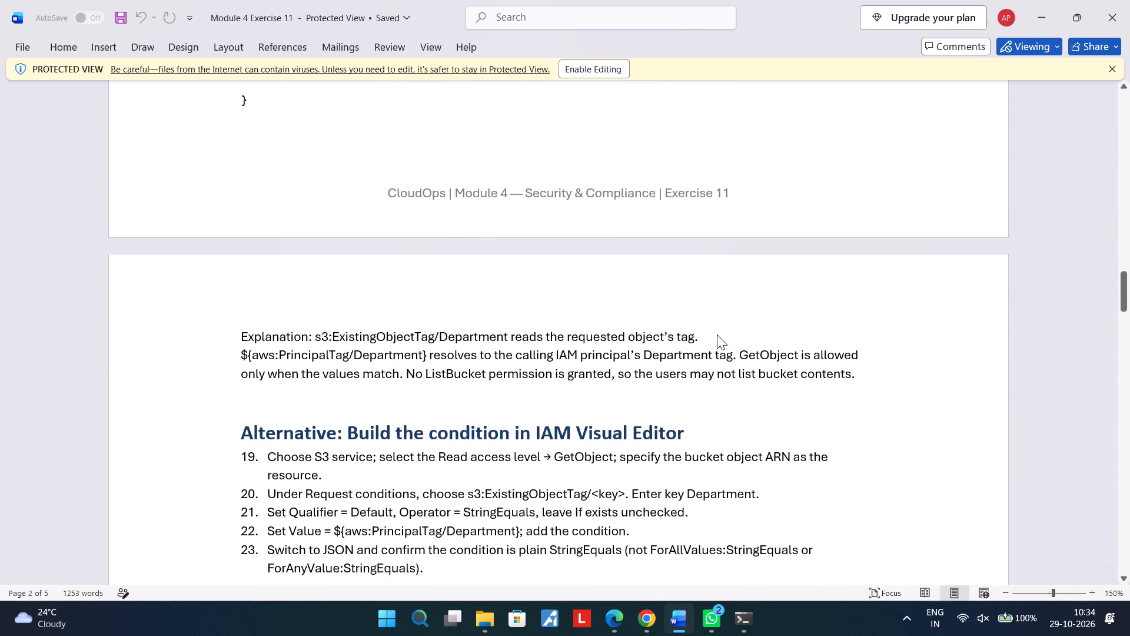
scroll(717, 334, up, 1)
scroll(717, 334, down, 2)
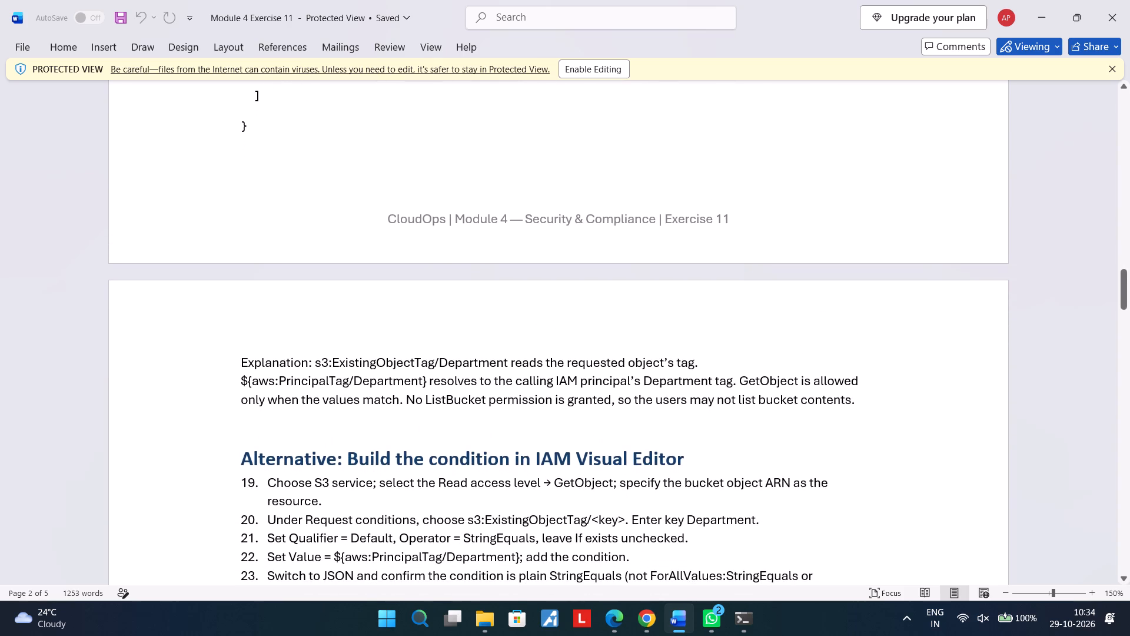
scroll(717, 334, down, 1)
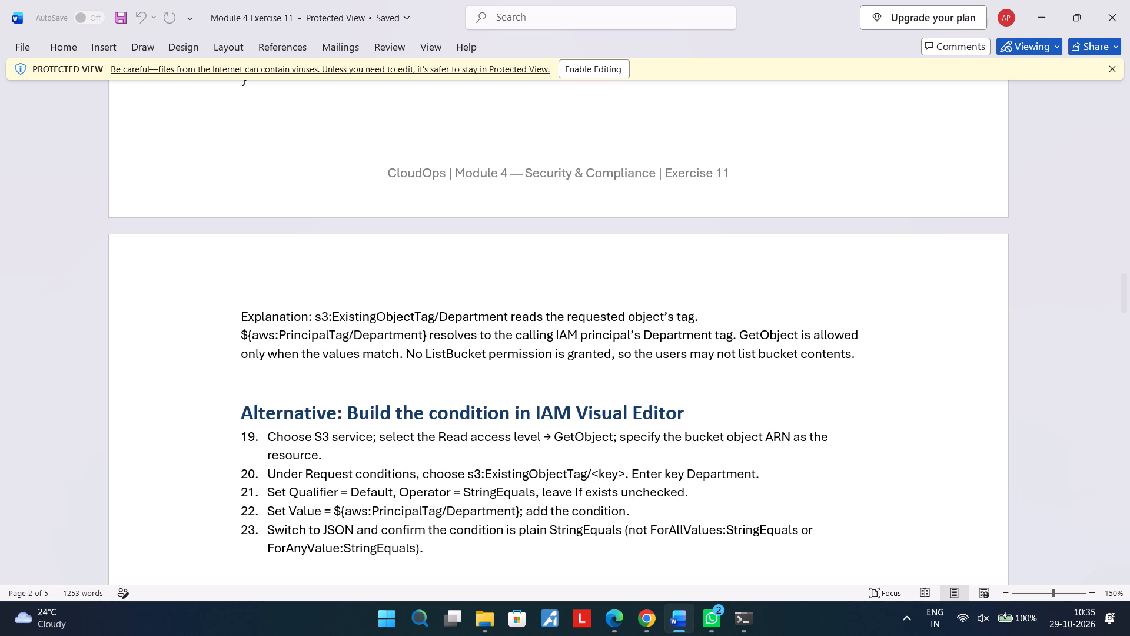
scroll(717, 334, down, 1)
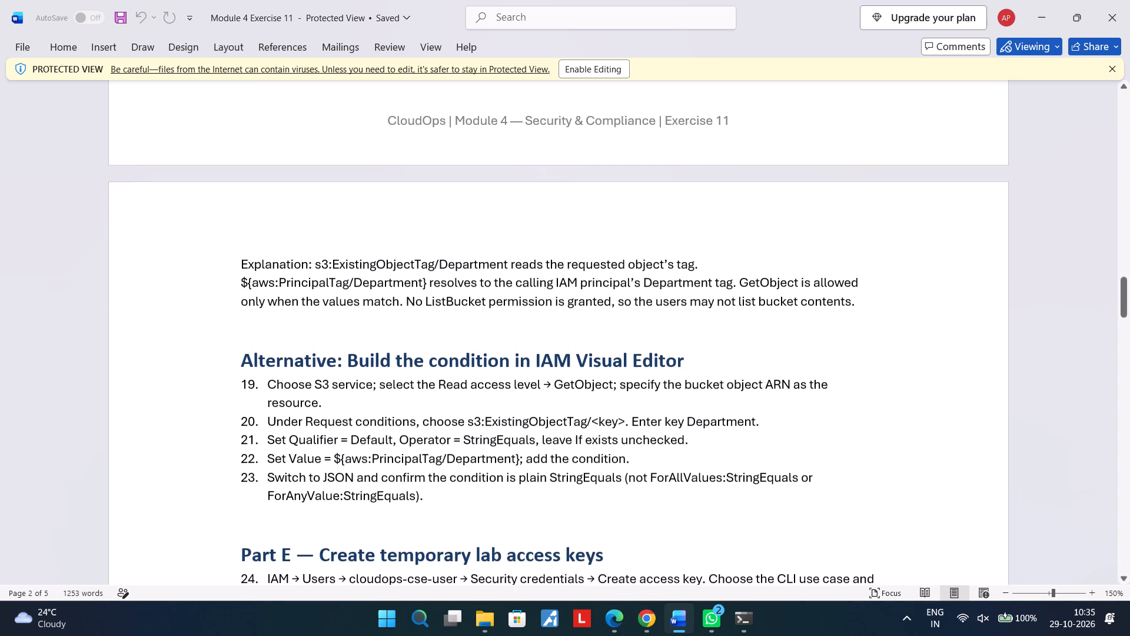
scroll(717, 334, down, 1)
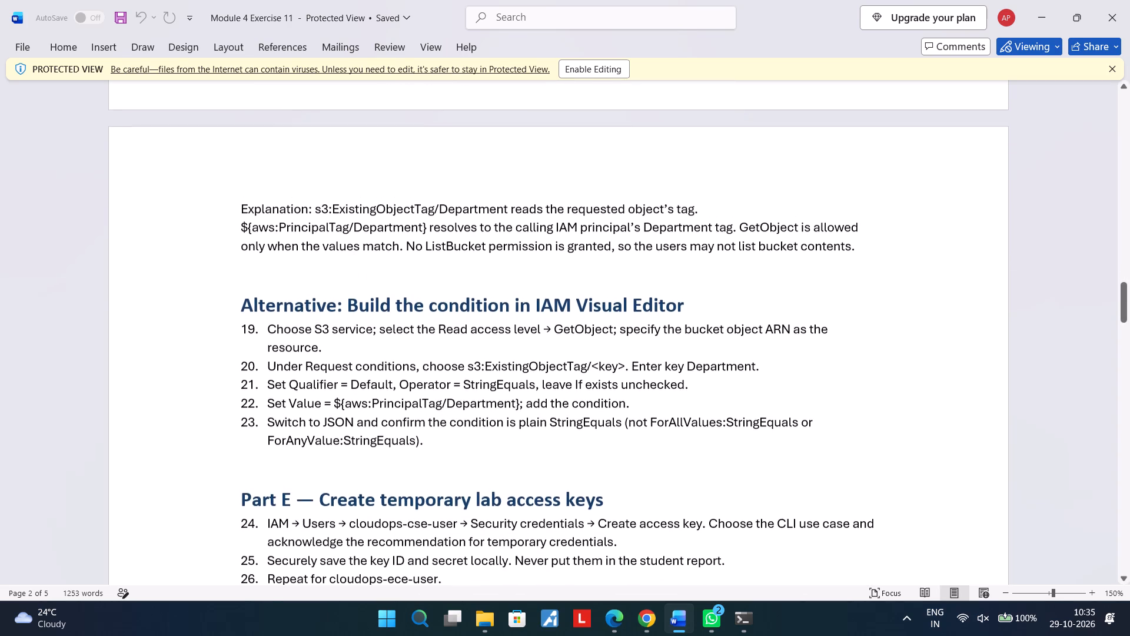
Reexamine the policy JSON's GetObject action, bucket resource and StringEquals condition against the explanation that follows it.
scroll(717, 334, up, 4)
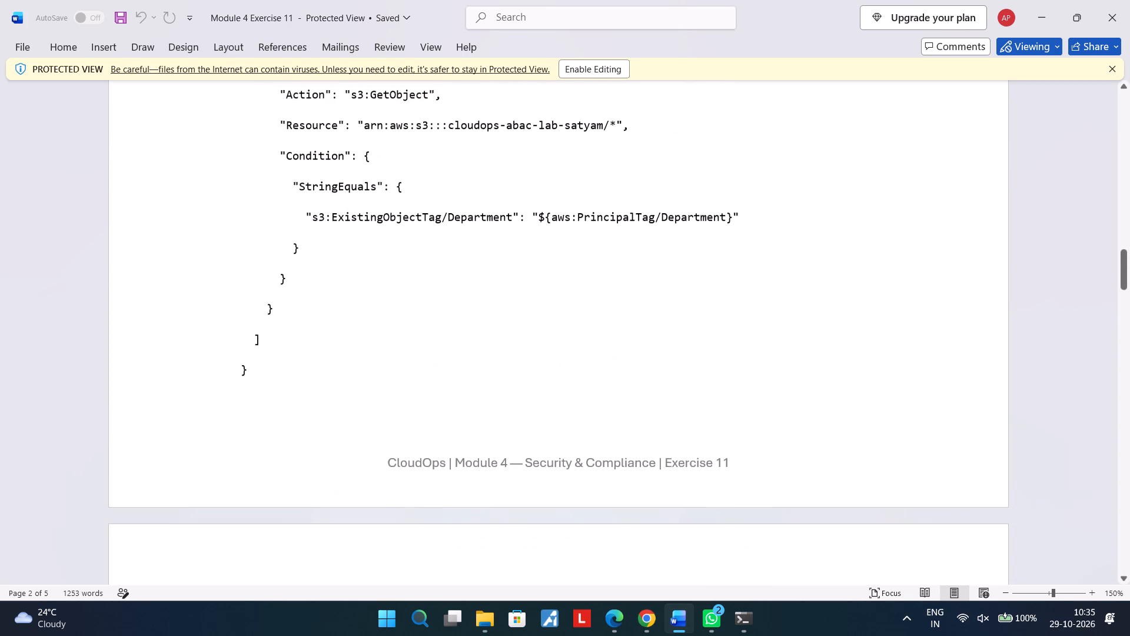
scroll(717, 334, up, 2)
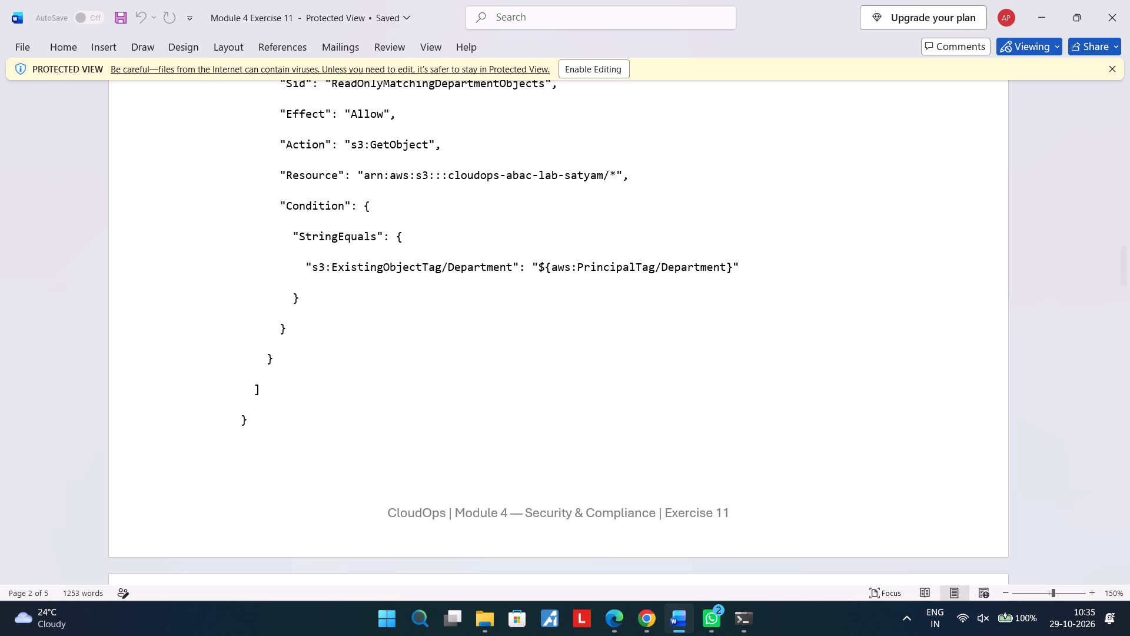
scroll(717, 334, down, 2)
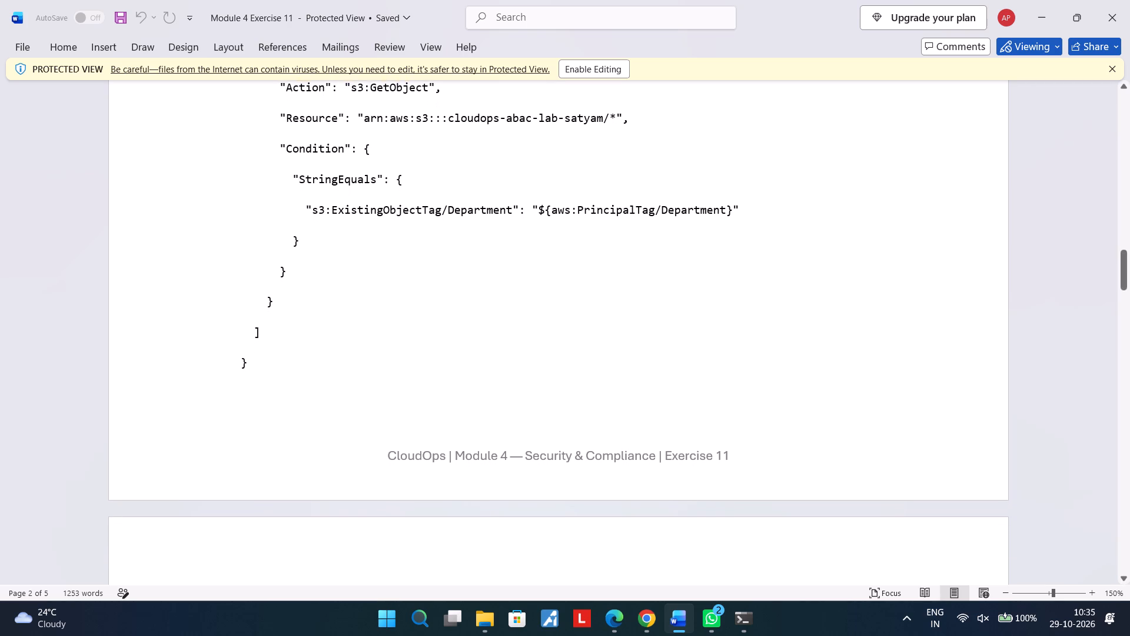
scroll(717, 334, down, 2)
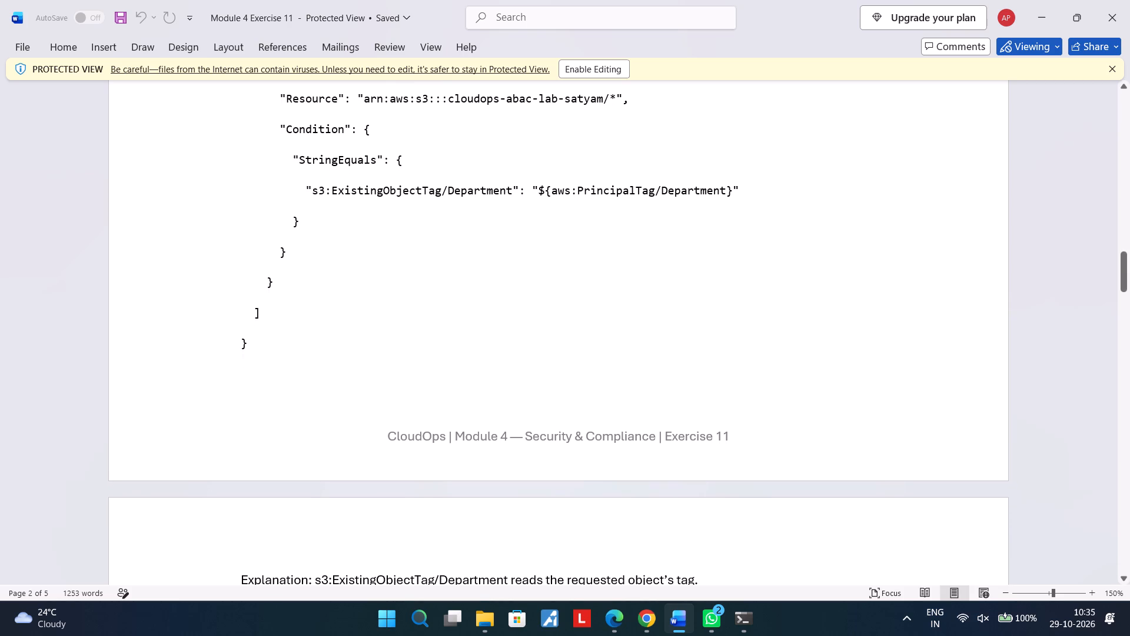
scroll(717, 334, down, 3)
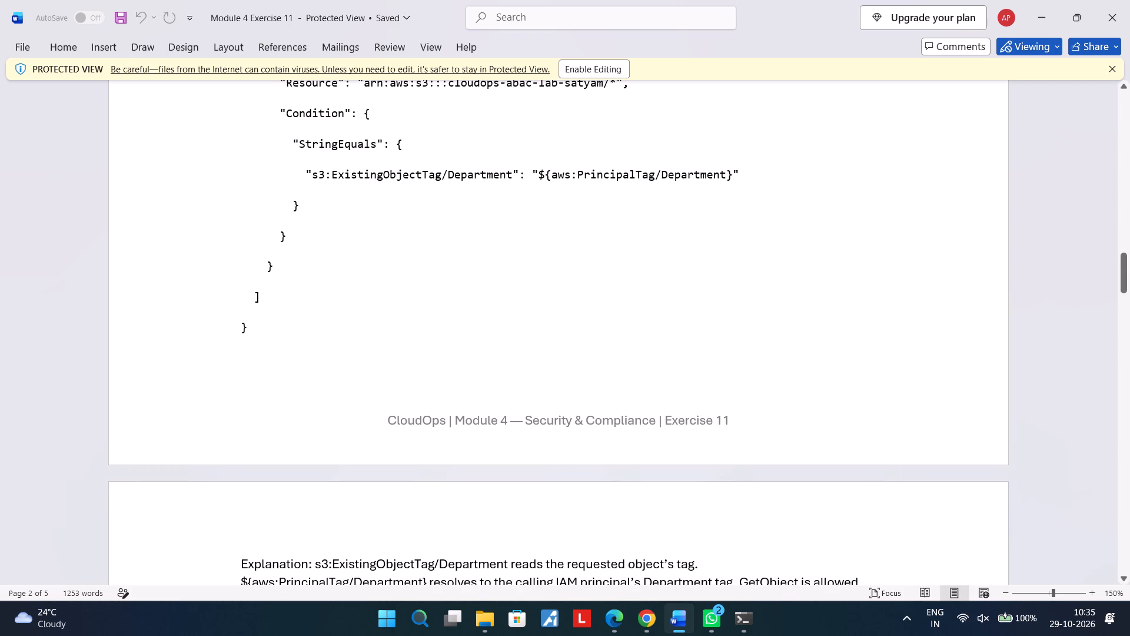
scroll(717, 334, down, 1)
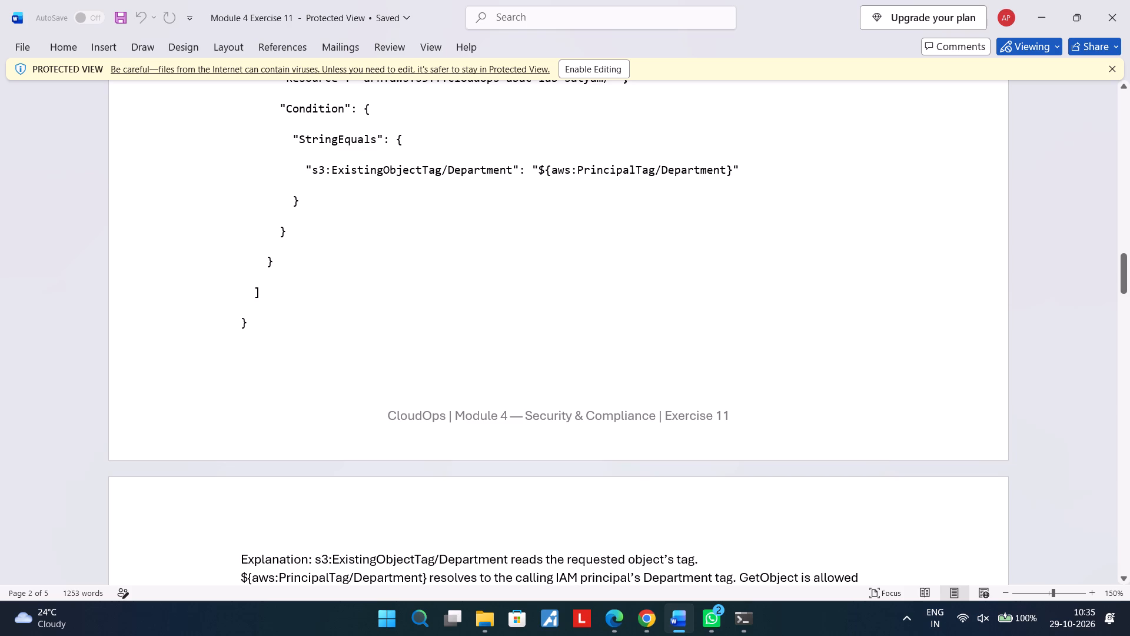
scroll(717, 334, down, 2)
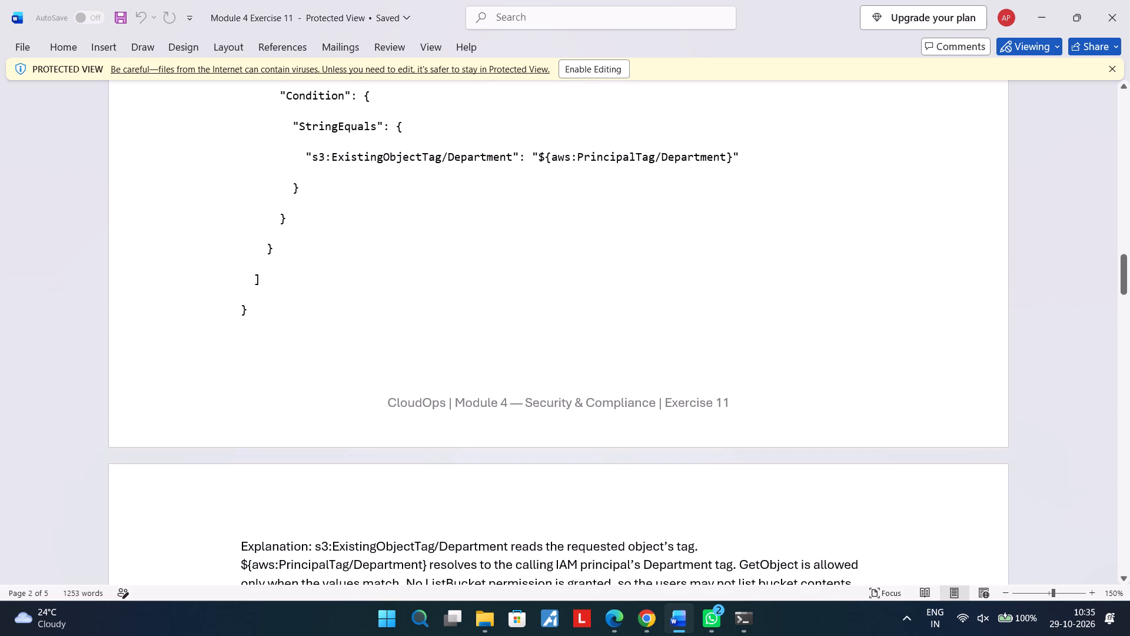
scroll(717, 334, down, 2)
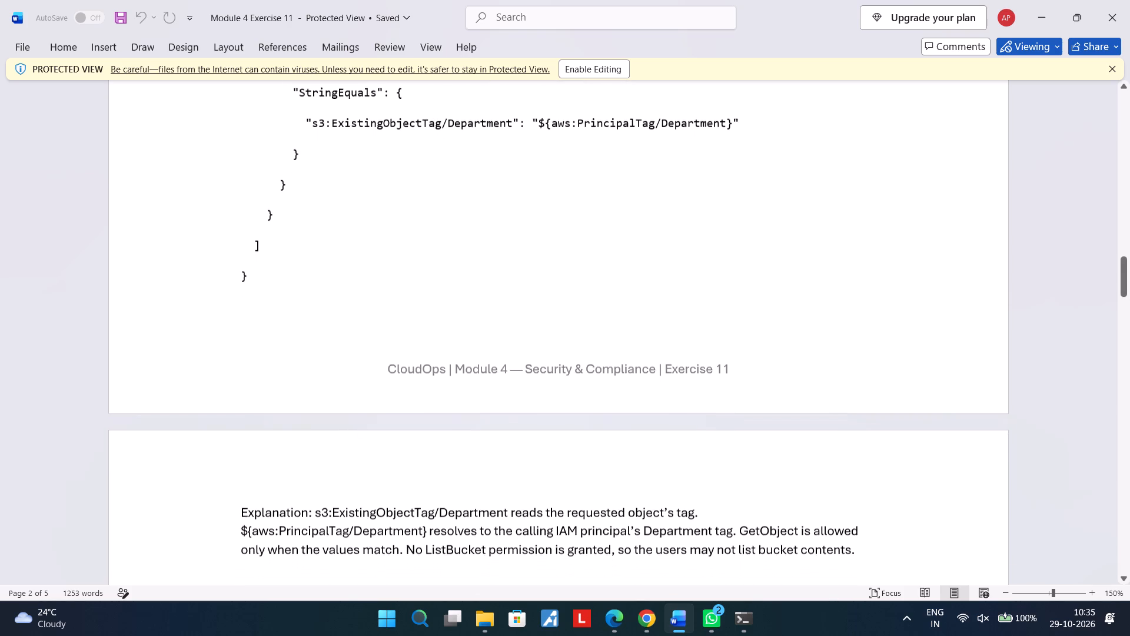
Review the IAM Visual Editor alternative, including its request condition key, qualifier, operator and value settings.
scroll(717, 334, down, 4)
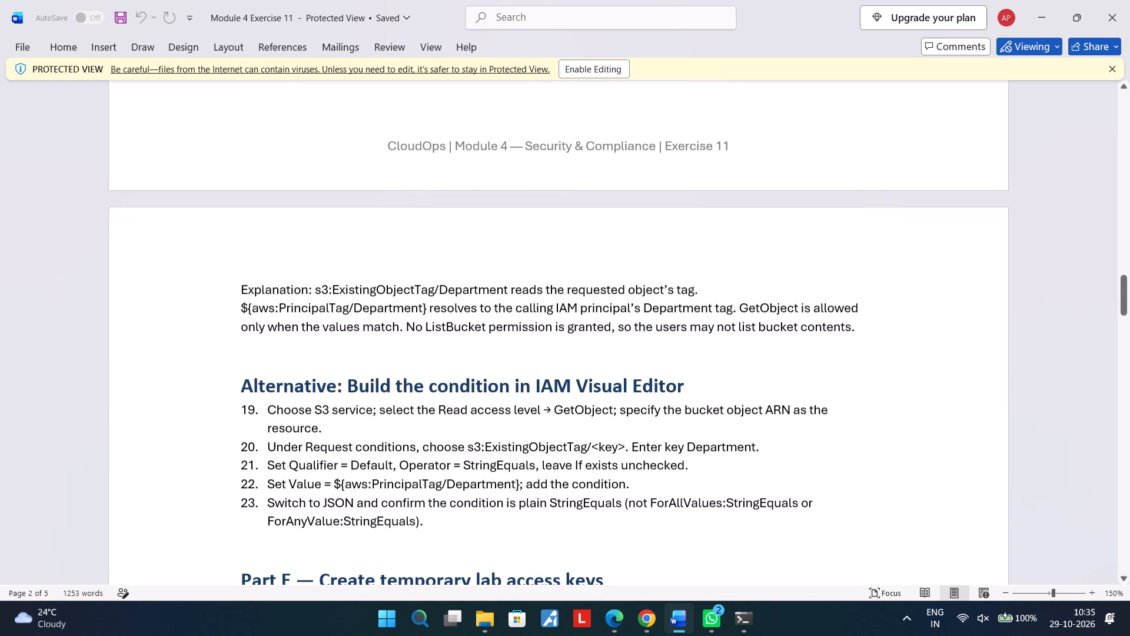
scroll(717, 334, down, 3)
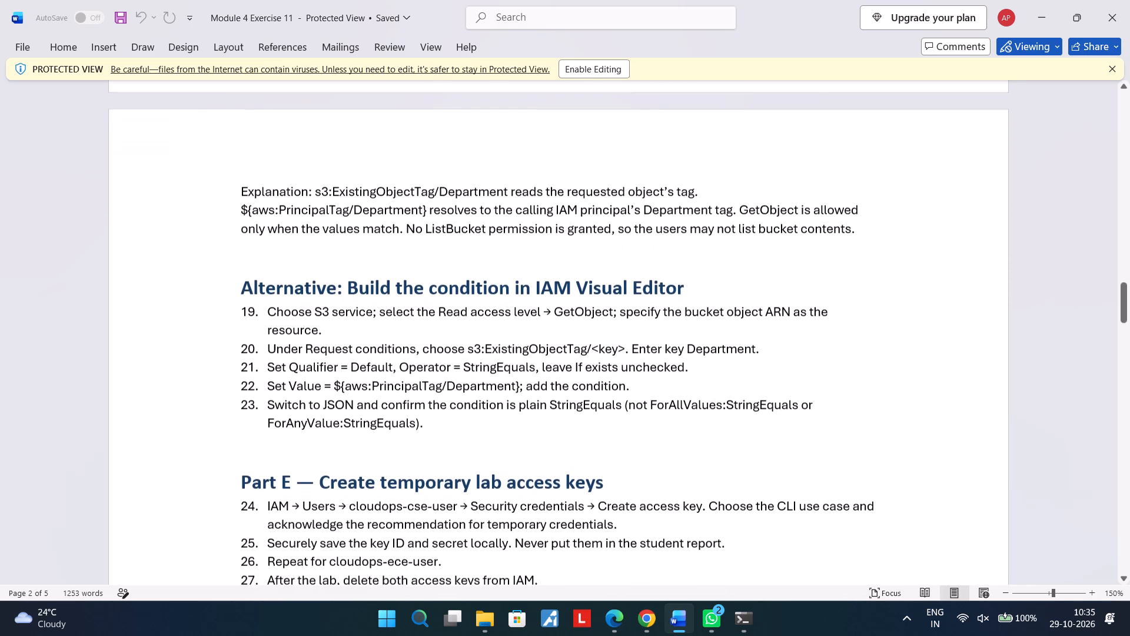
Review Part E on creating, saving and deleting the temporary lab access keys for the CSE and ECE users.
scroll(717, 334, down, 4)
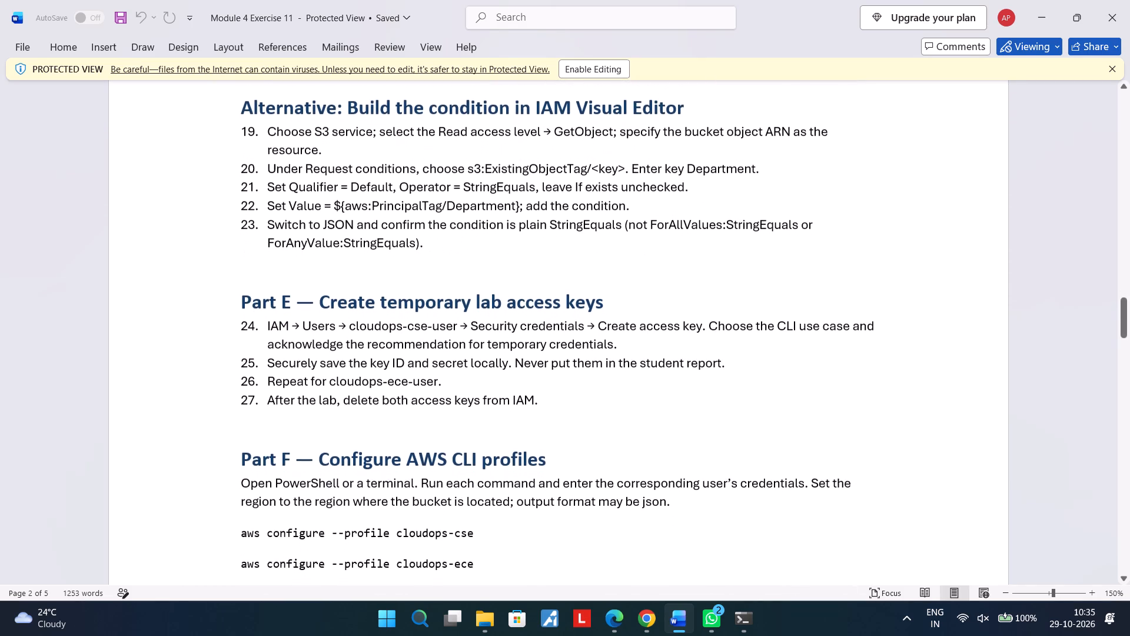
scroll(717, 334, down, 2)
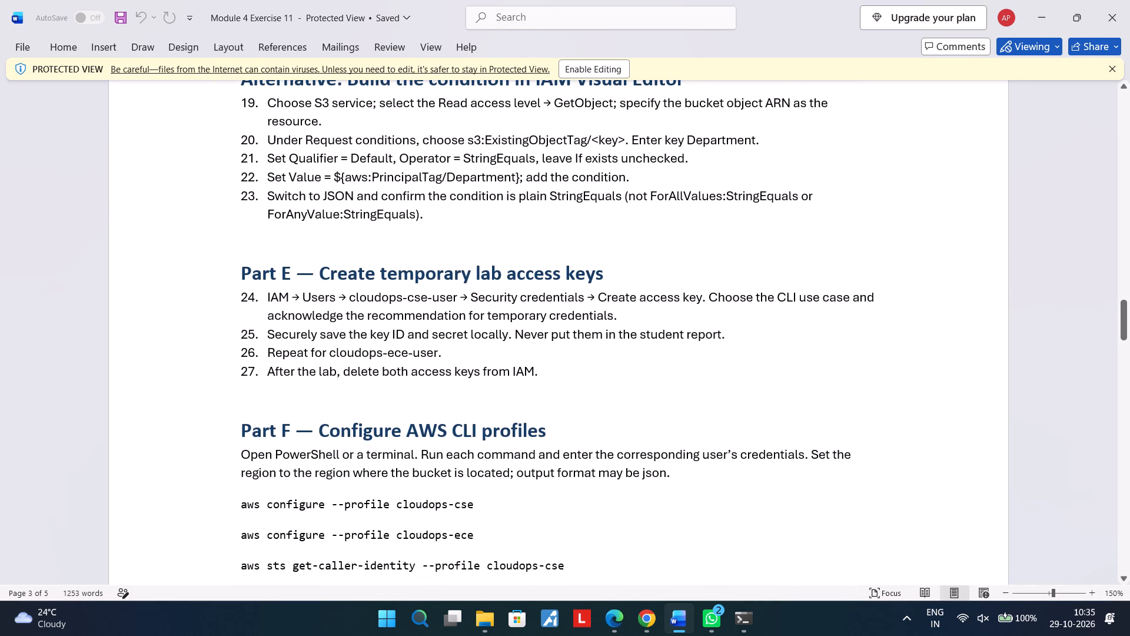
scroll(641, 350, down, 3)
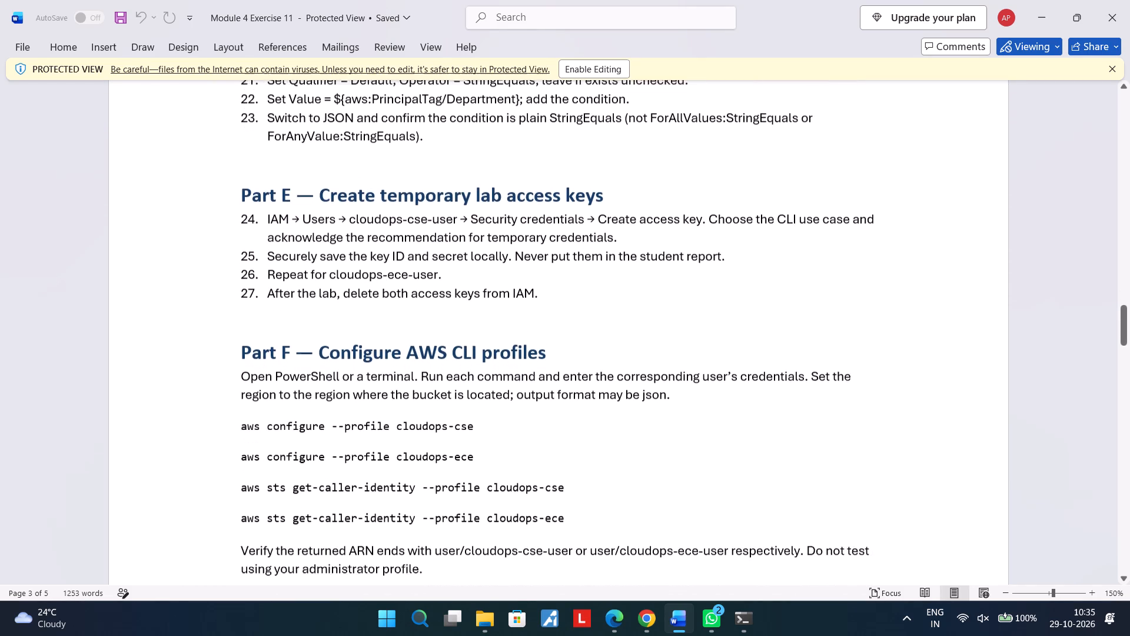
scroll(641, 350, down, 2)
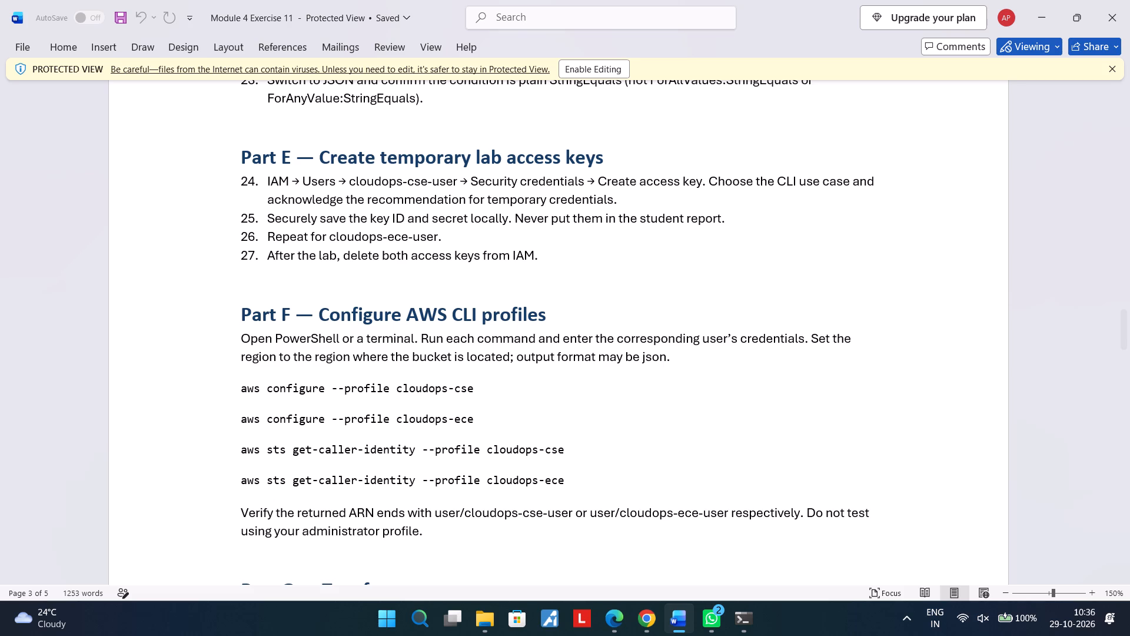
Review Part F on configuring the cloudops-cse and cloudops-ece AWS CLI profiles and verifying each caller identity.
scroll(641, 350, down, 1)
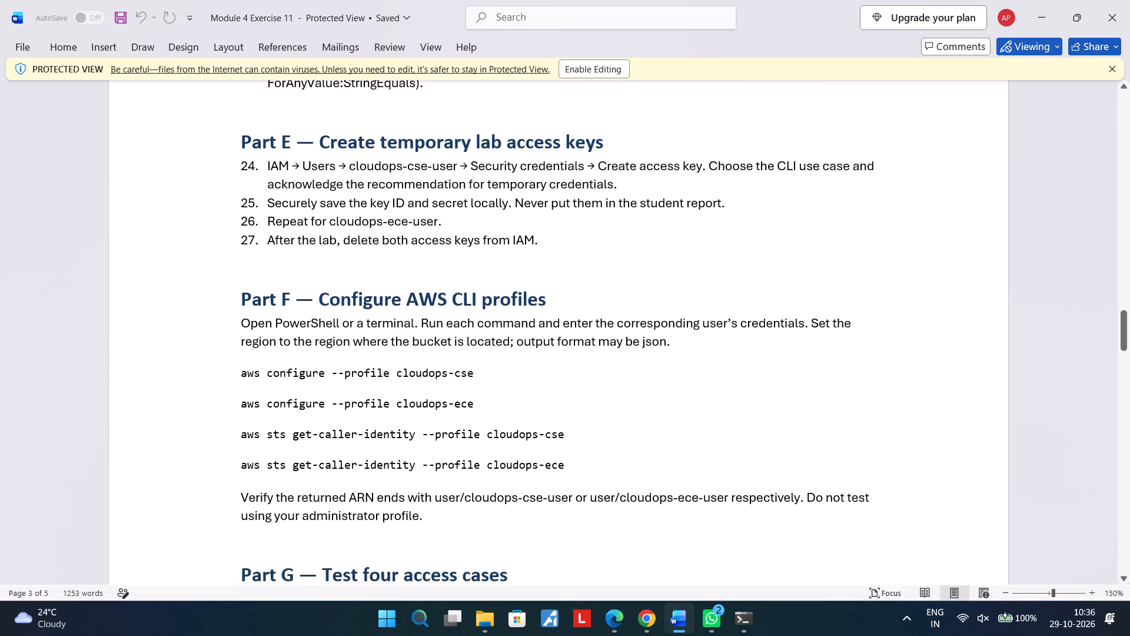
scroll(641, 350, down, 3)
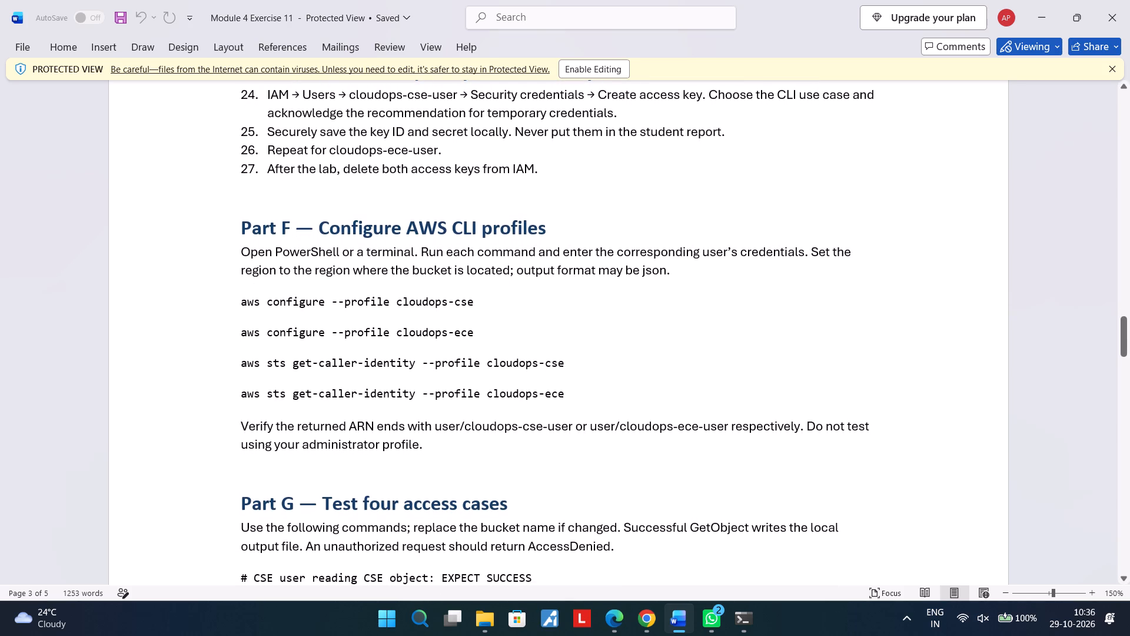
scroll(641, 350, down, 1)
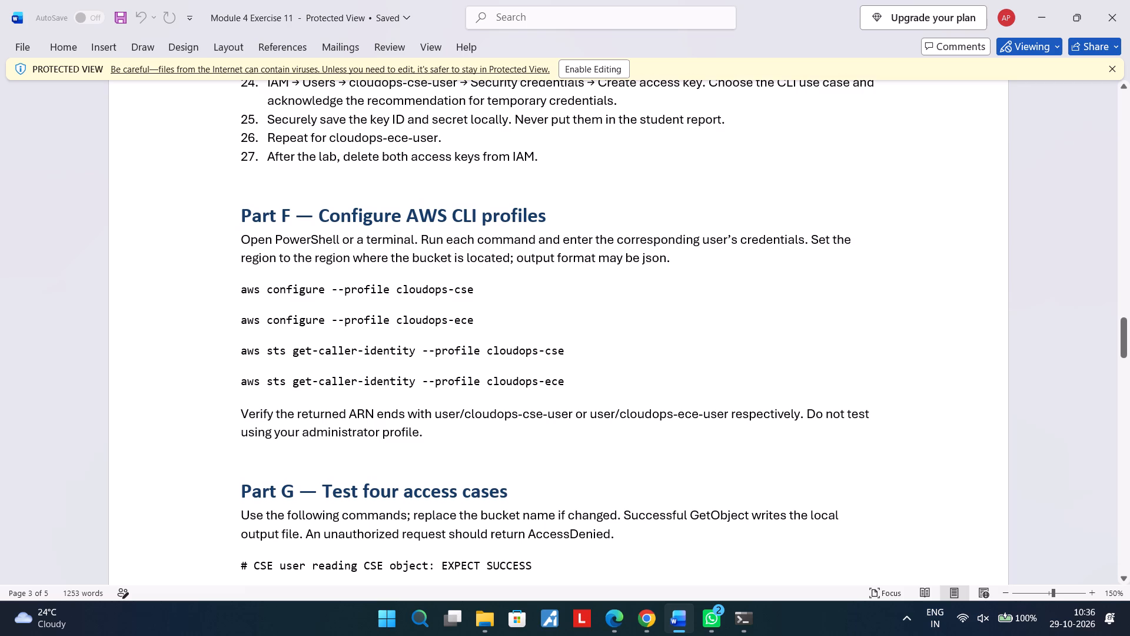
scroll(641, 350, down, 2)
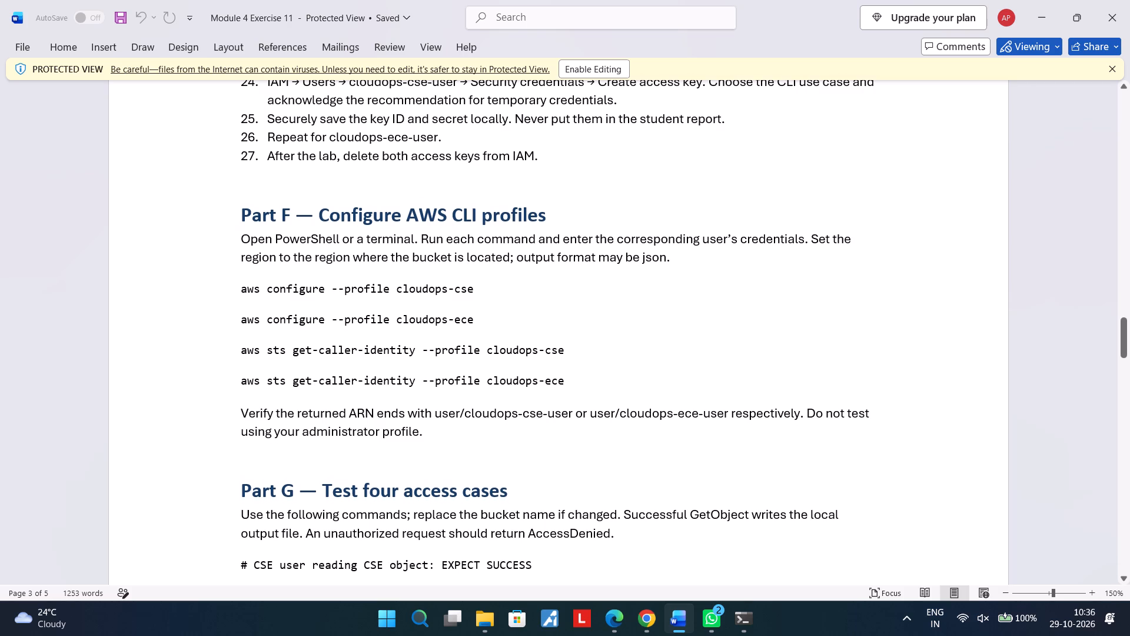
scroll(641, 350, down, 3)
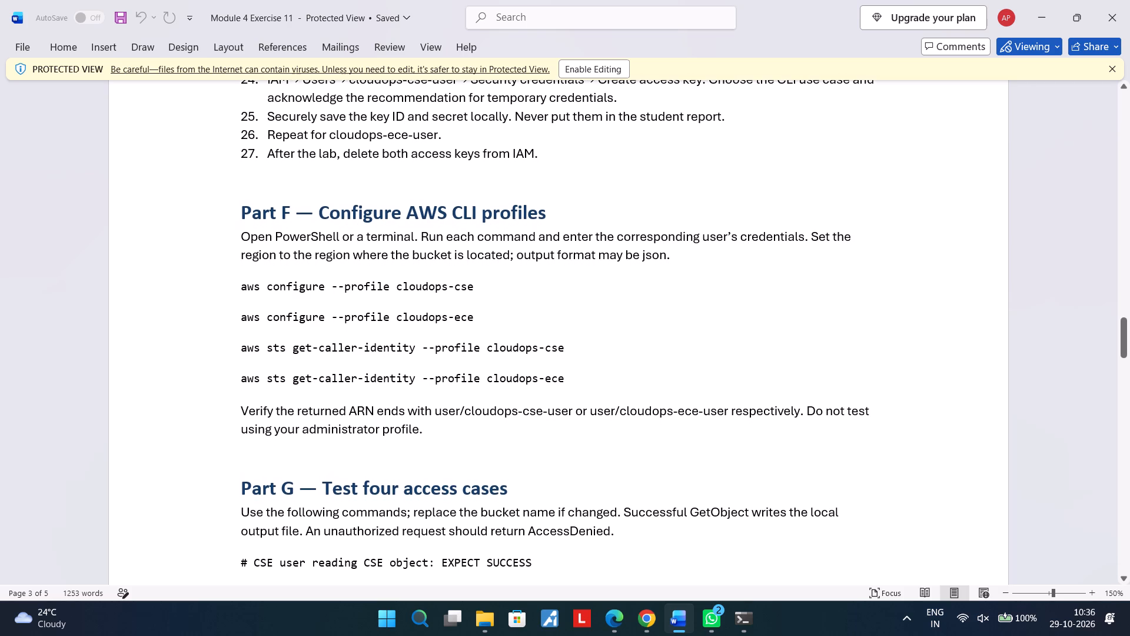
scroll(641, 350, down, 3)
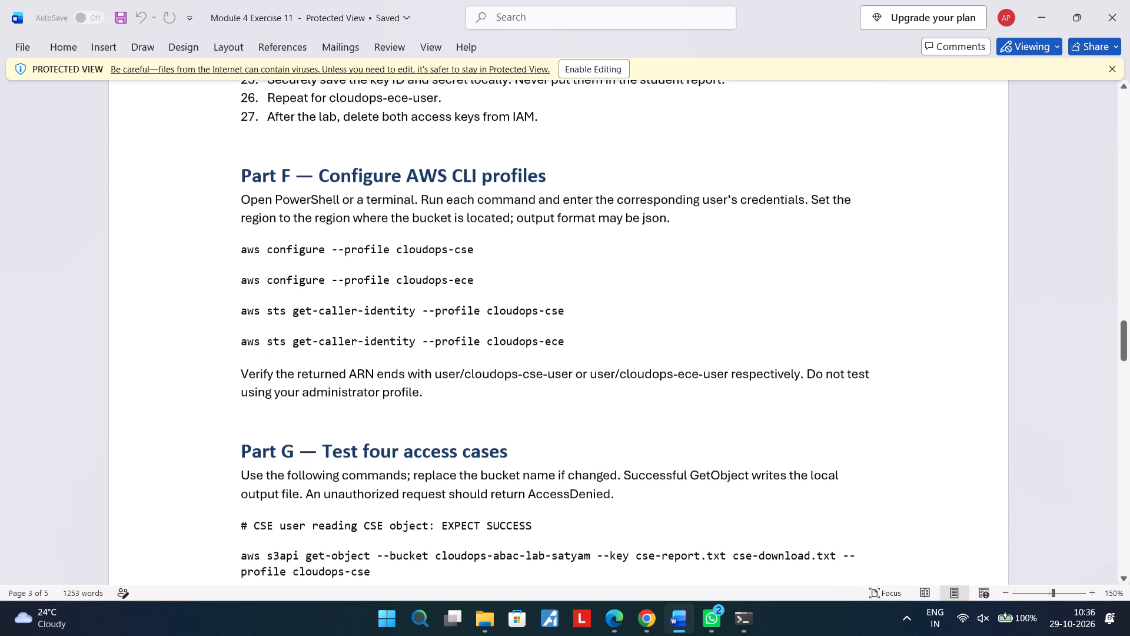
Review Part G's get-object test commands for the CSE user reading cse-report.txt and ece-report.txt with the cloudops-cse profile.
scroll(641, 350, down, 3)
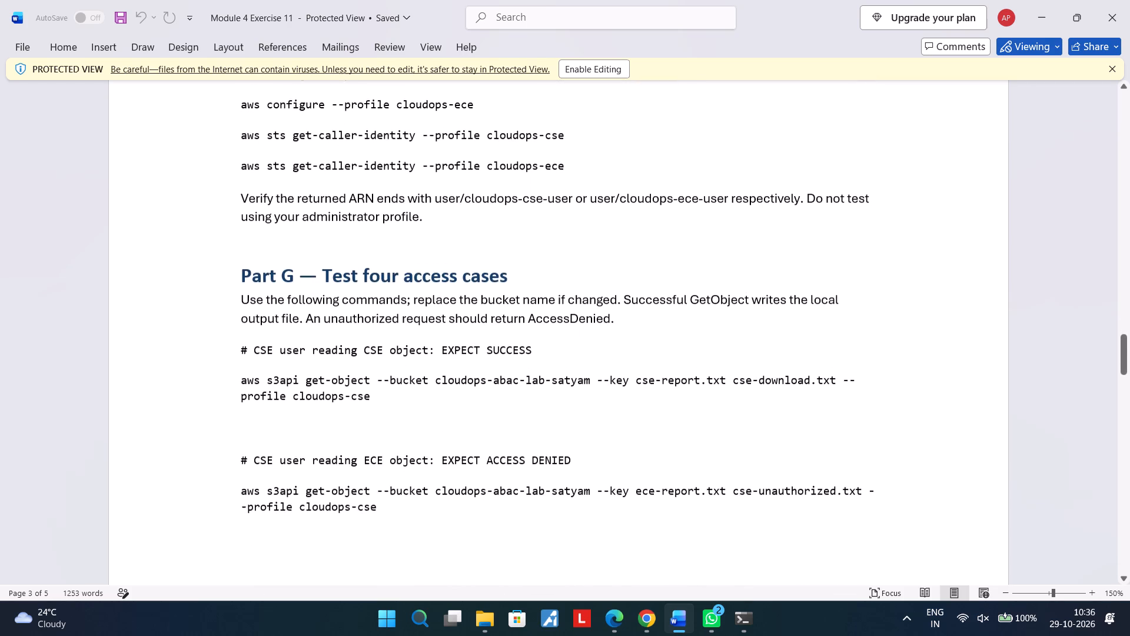
scroll(641, 350, down, 3)
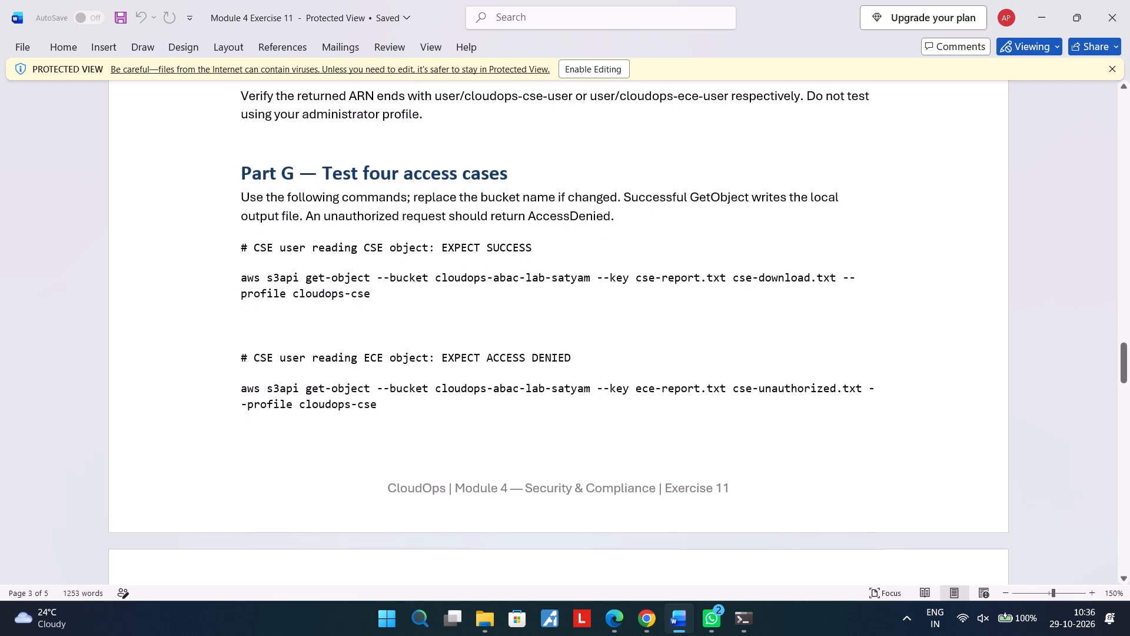
scroll(641, 350, down, 2)
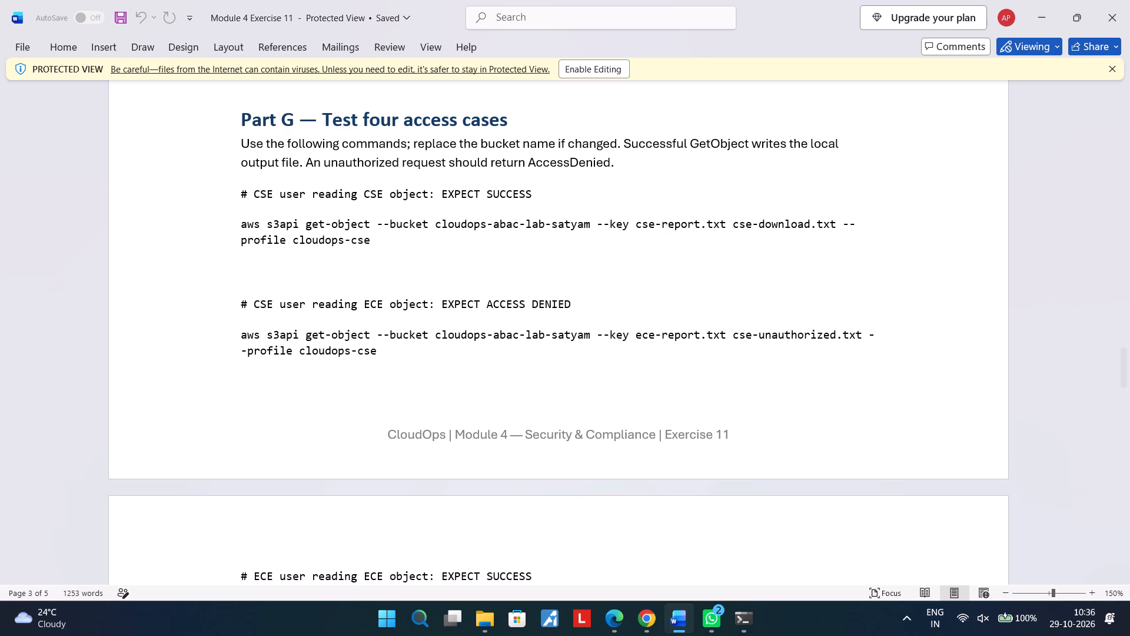
scroll(641, 350, down, 1)
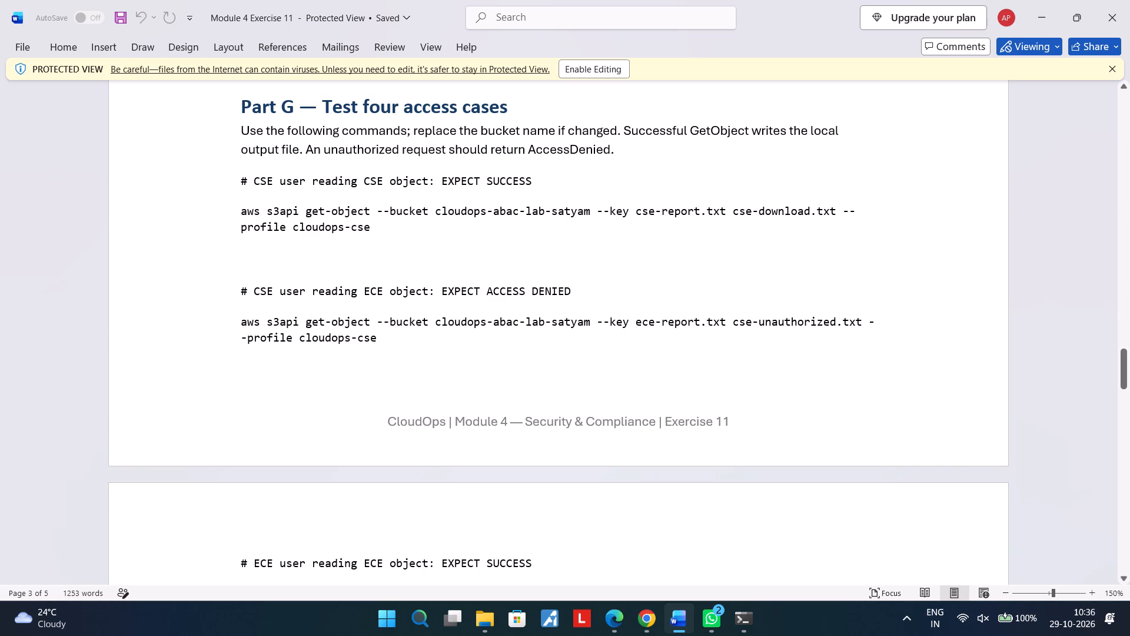
scroll(641, 350, down, 2)
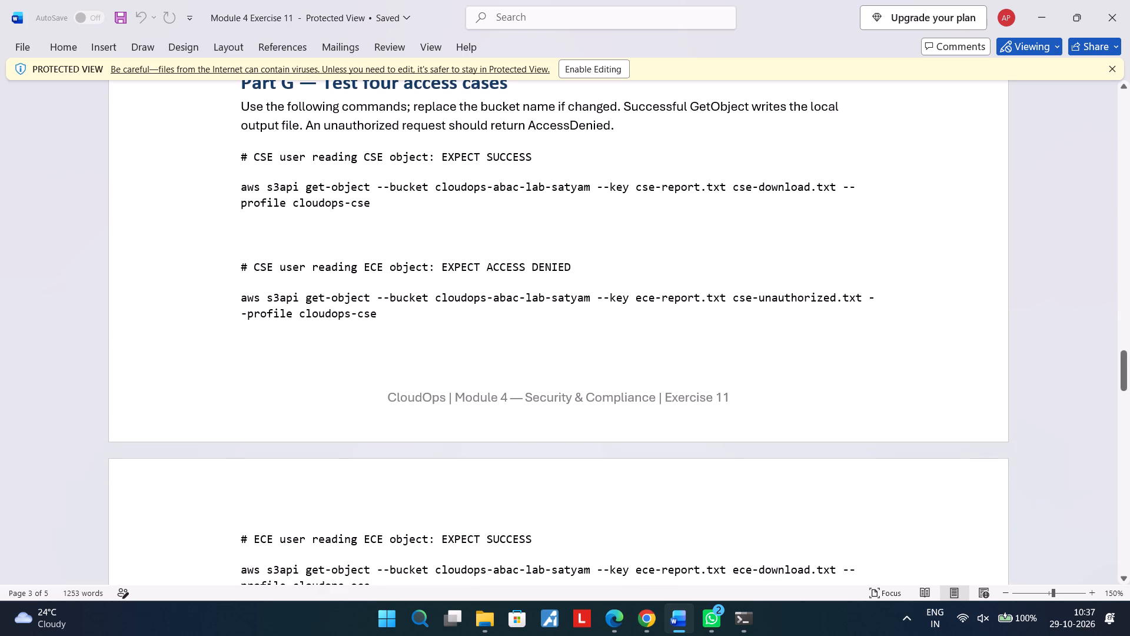
scroll(641, 350, down, 1)
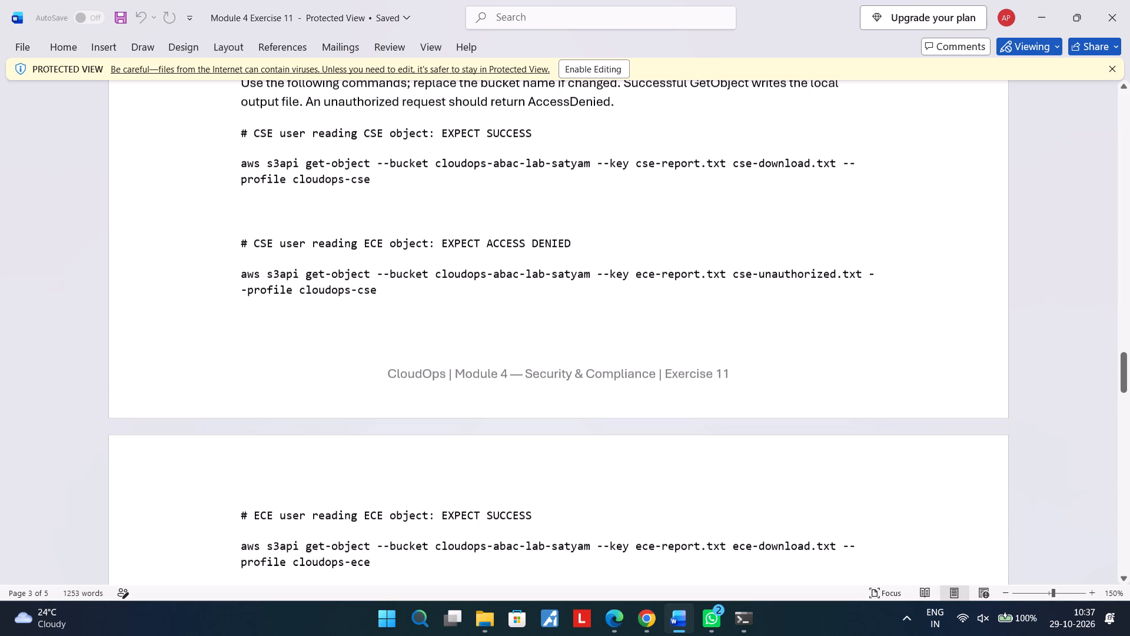
Review Part G's get-object test commands for the ECE user reading ece-report.txt and cse-report.txt with the cloudops-ece profile.
scroll(641, 350, down, 2)
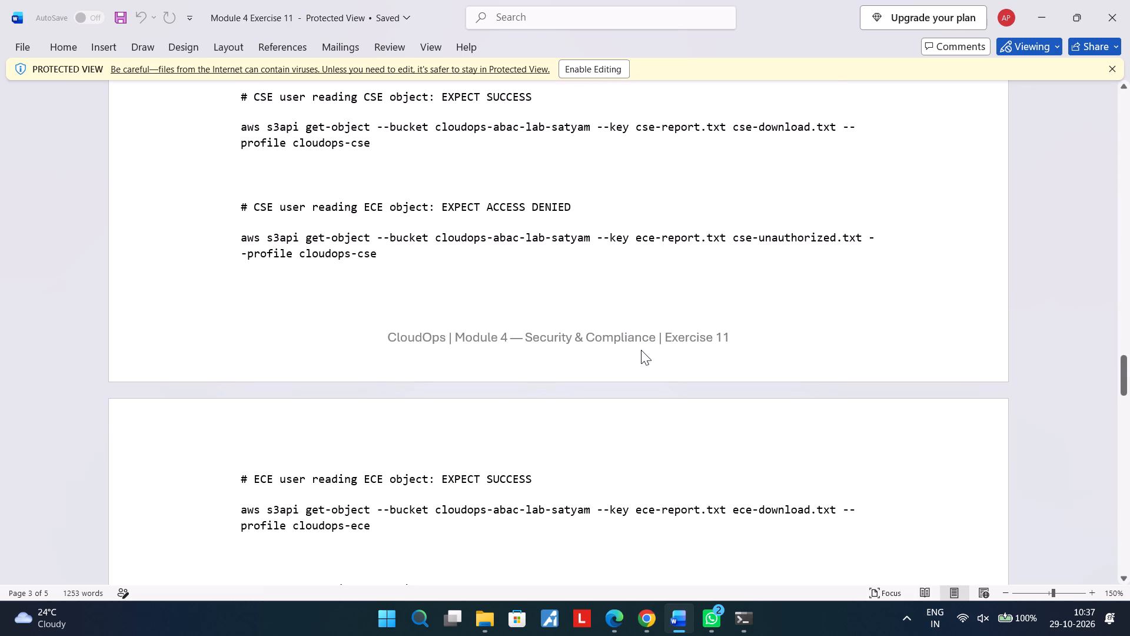
scroll(641, 350, down, 3)
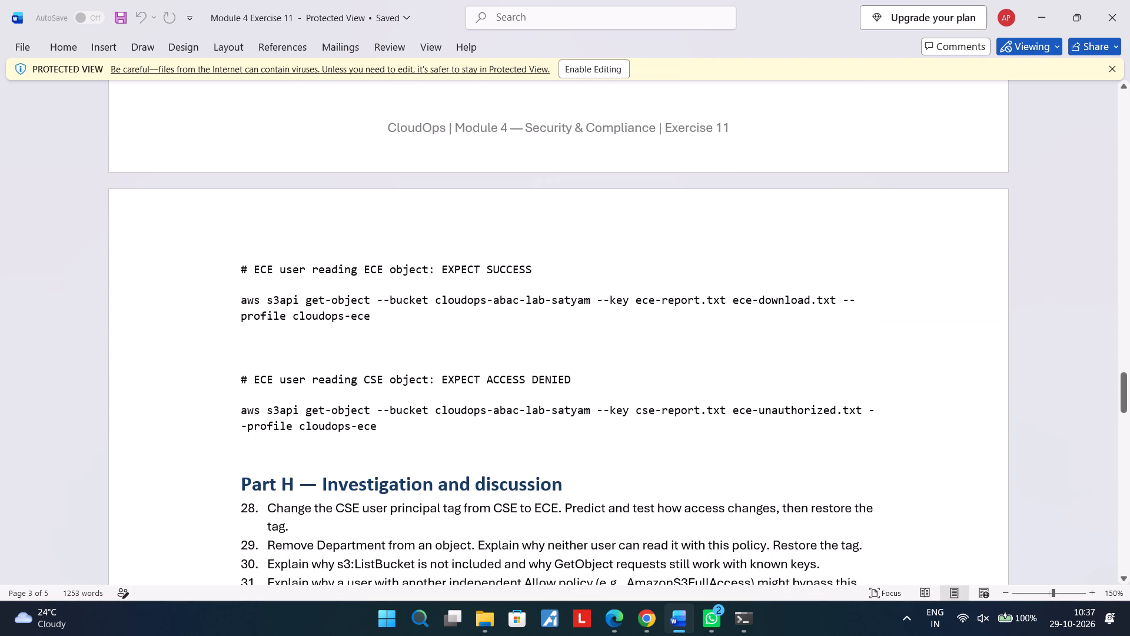
scroll(641, 350, down, 3)
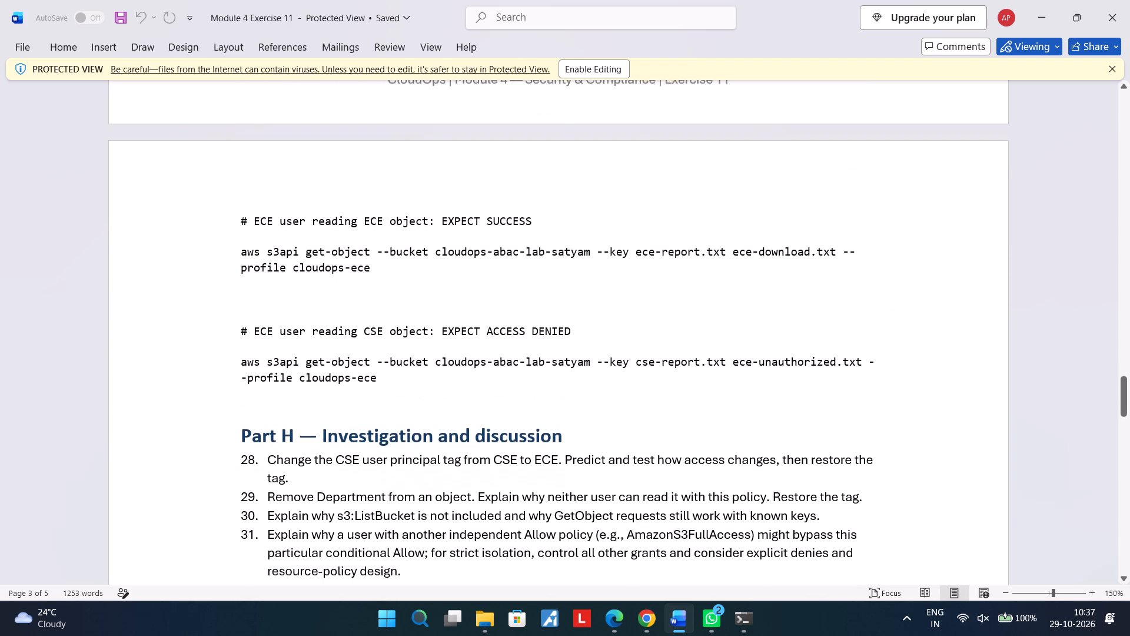
Review Part H's investigation and discussion tasks 28 to 31 on tag changes, s3:ListBucket and independent Allow policies.
scroll(641, 350, down, 3)
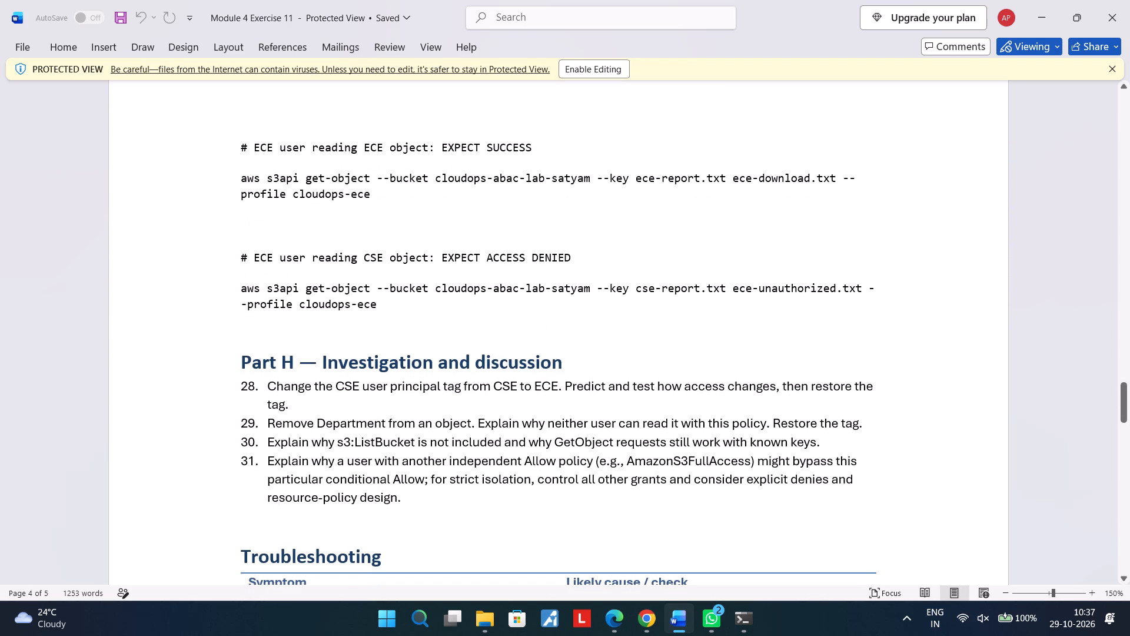
scroll(641, 350, down, 1)
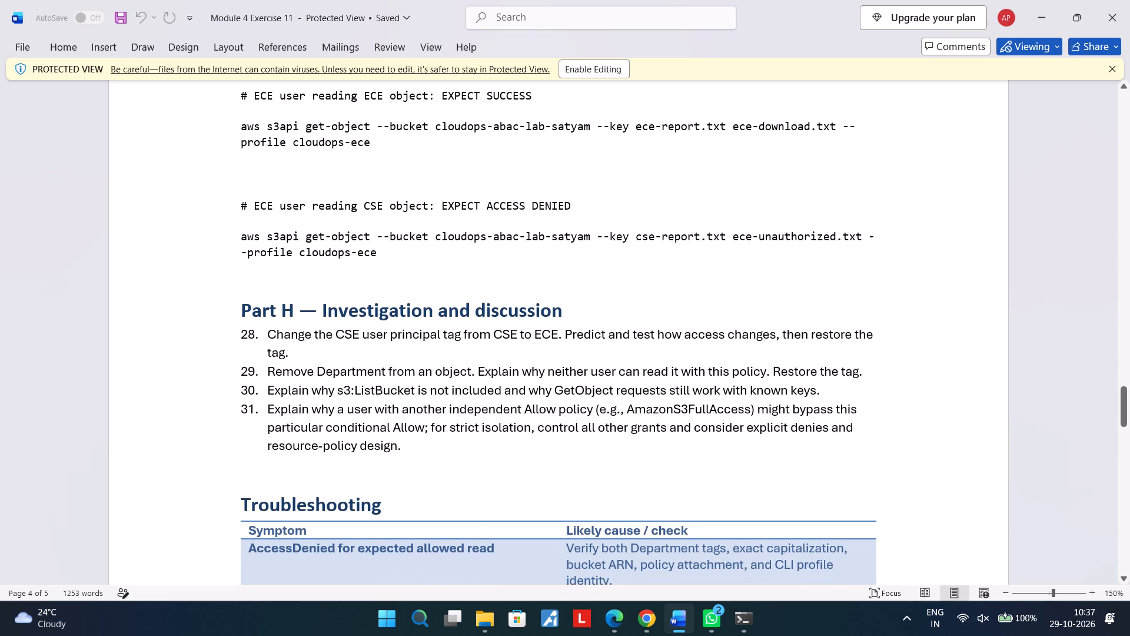
scroll(641, 350, down, 1)
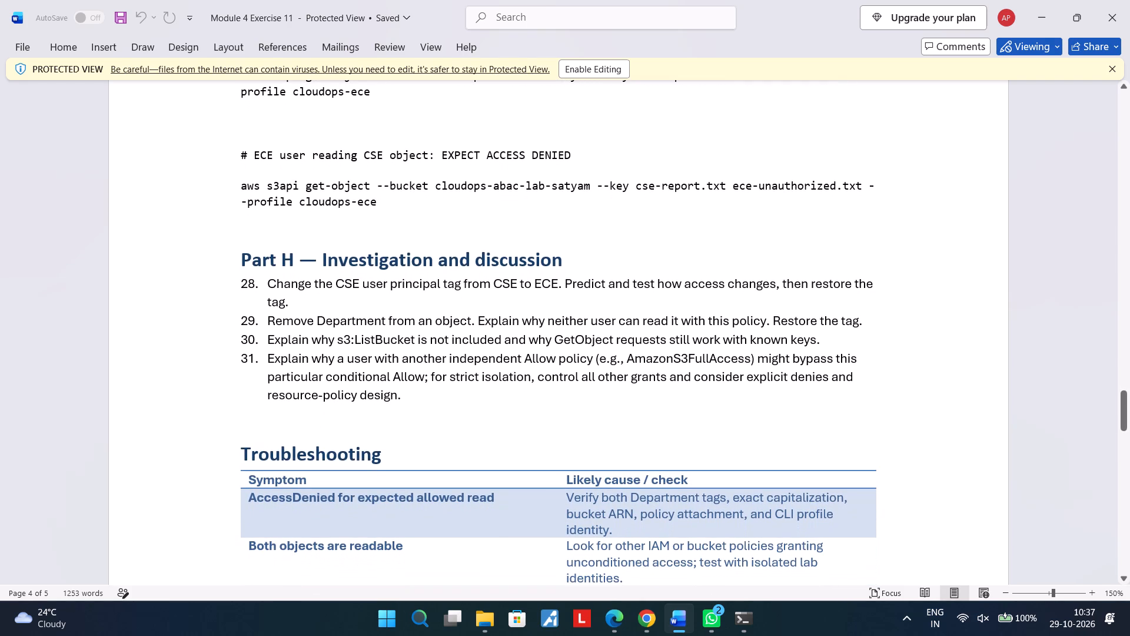
Review the exercise's closing sections: the Troubleshooting table, the Evidence to submit list and the assessment rubric.
scroll(641, 350, down, 2)
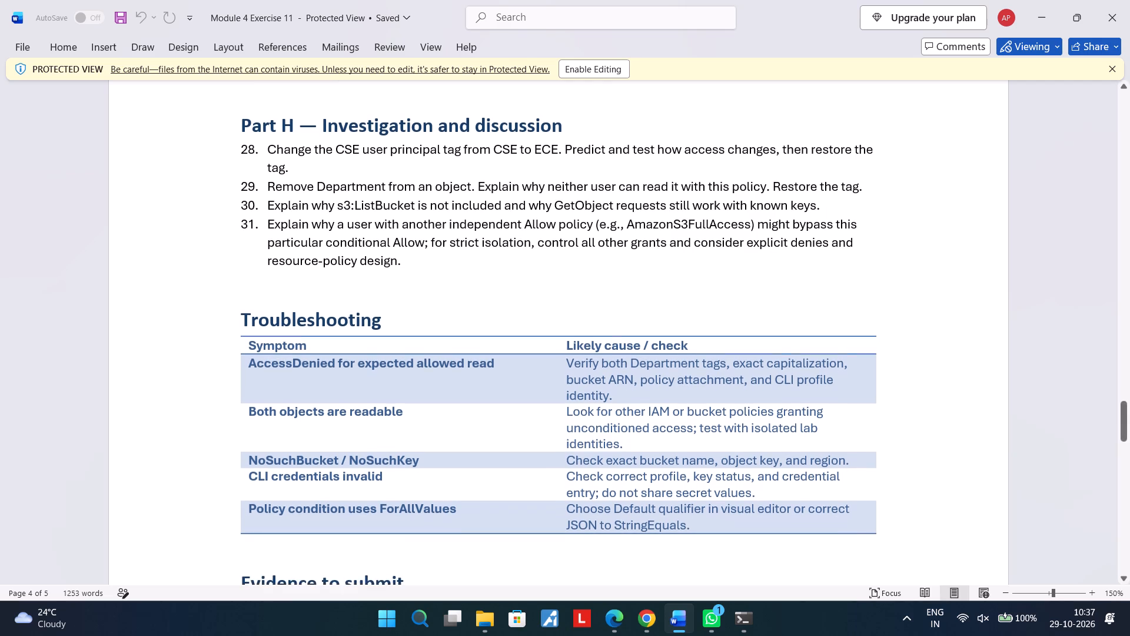
scroll(630, 305, down, 2)
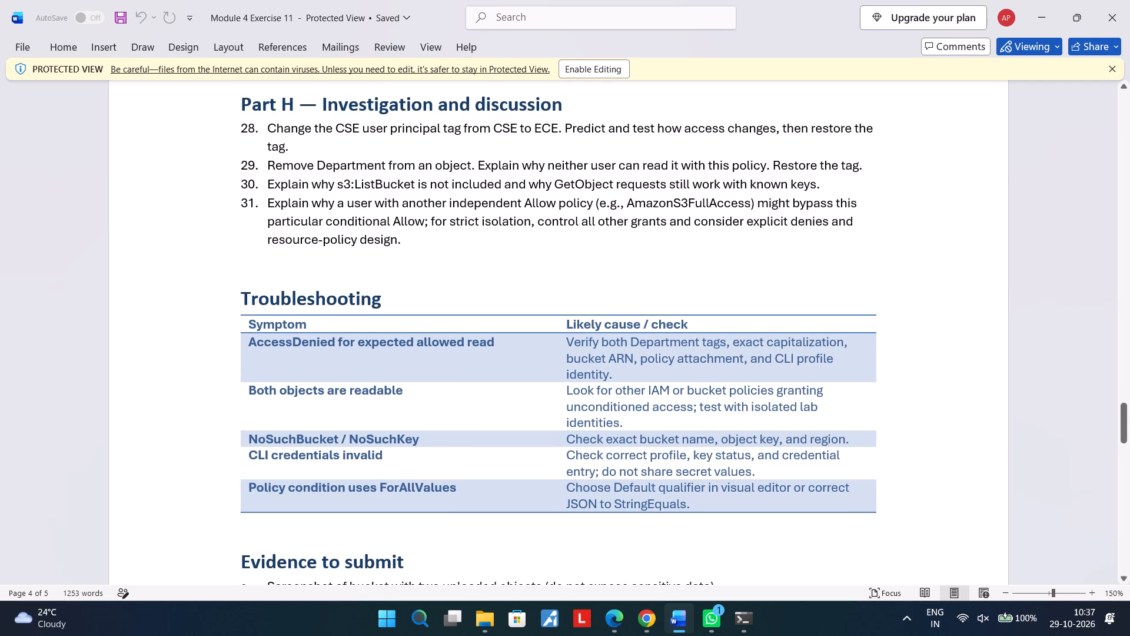
scroll(630, 305, down, 3)
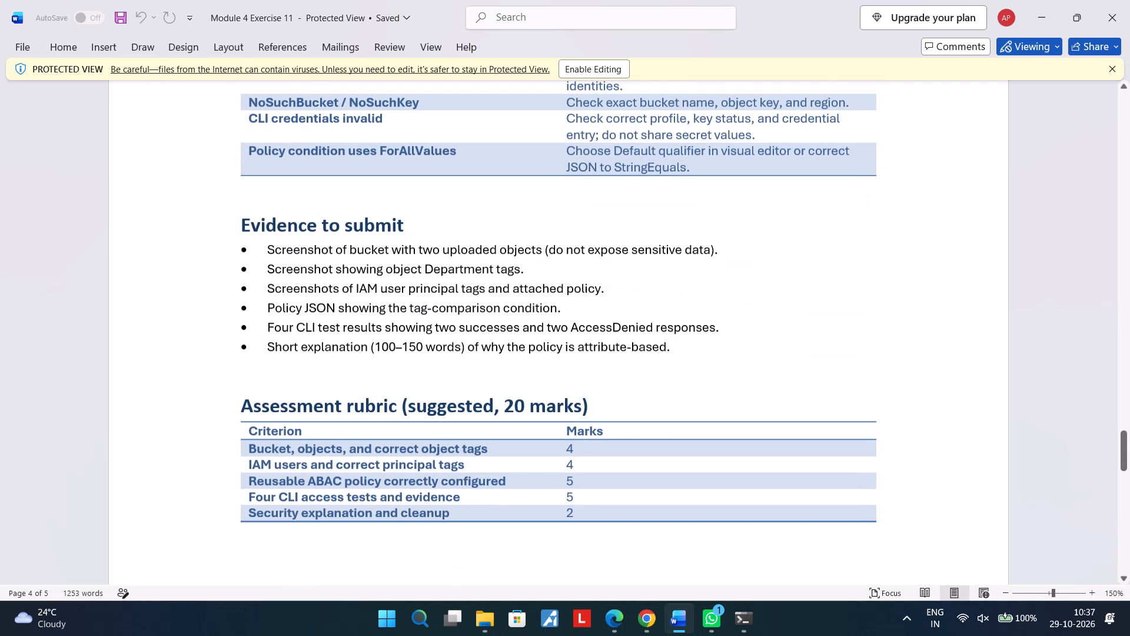
Switch to Chrome and examine the Retrieve access keys page for cloudops-cse-user, including the access key best practices and download option.
click(645, 631)
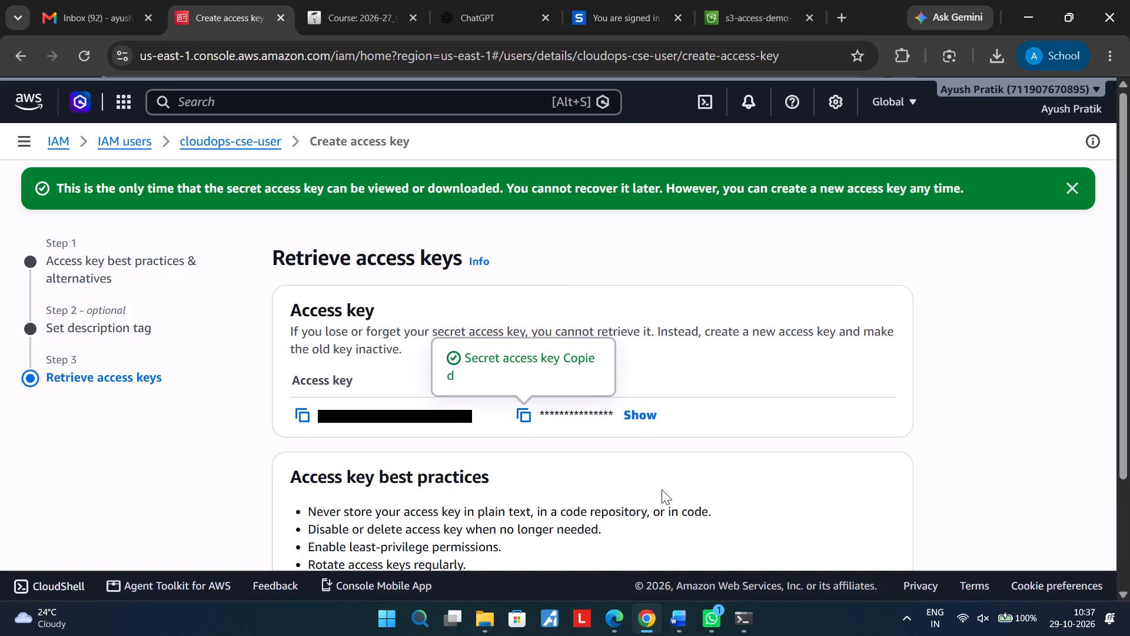
scroll(662, 489, down, 1)
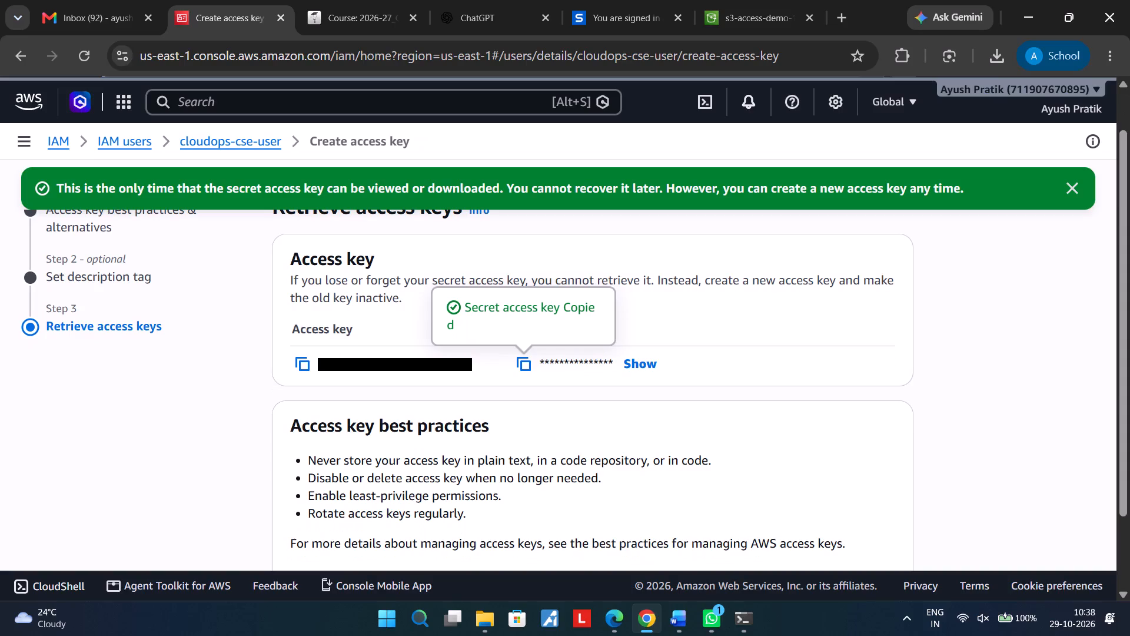
click(783, 449)
scroll(783, 449, down, 1)
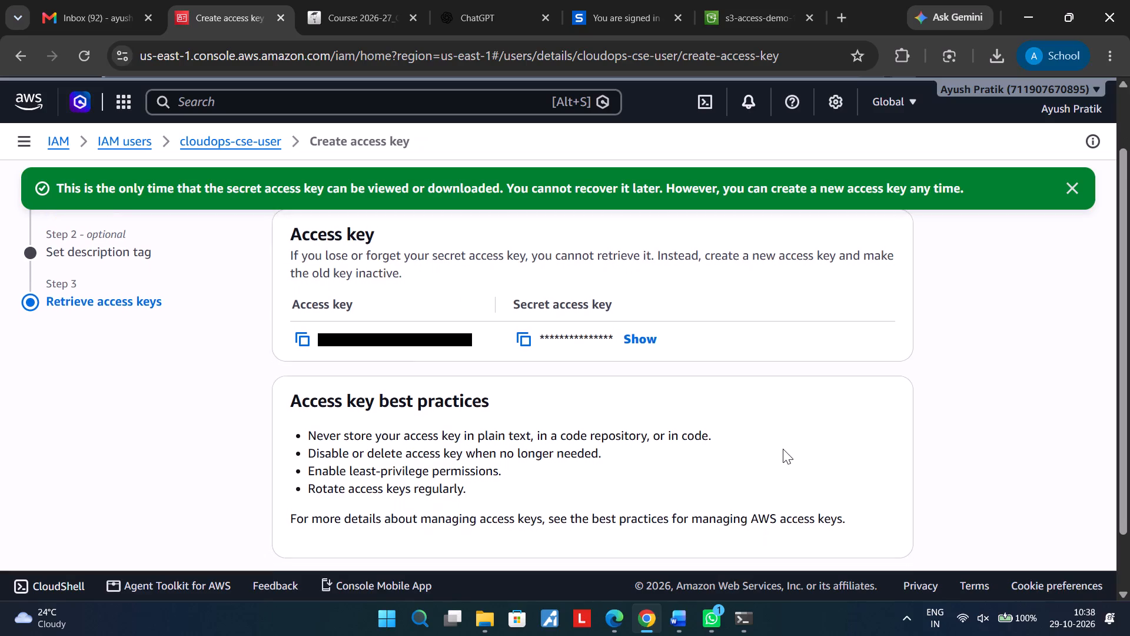
scroll(807, 421, down, 1)
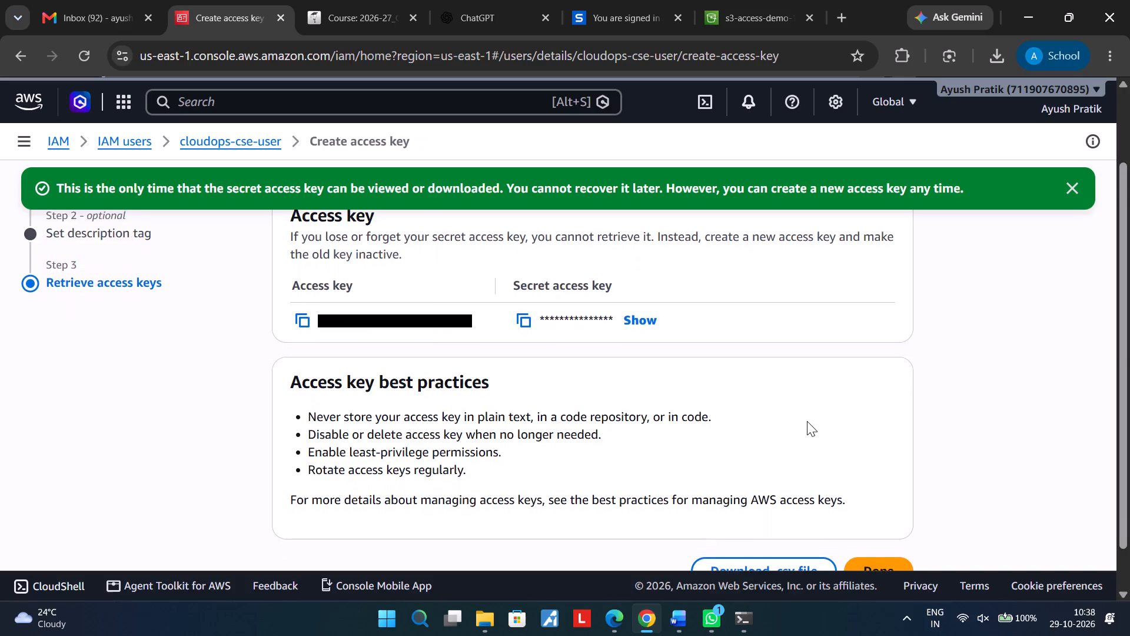
scroll(807, 421, down, 1)
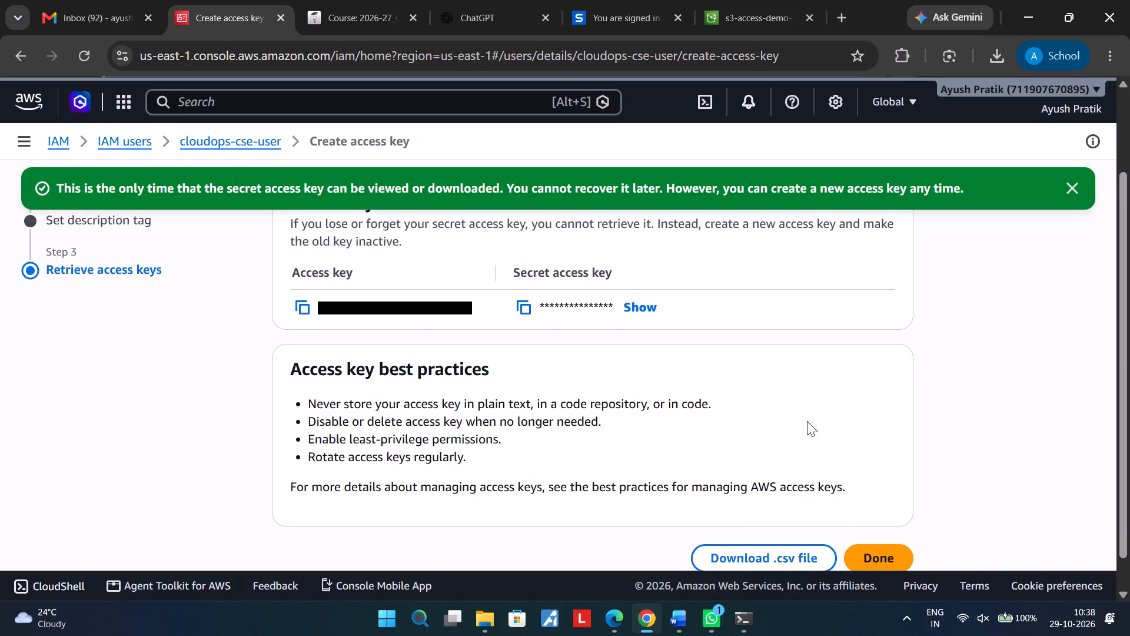
scroll(832, 379, down, 1)
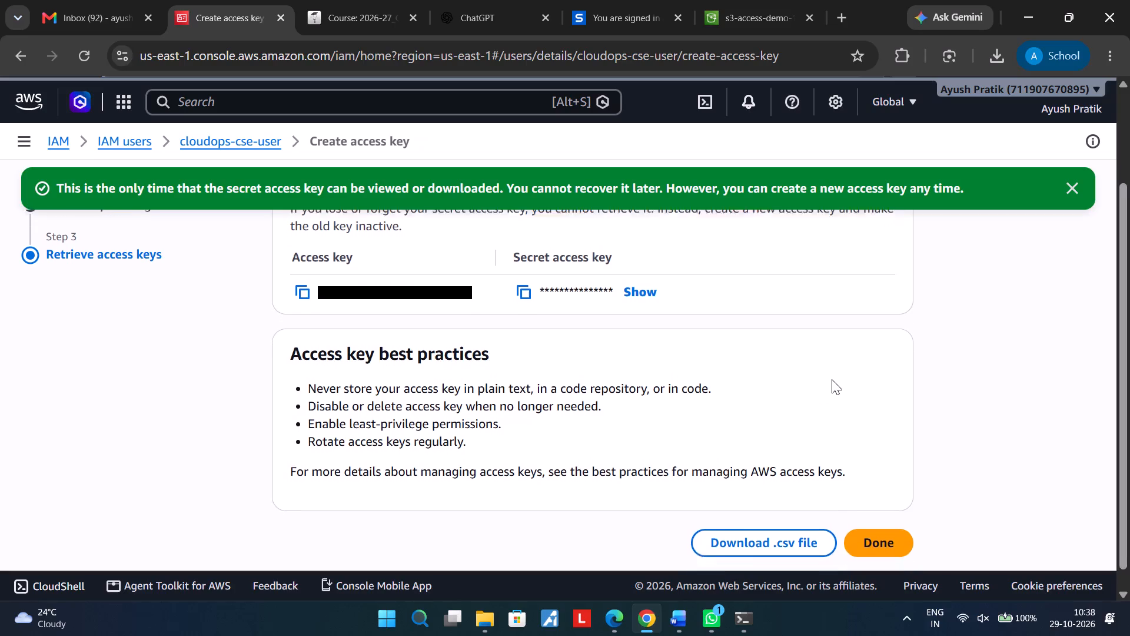
scroll(832, 379, down, 2)
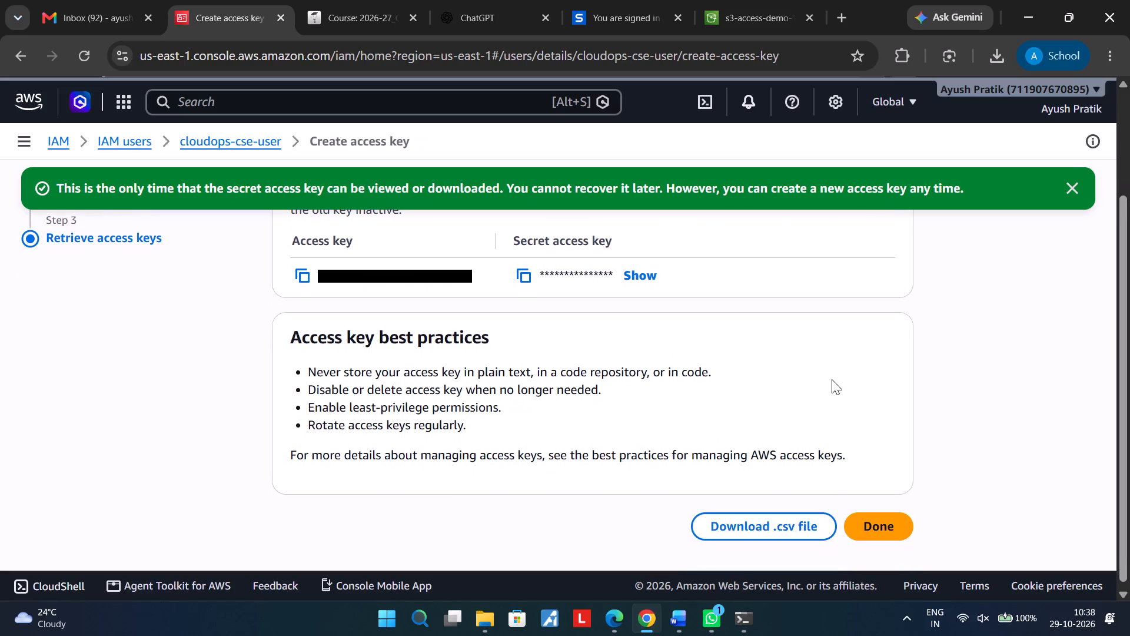
scroll(832, 379, up, 1)
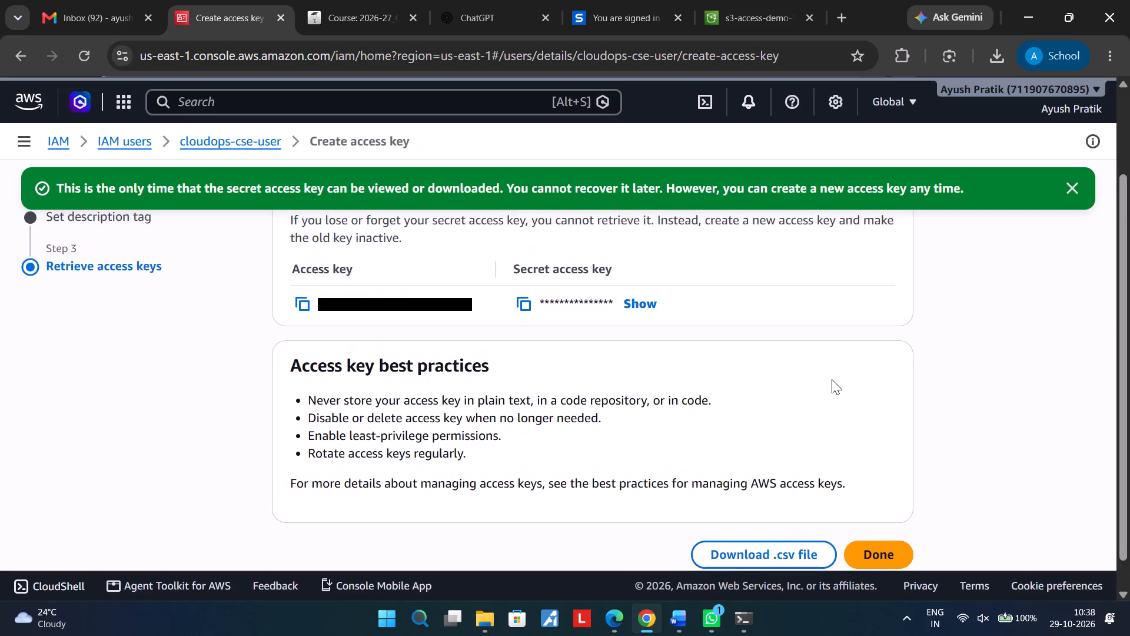
scroll(832, 379, up, 2)
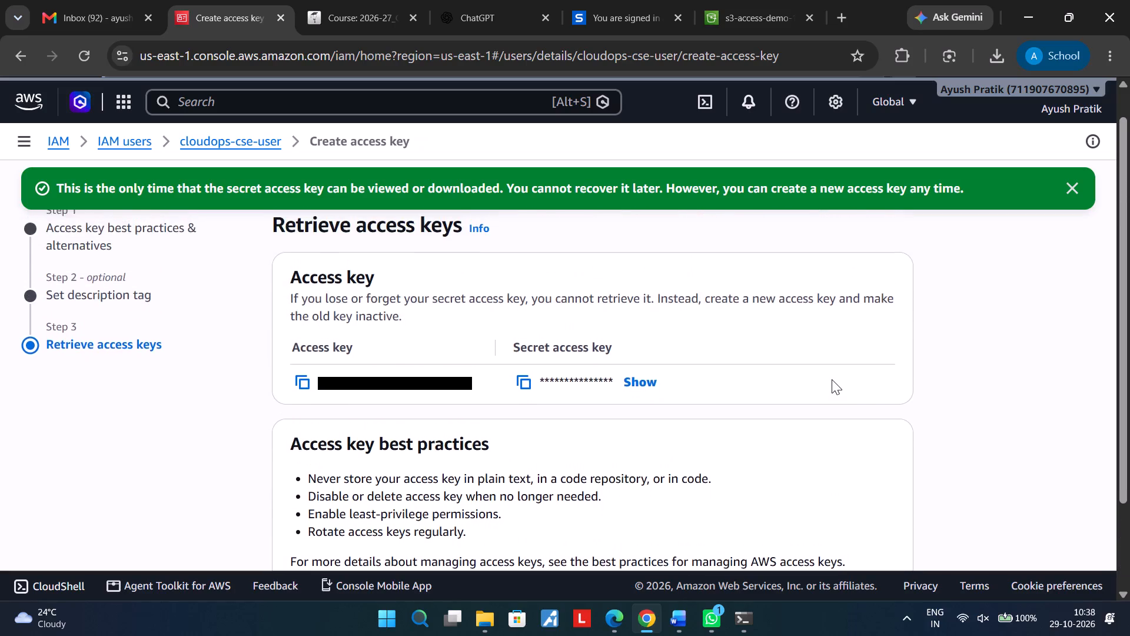
scroll(832, 379, up, 2)
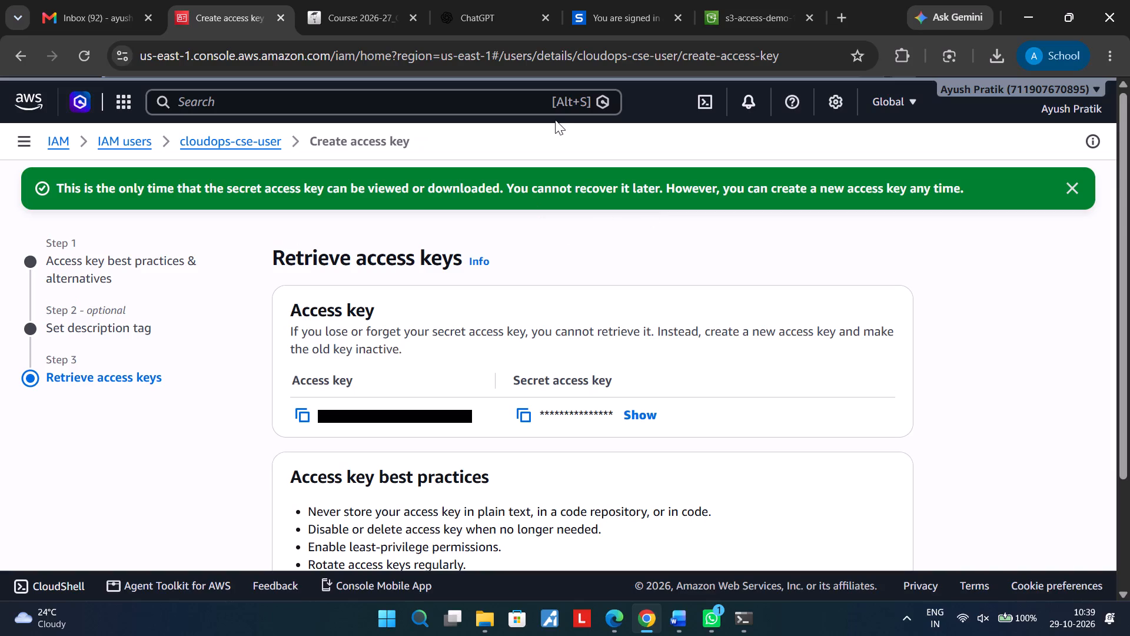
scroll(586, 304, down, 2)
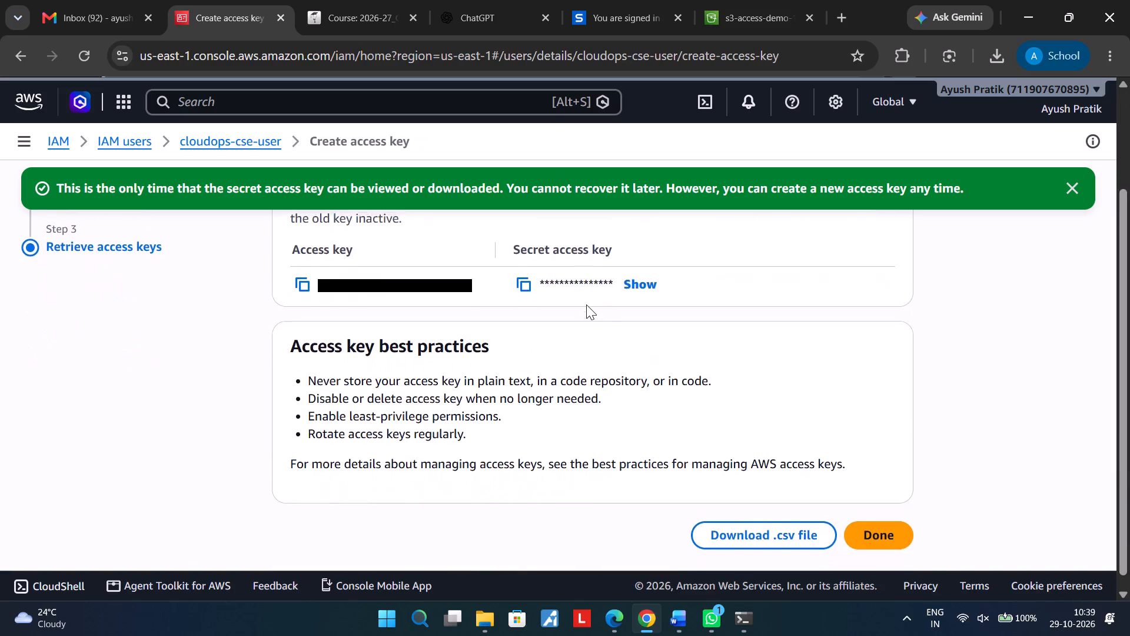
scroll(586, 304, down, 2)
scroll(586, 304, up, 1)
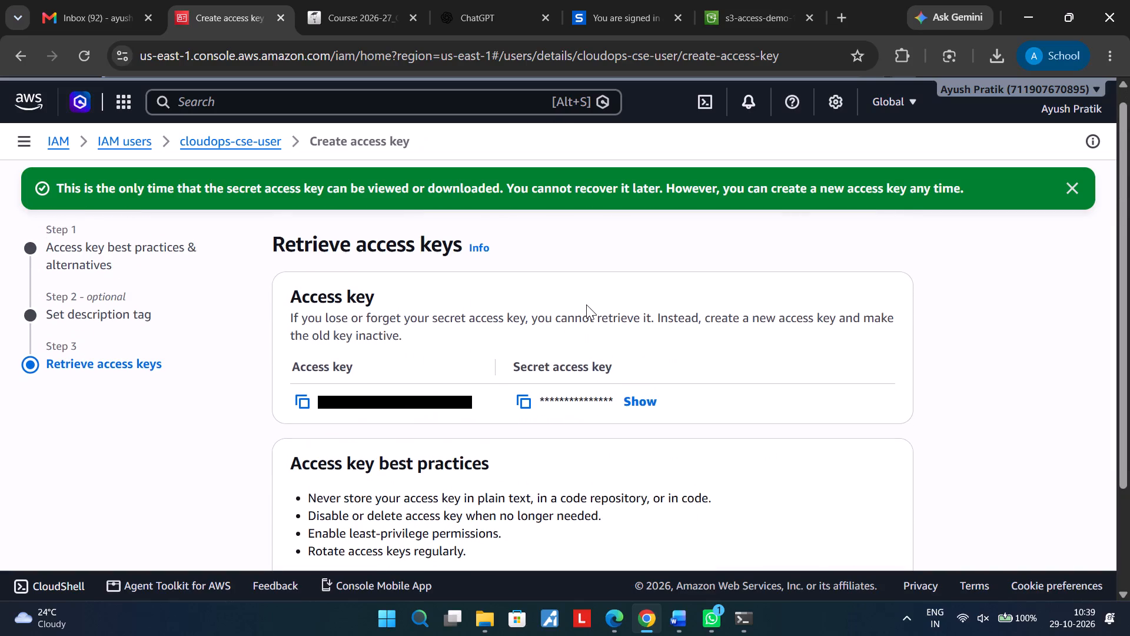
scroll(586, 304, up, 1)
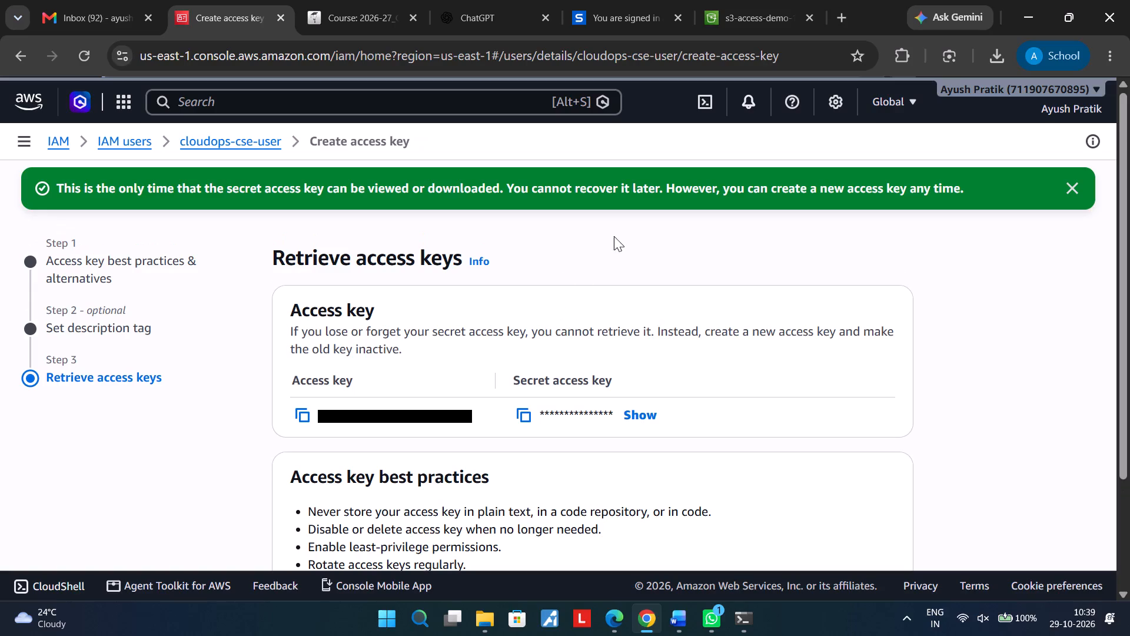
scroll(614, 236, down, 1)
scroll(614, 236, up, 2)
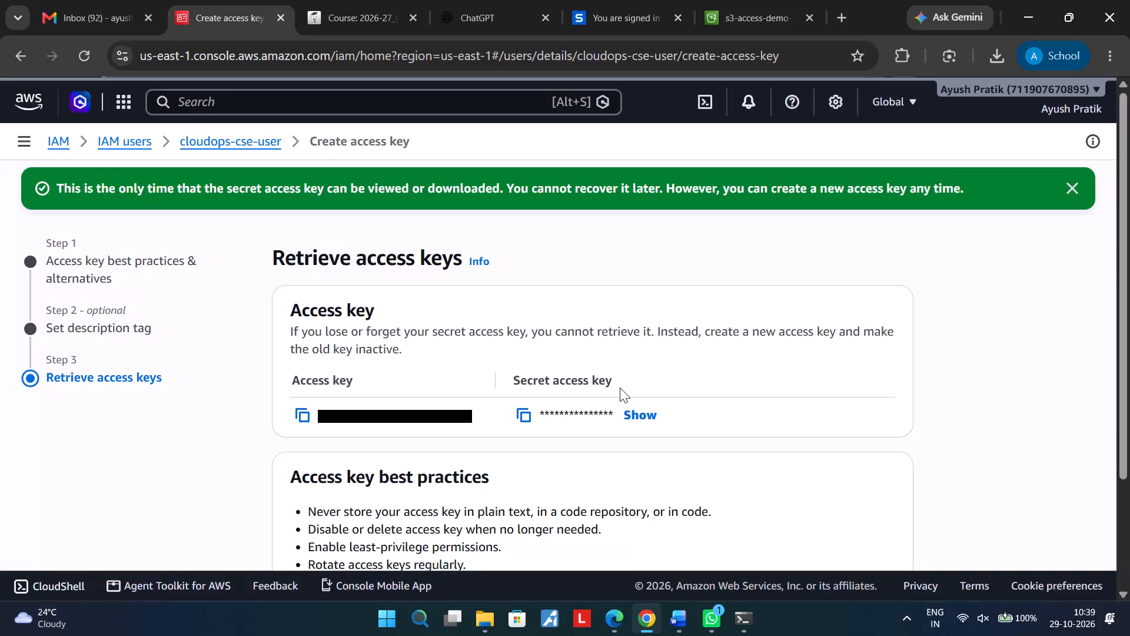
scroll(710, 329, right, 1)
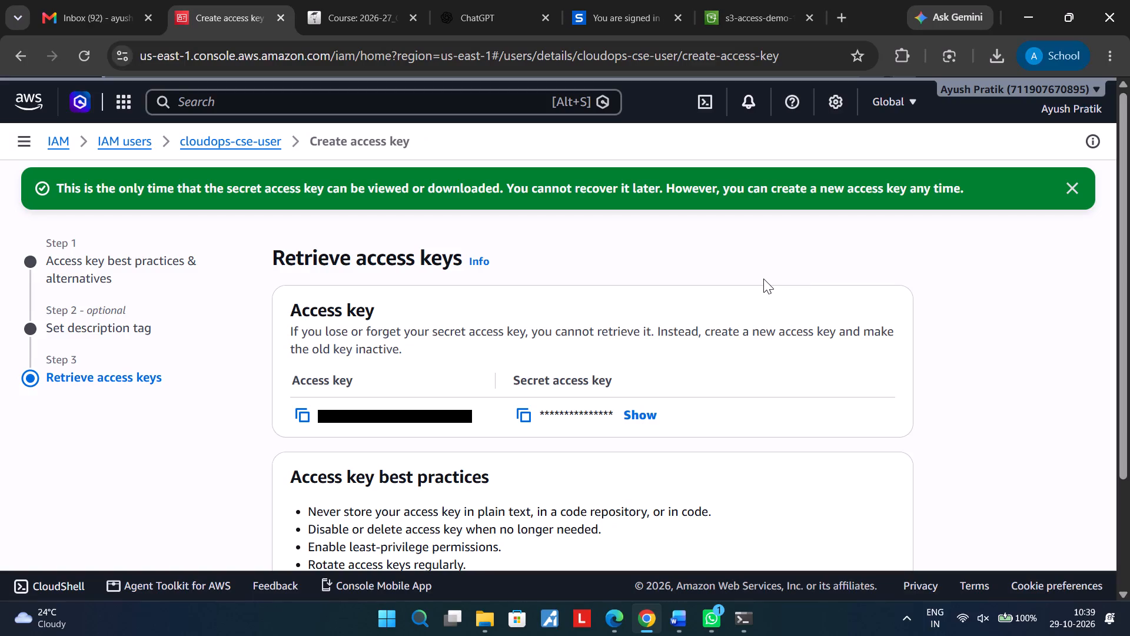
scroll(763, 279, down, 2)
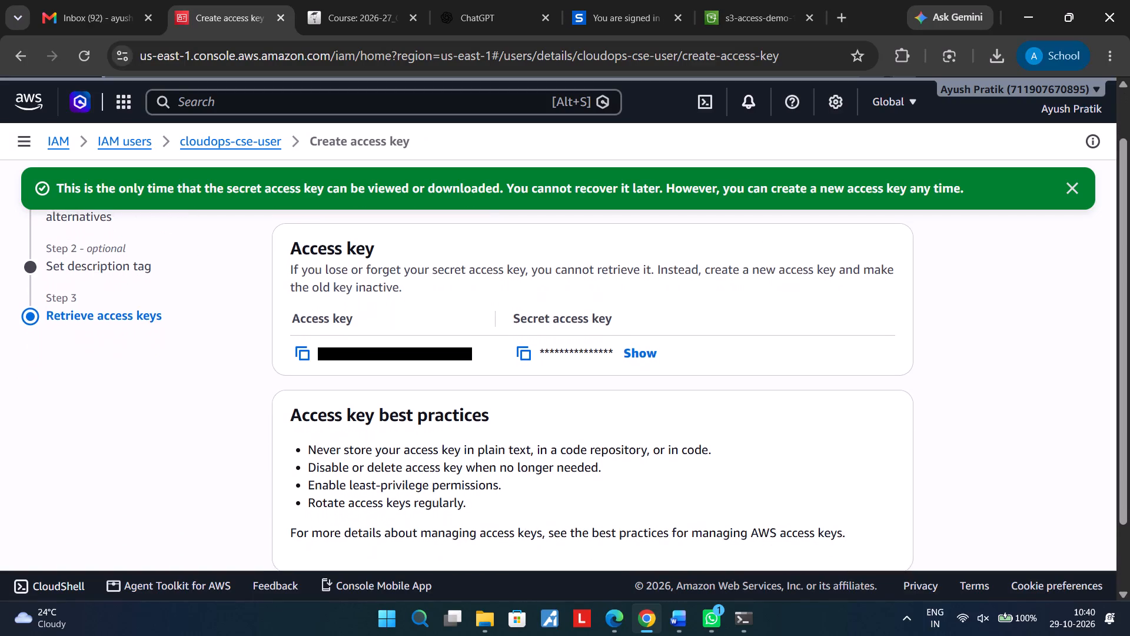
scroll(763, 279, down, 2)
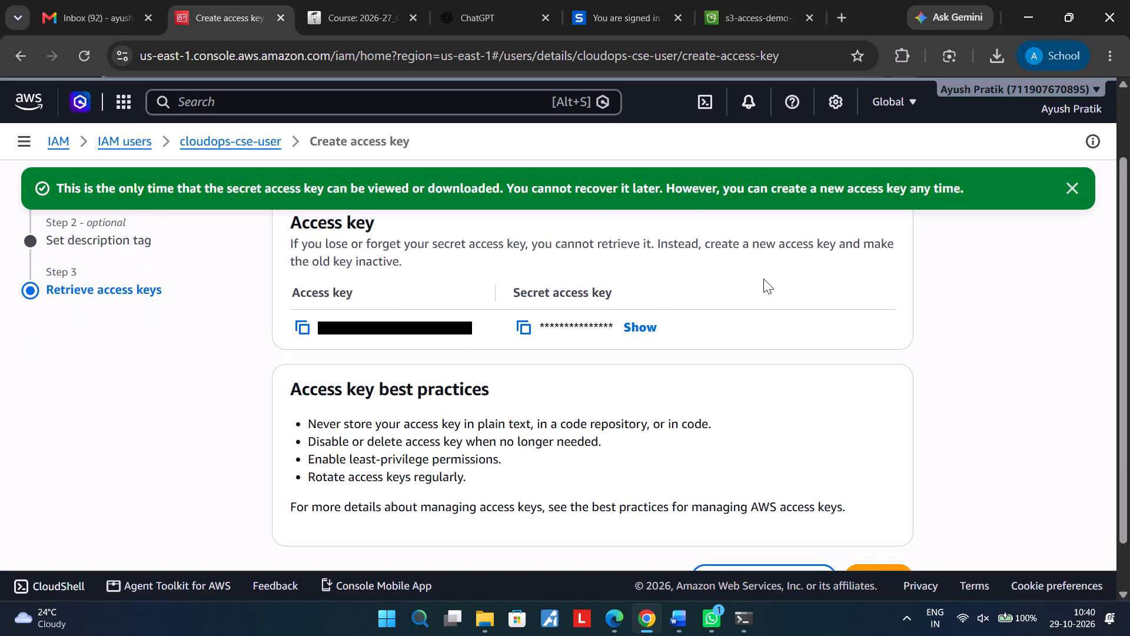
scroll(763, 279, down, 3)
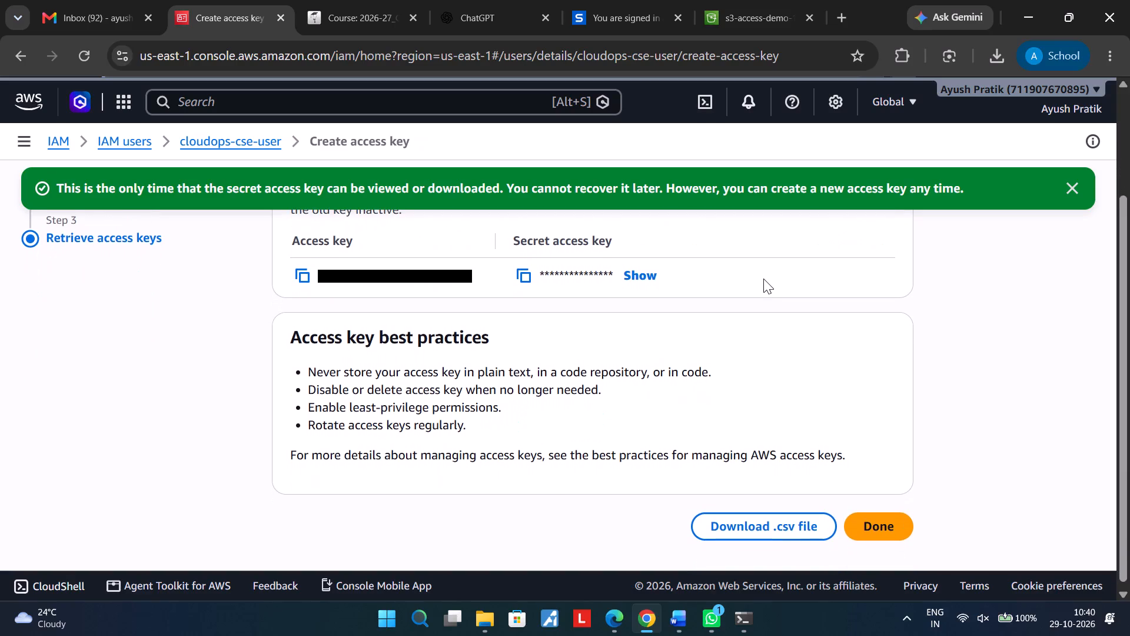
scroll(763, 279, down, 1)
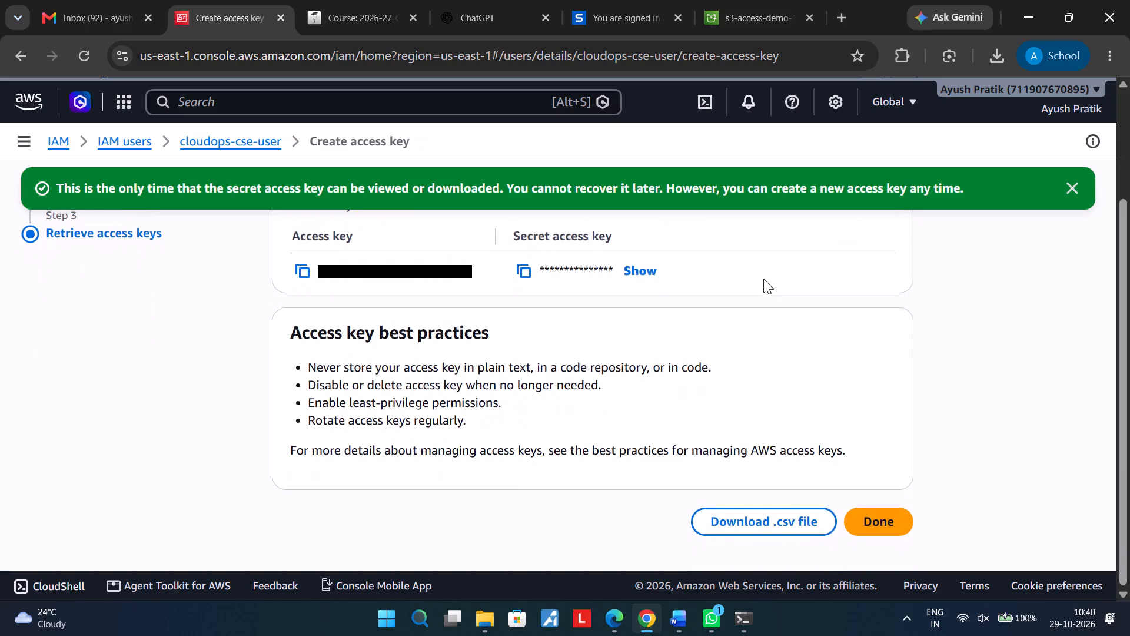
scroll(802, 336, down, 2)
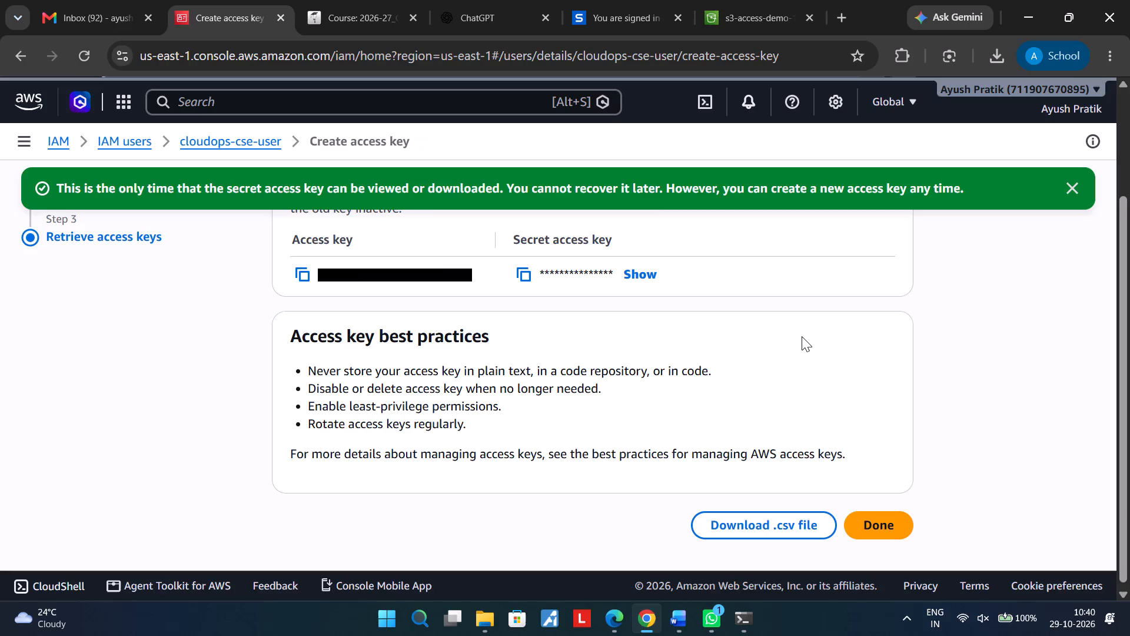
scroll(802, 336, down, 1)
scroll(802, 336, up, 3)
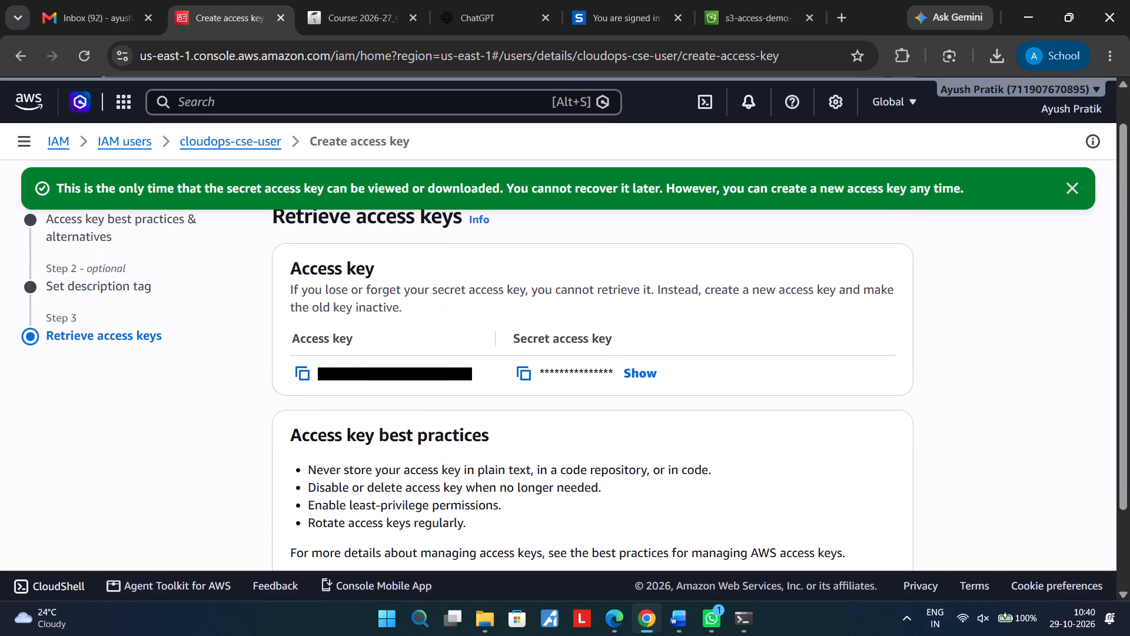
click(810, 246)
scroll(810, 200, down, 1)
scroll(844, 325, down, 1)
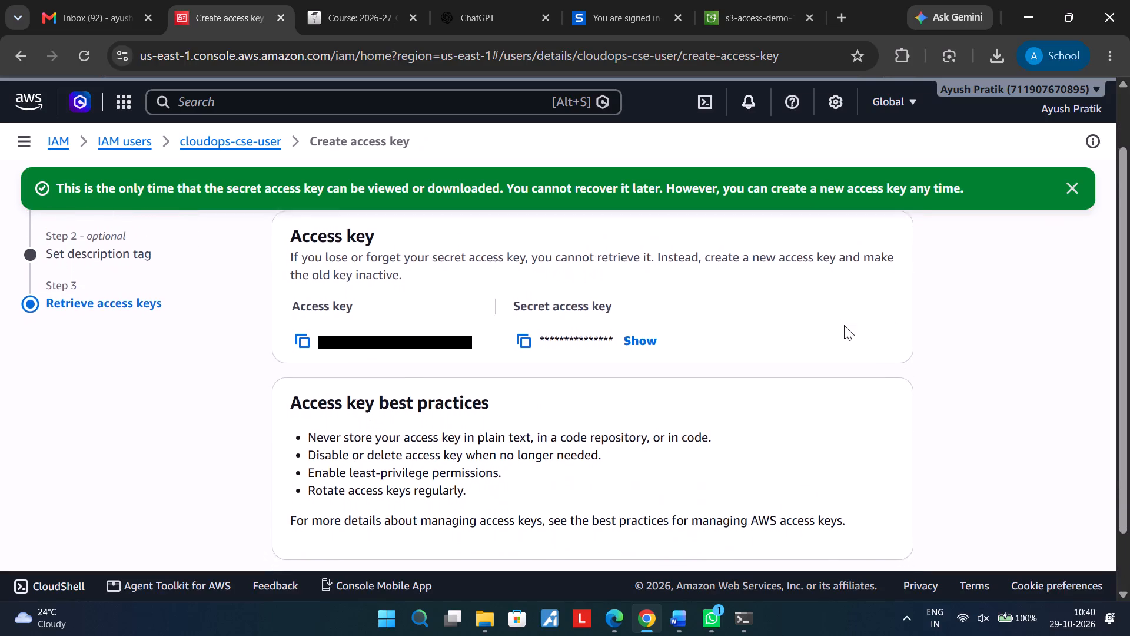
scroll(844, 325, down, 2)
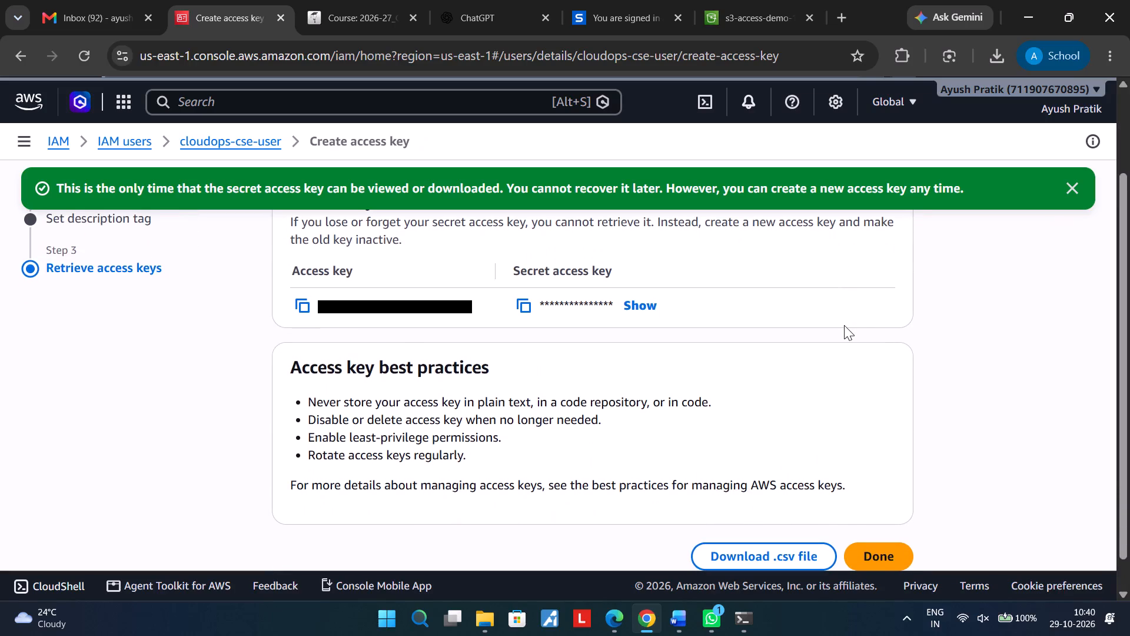
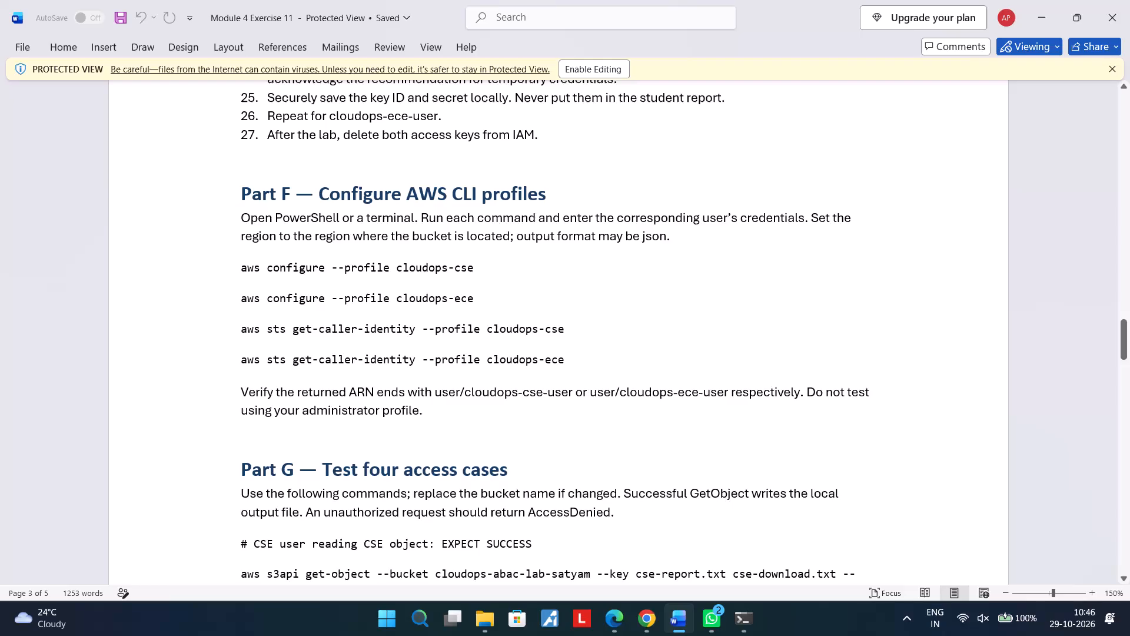
Skim the exercise instructions, including the prerequisites, the department-matching policy JSON, the Evidence to submit list and the assessment rubric.
scroll(676, 554, down, 1)
scroll(689, 502, up, 6)
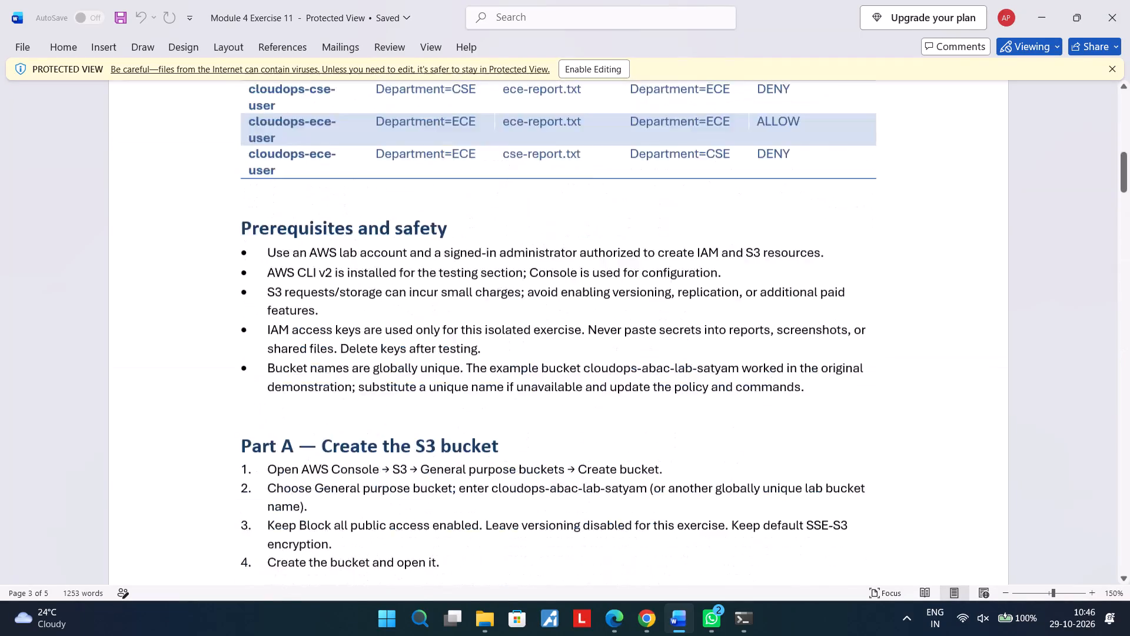
scroll(689, 502, down, 5)
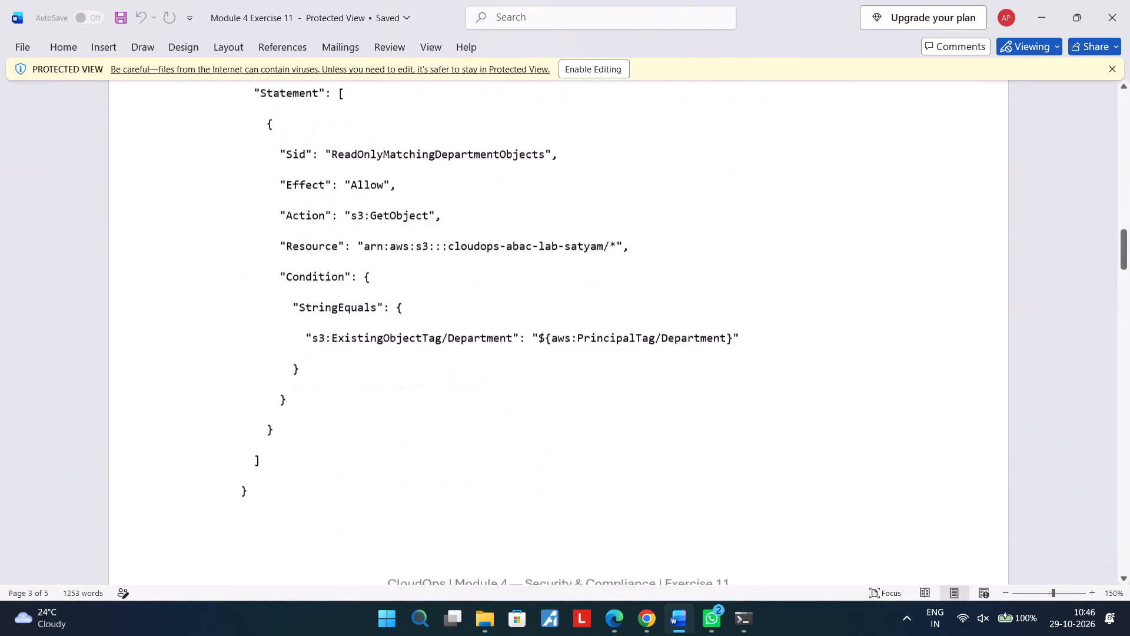
scroll(689, 502, down, 3)
scroll(689, 502, up, 4)
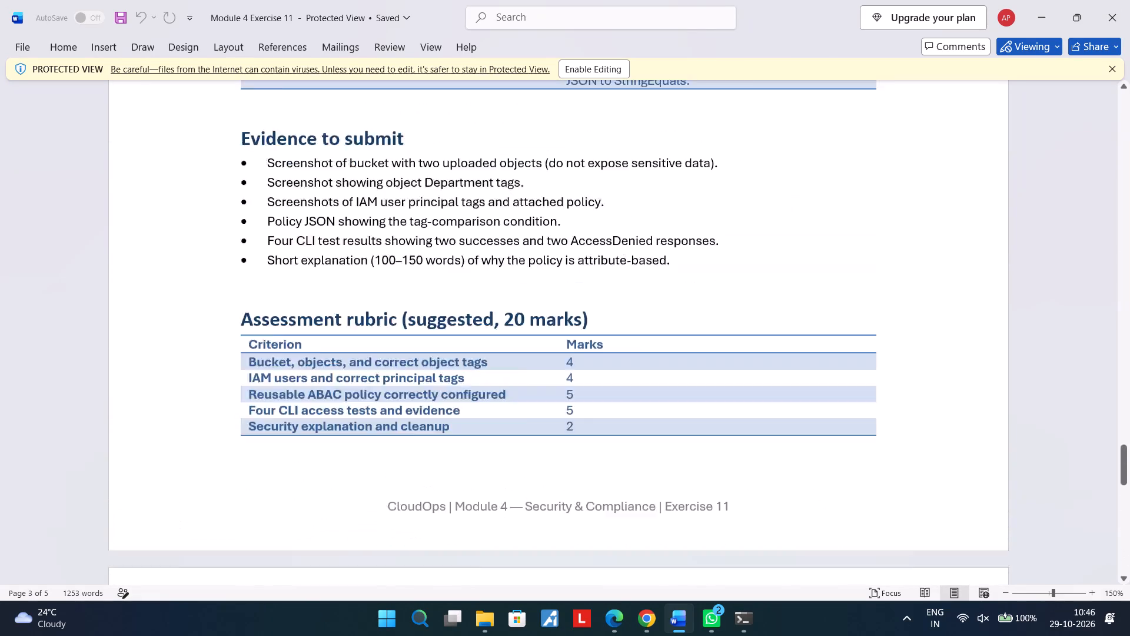
scroll(689, 502, up, 5)
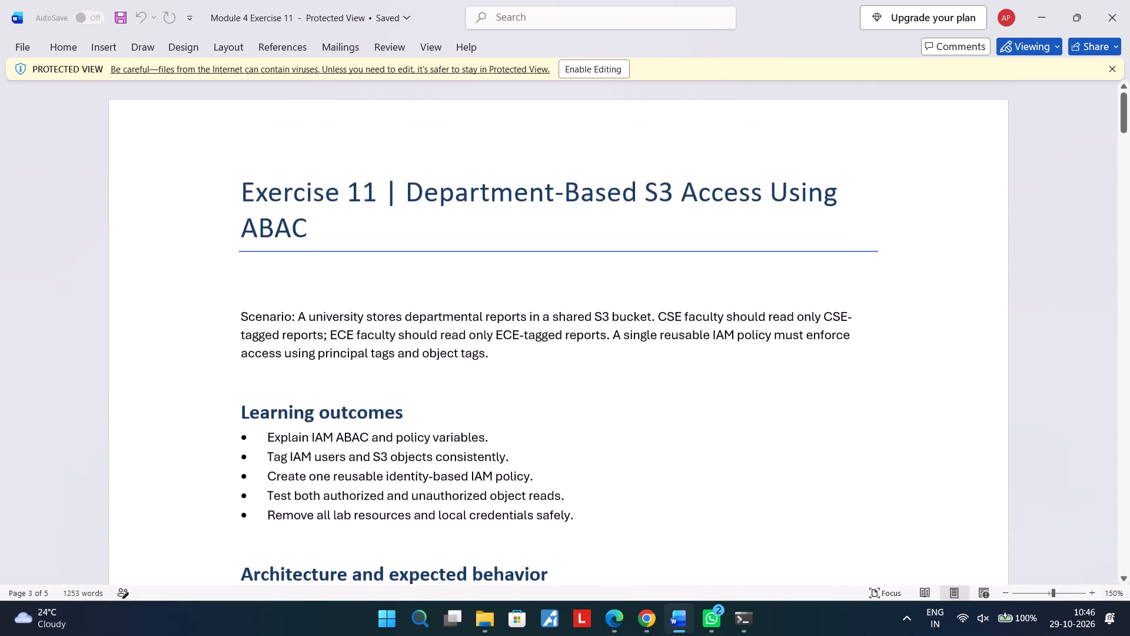
Look through the exercise from the Architecture and expected behavior table to the final cleanup tasks 35 to 37.
scroll(689, 502, down, 3)
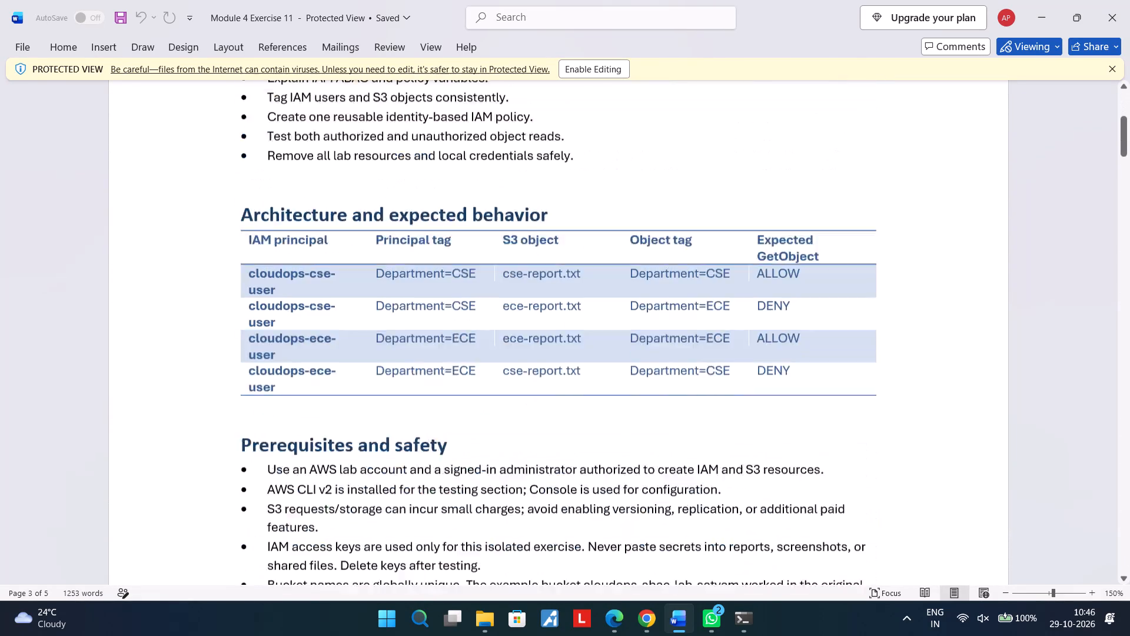
scroll(689, 463, down, 4)
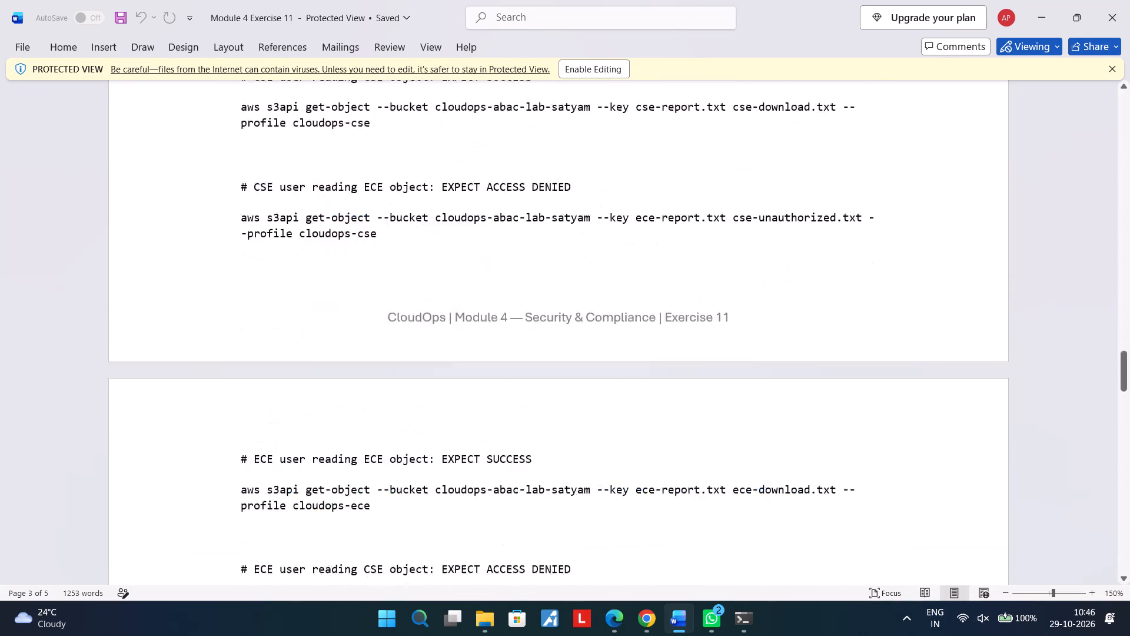
scroll(689, 463, down, 4)
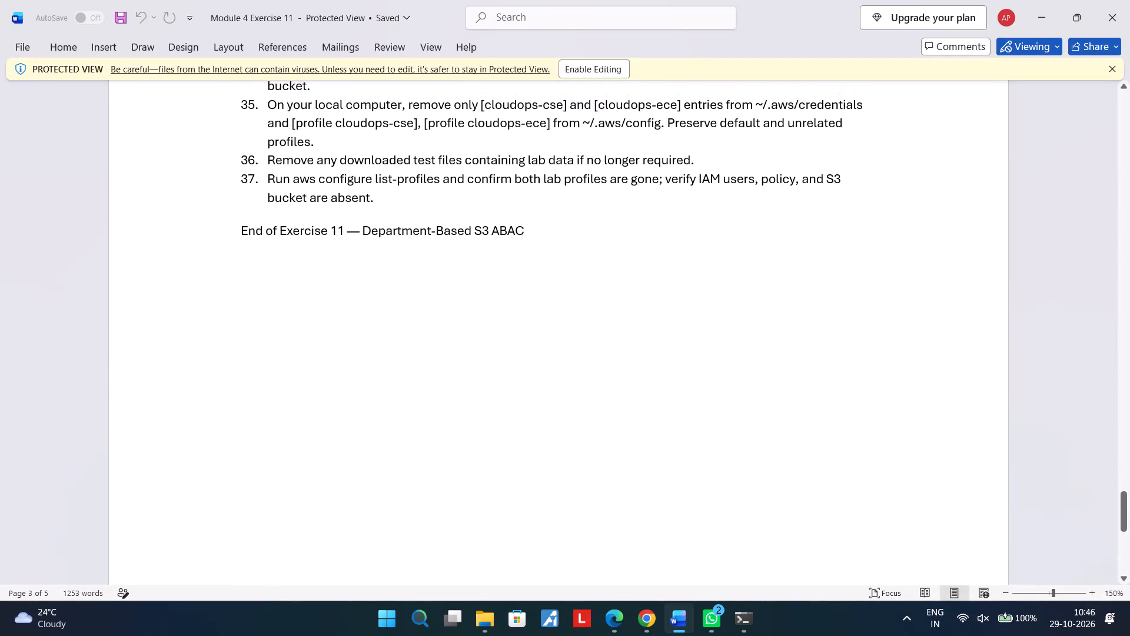
scroll(689, 463, down, 2)
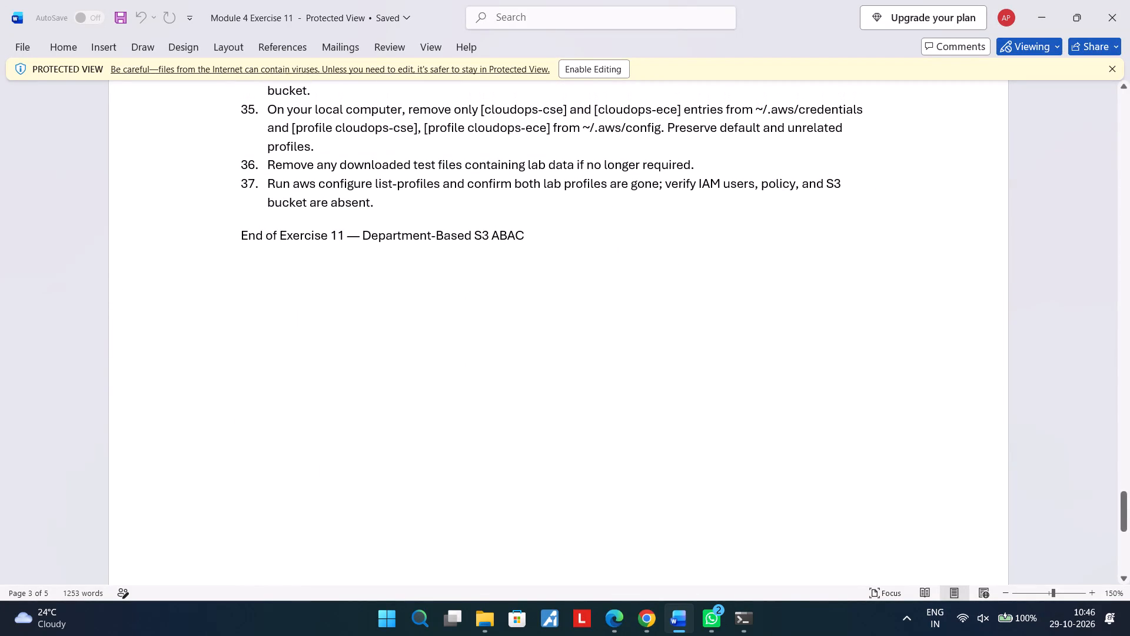
scroll(689, 463, down, 1)
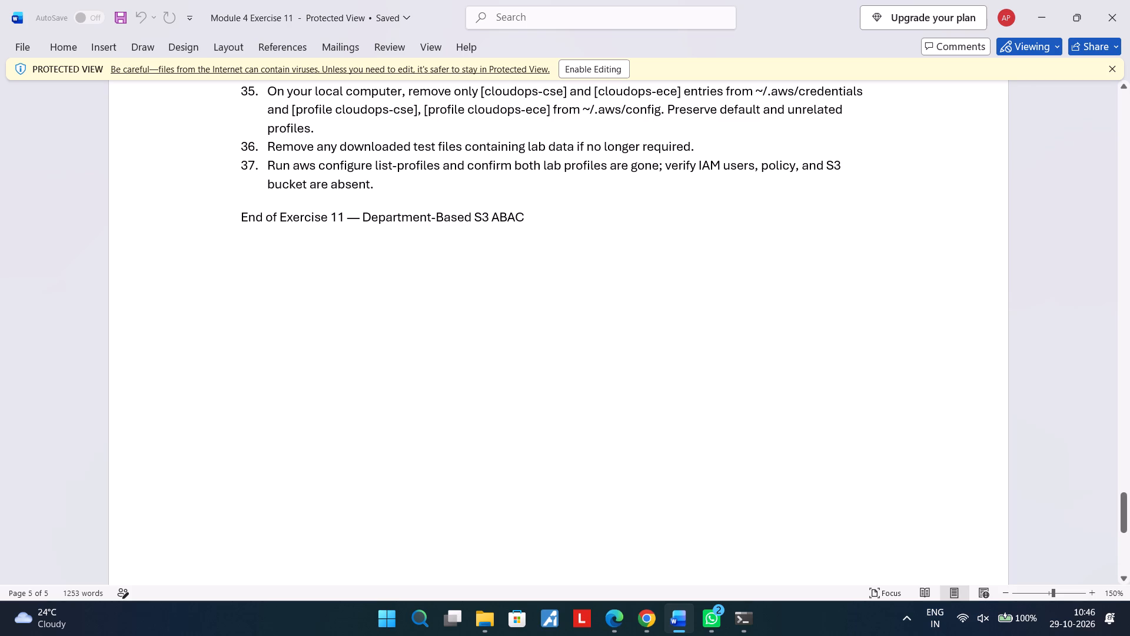
Review Part F's AWS CLI profile commands and Part G's get-object test commands for the cloudops-cse profile.
scroll(802, 420, up, 4)
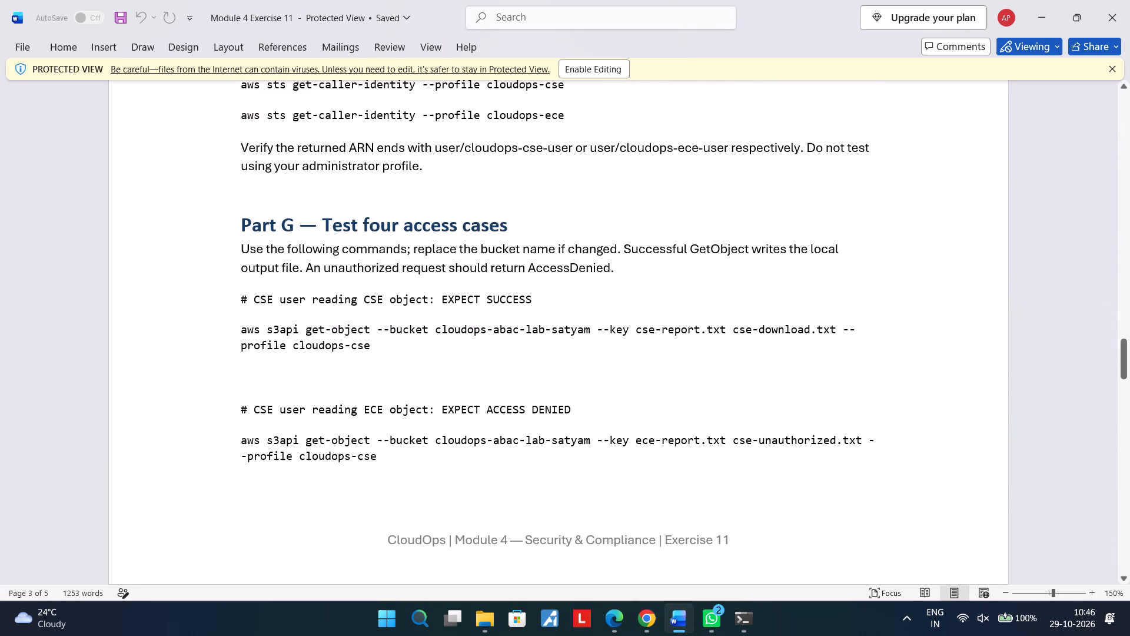
scroll(802, 420, up, 5)
scroll(802, 420, down, 6)
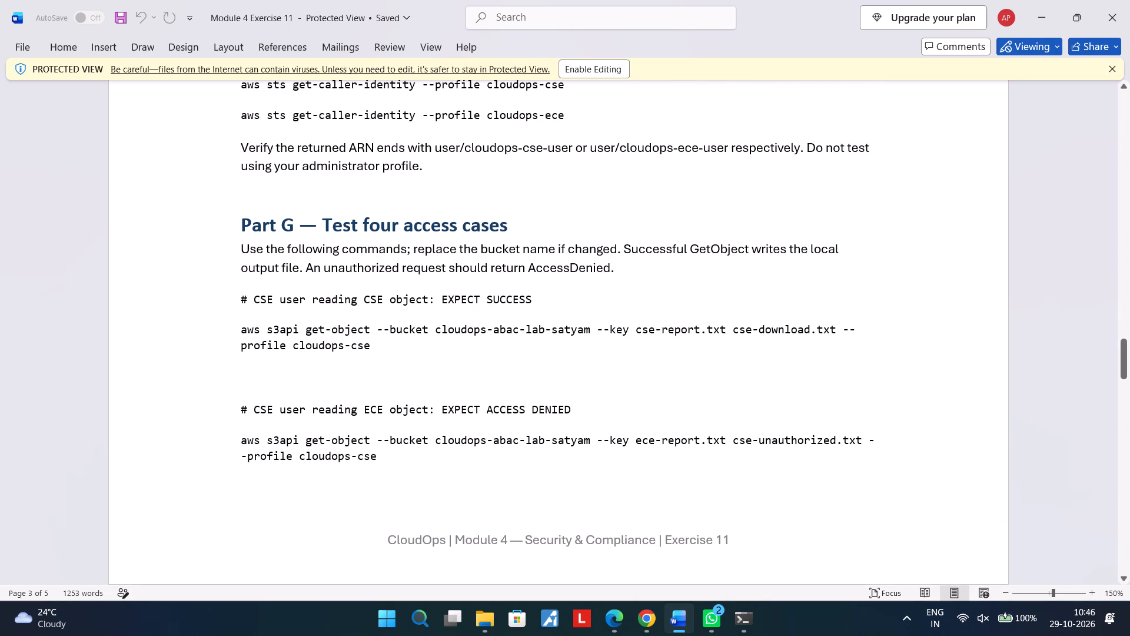
scroll(802, 420, down, 1)
scroll(920, 383, up, 1)
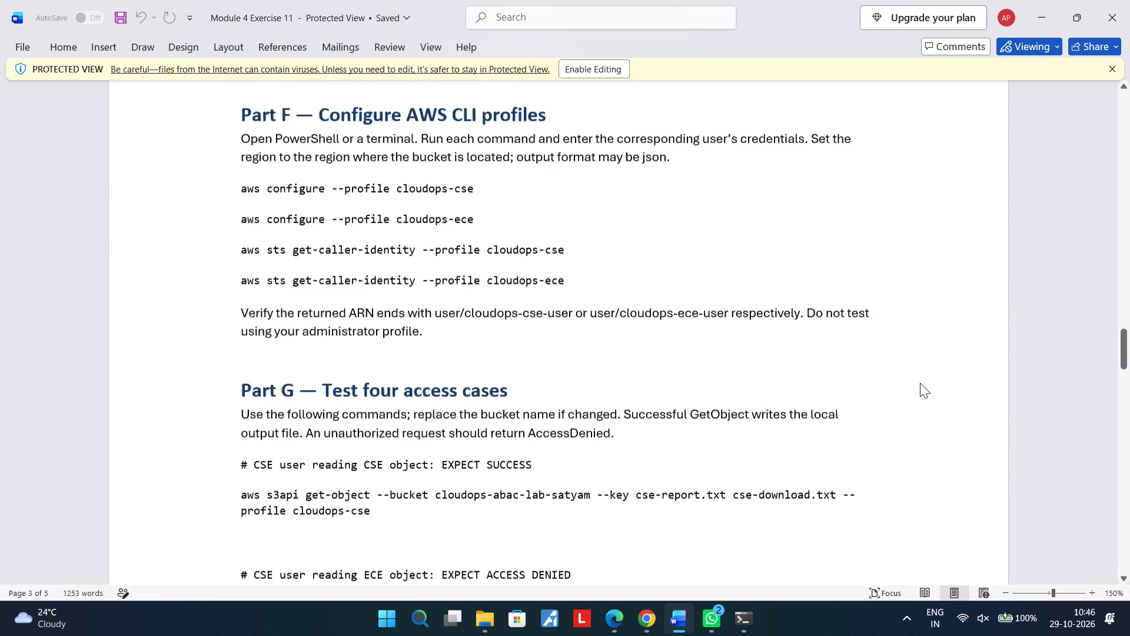
scroll(920, 383, up, 5)
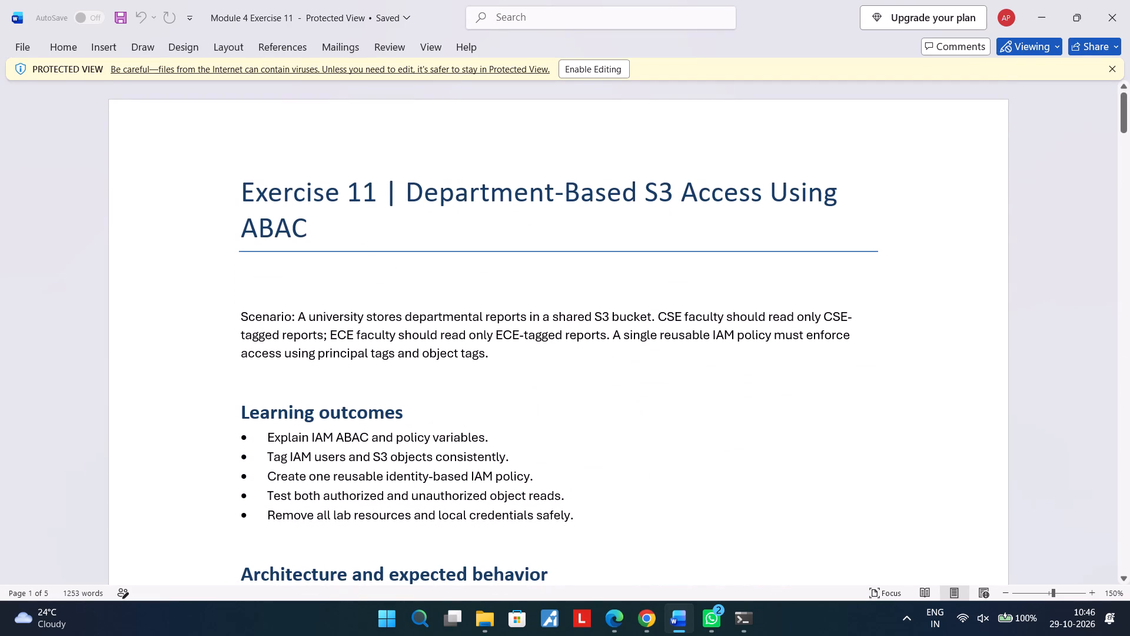
Review the exercise's opening sections, from the scenario and learning outcomes to the prerequisites and Part A's S3 bucket creation steps.
click(544, 379)
click(525, 359)
scroll(525, 359, down, 1)
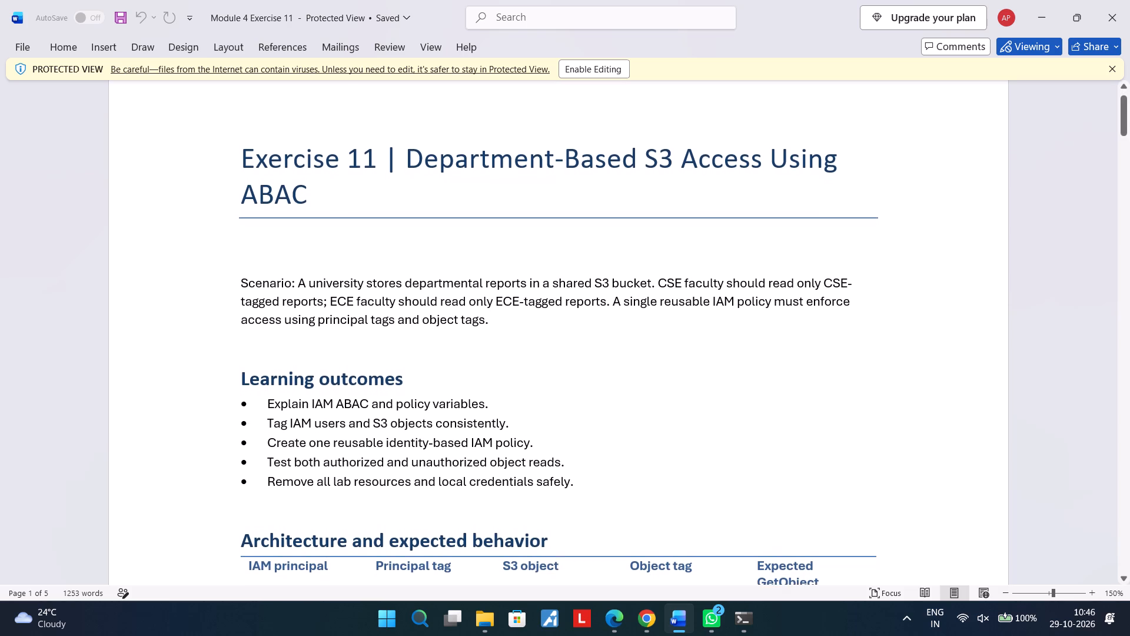
scroll(525, 359, down, 1)
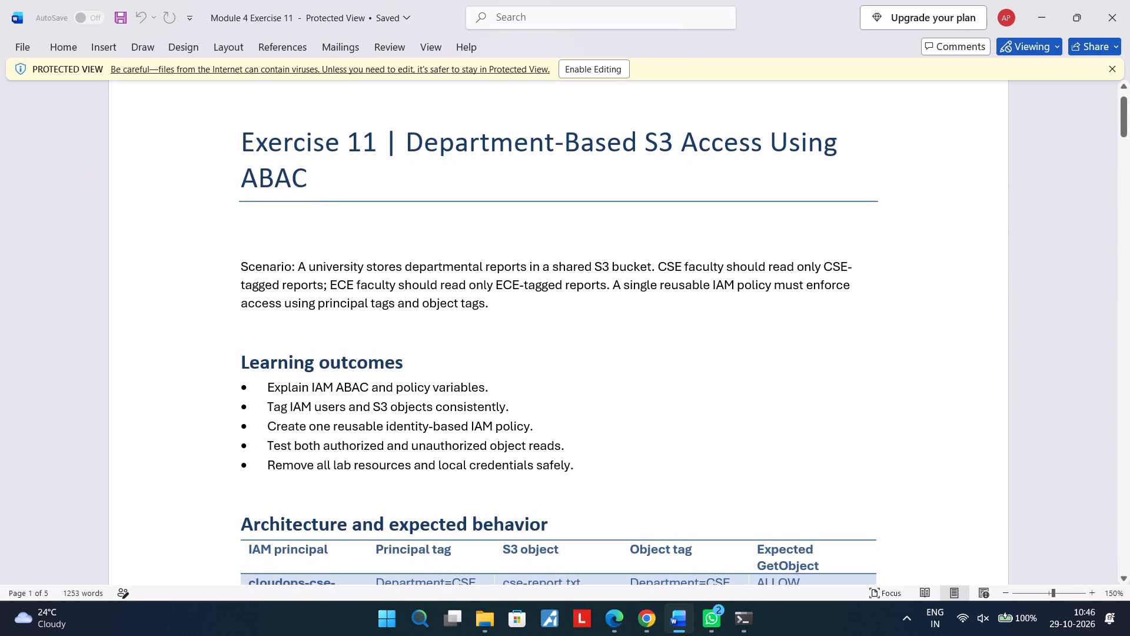
scroll(525, 359, down, 3)
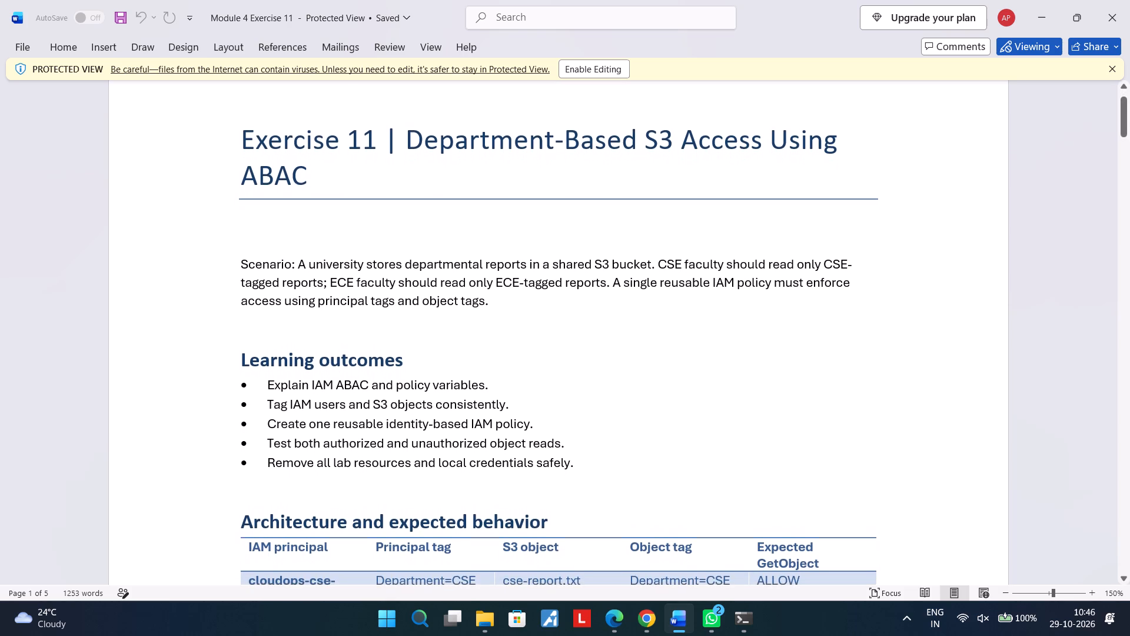
scroll(525, 359, down, 3)
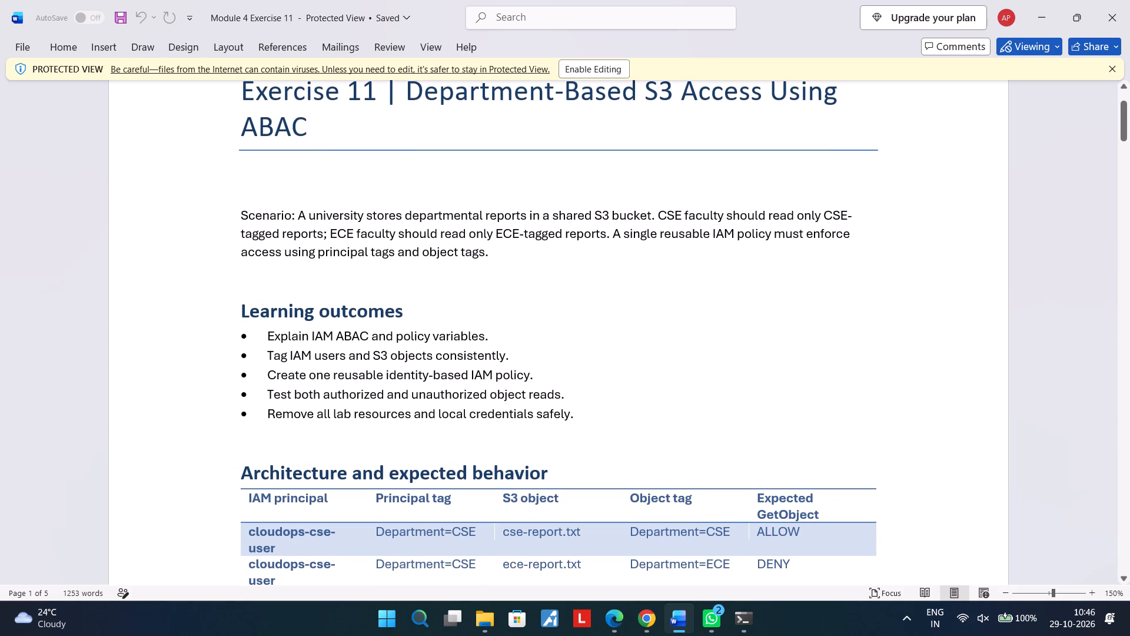
scroll(525, 359, down, 1)
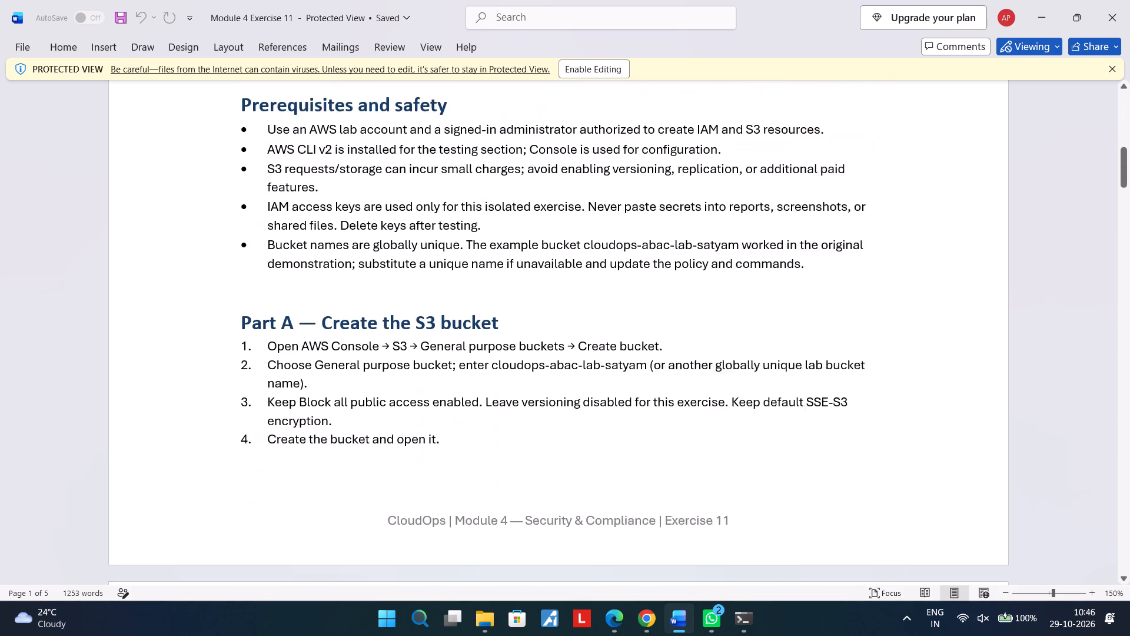
Review the exercise from Part E's access keys and Part F's CLI profiles through the troubleshooting table to the Evidence to submit list.
scroll(525, 359, down, 1)
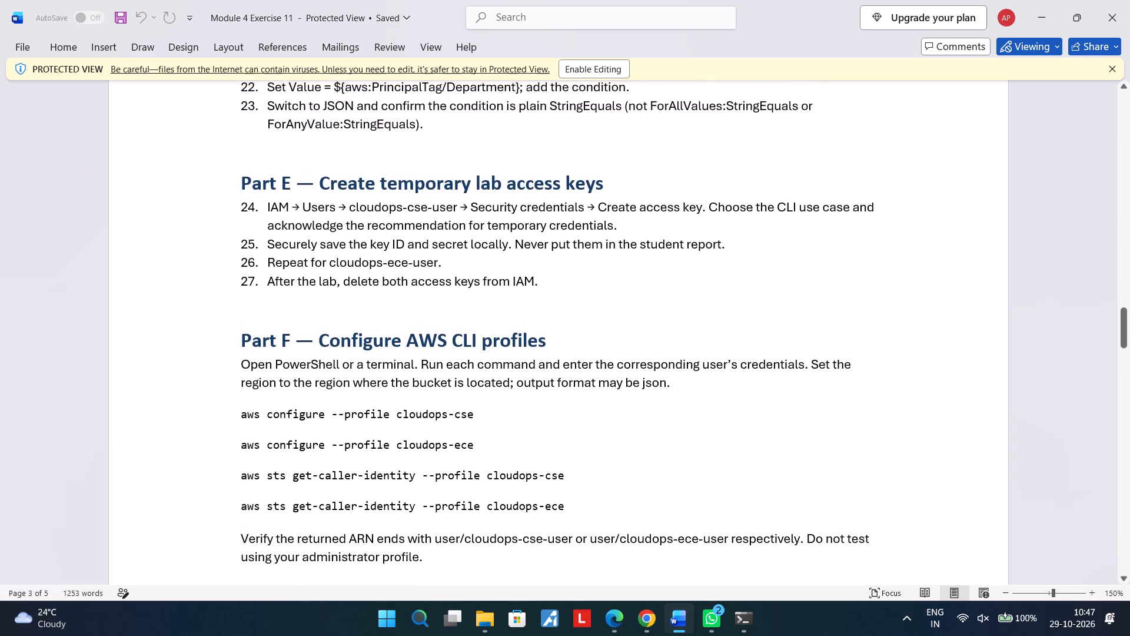
scroll(546, 355, down, 1)
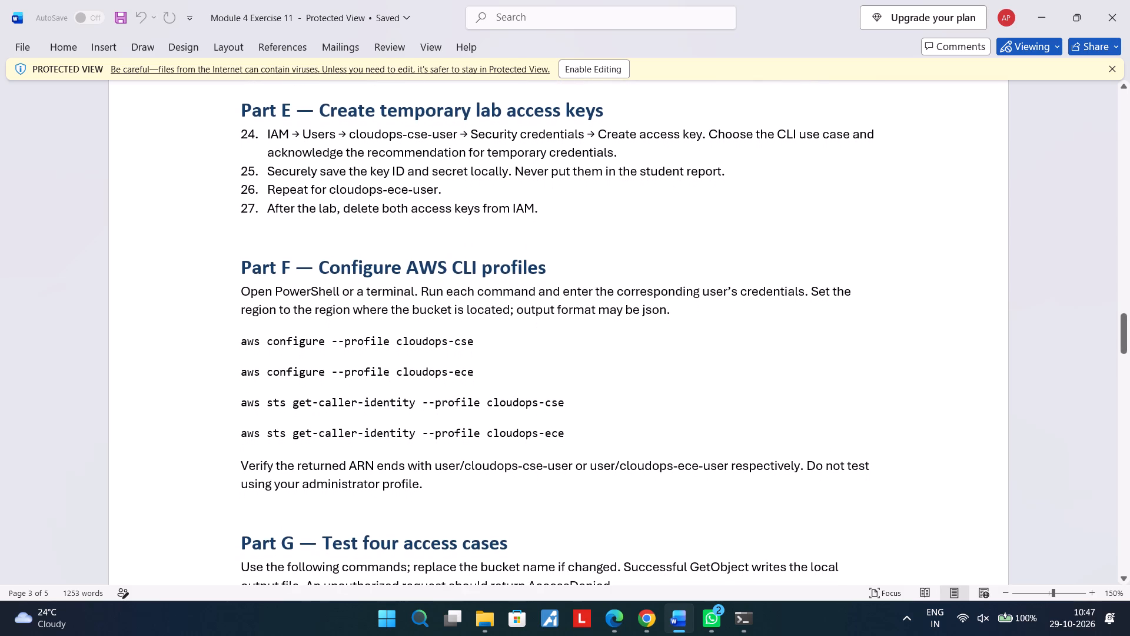
scroll(546, 355, down, 3)
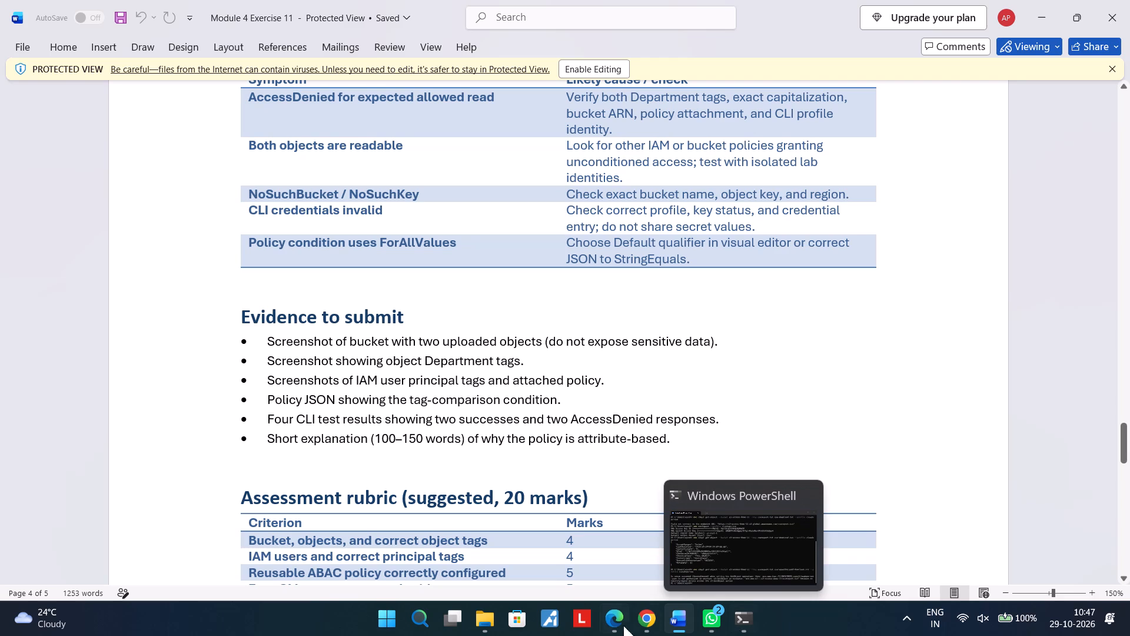
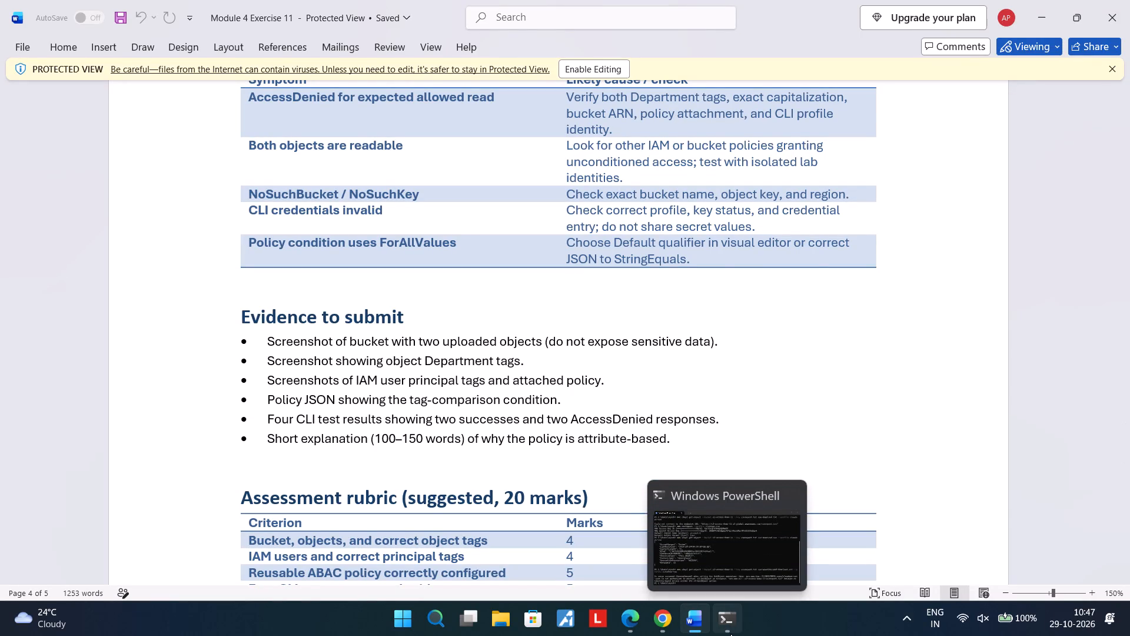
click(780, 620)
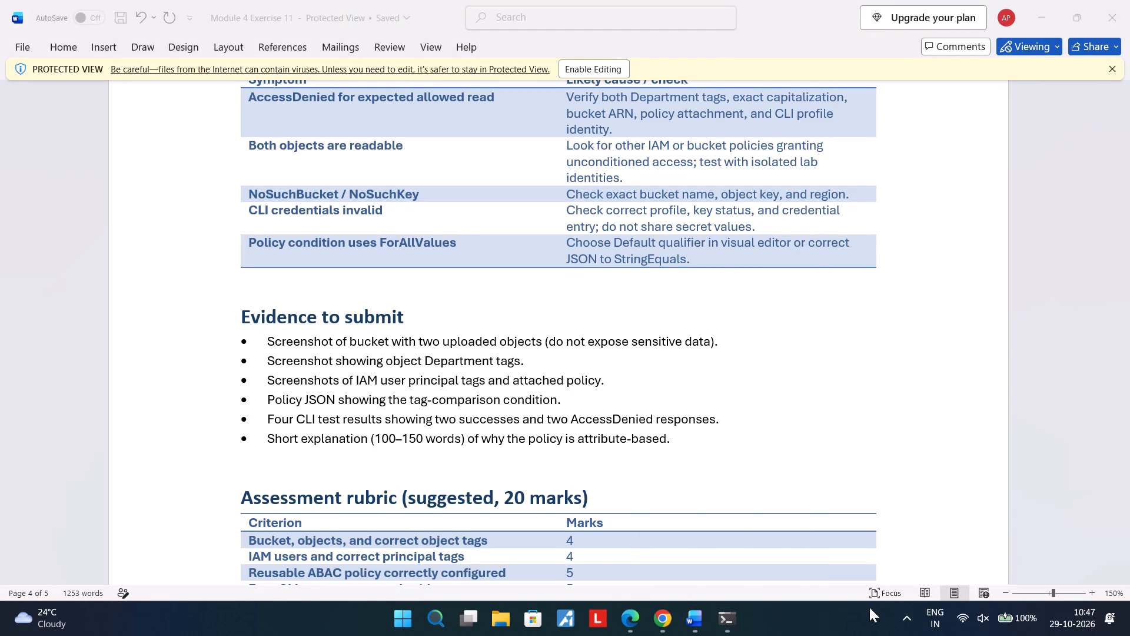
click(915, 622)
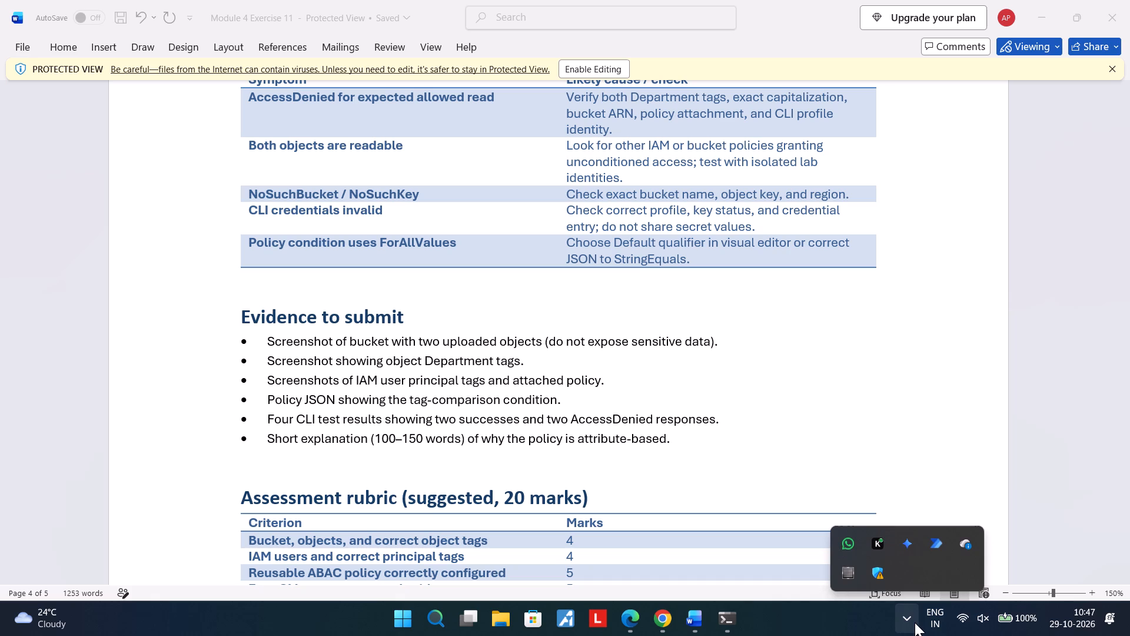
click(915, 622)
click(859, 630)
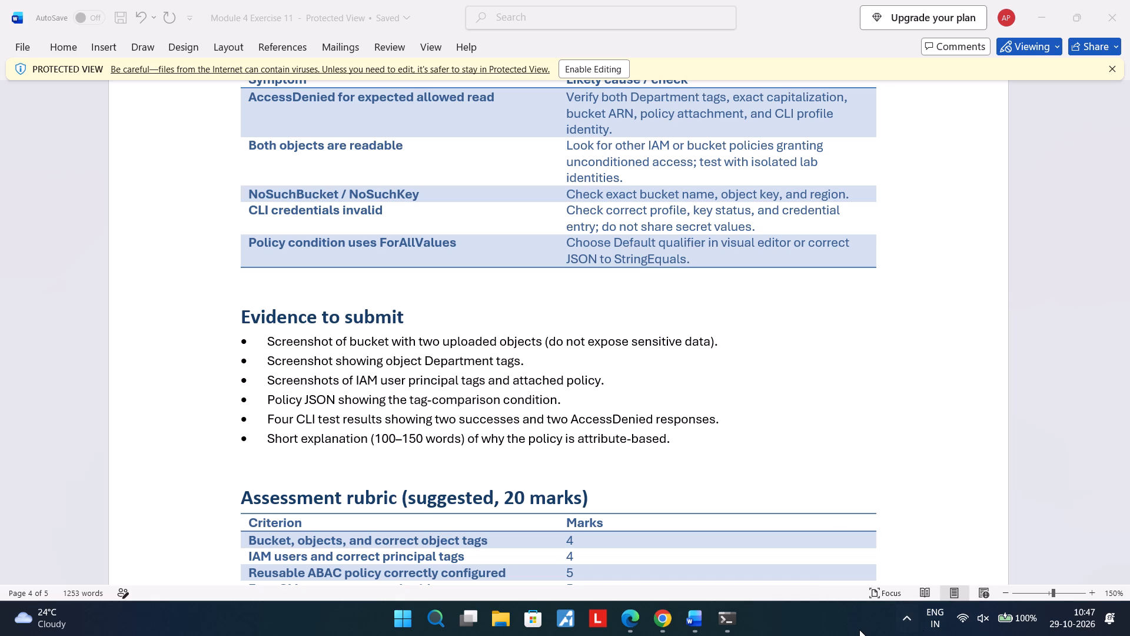
Review the exercise's Troubleshooting table, Evidence to submit list and 20-mark assessment rubric.
scroll(886, 448, down, 1)
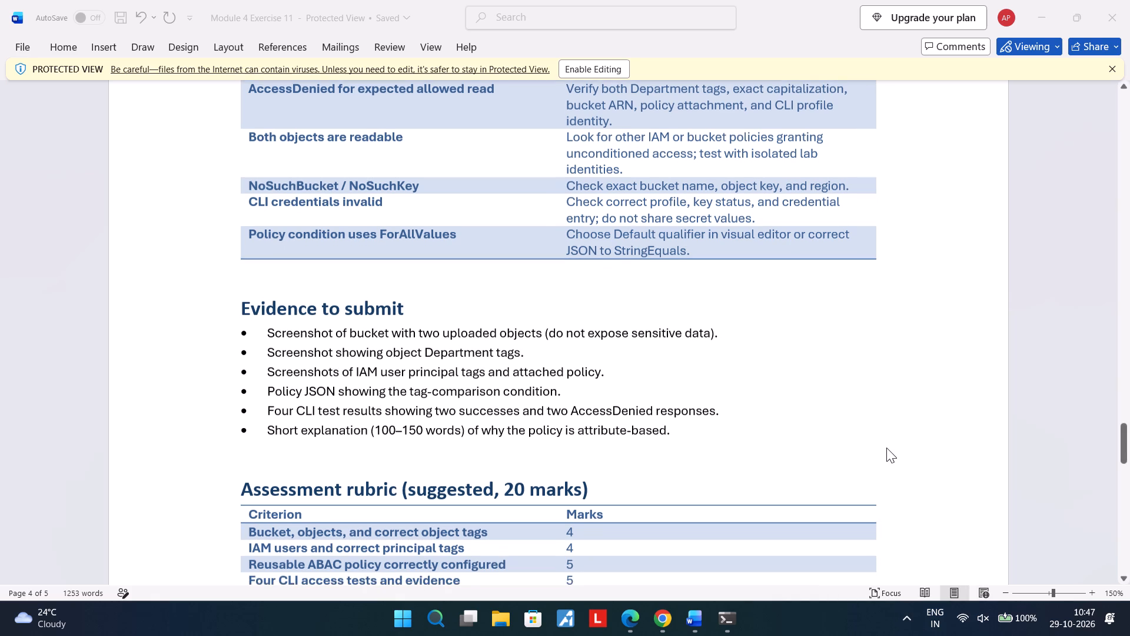
scroll(886, 448, down, 1)
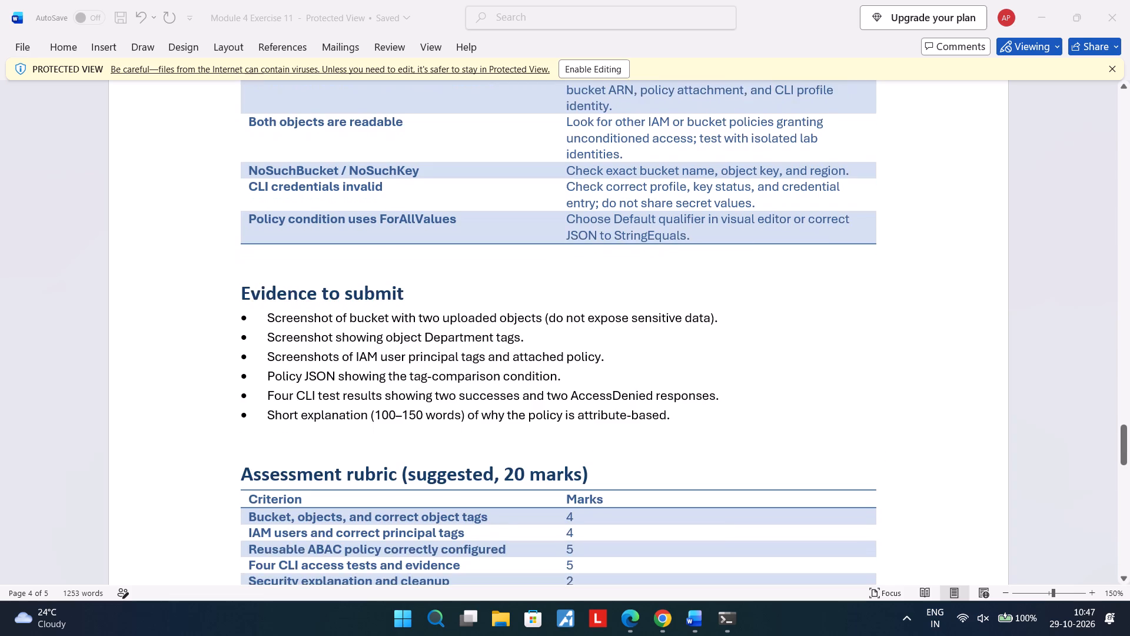
scroll(886, 448, down, 1)
scroll(886, 448, up, 1)
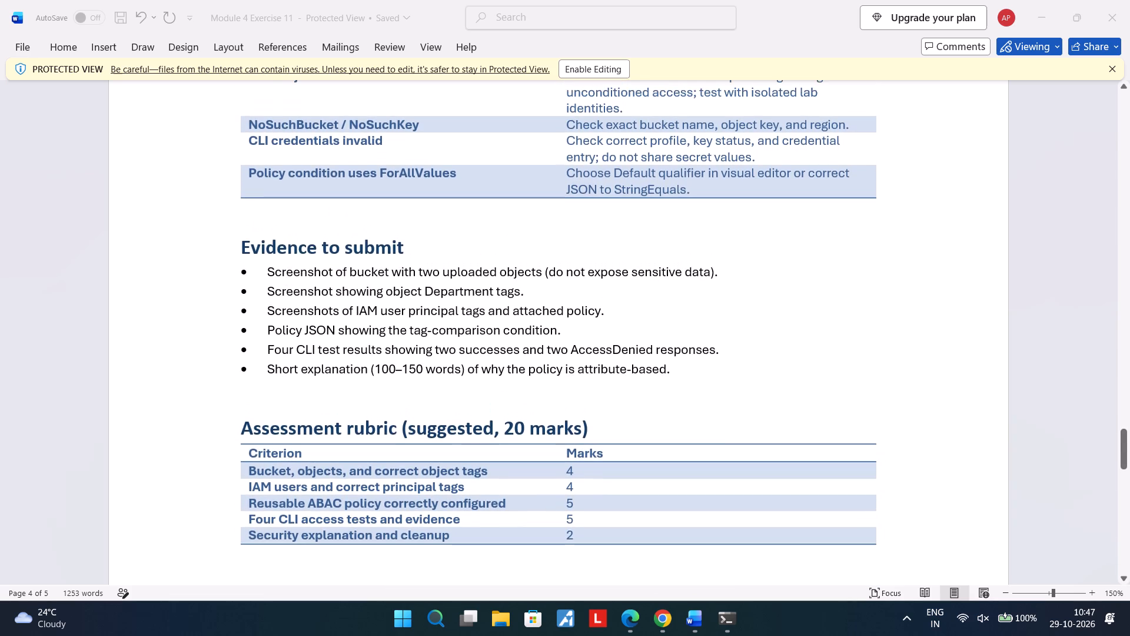
scroll(886, 448, up, 1)
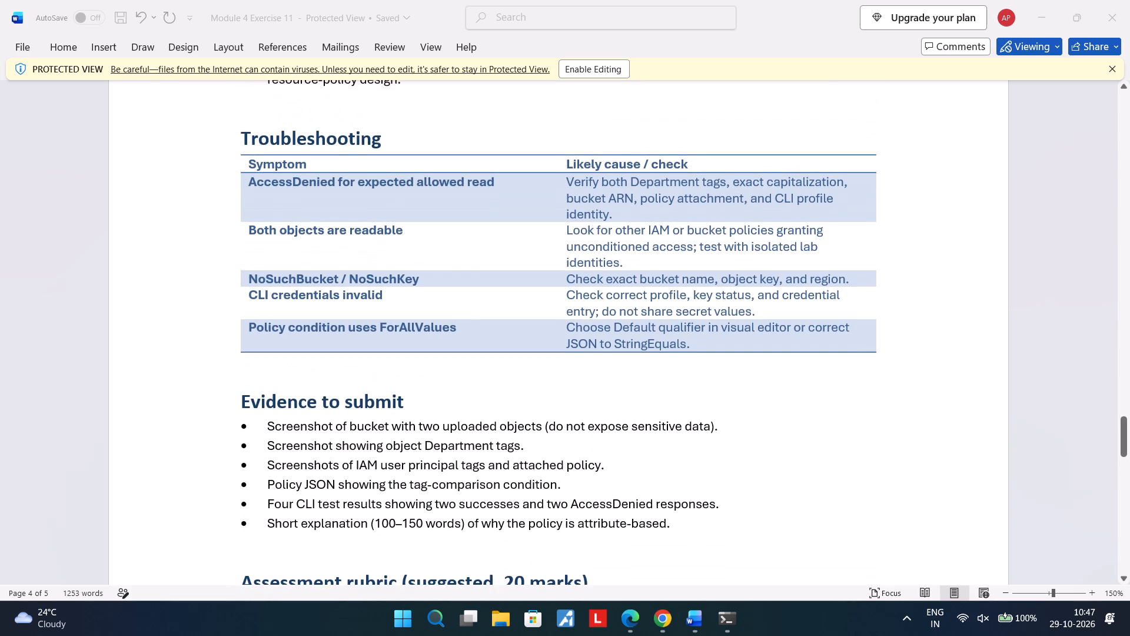
scroll(886, 448, up, 1)
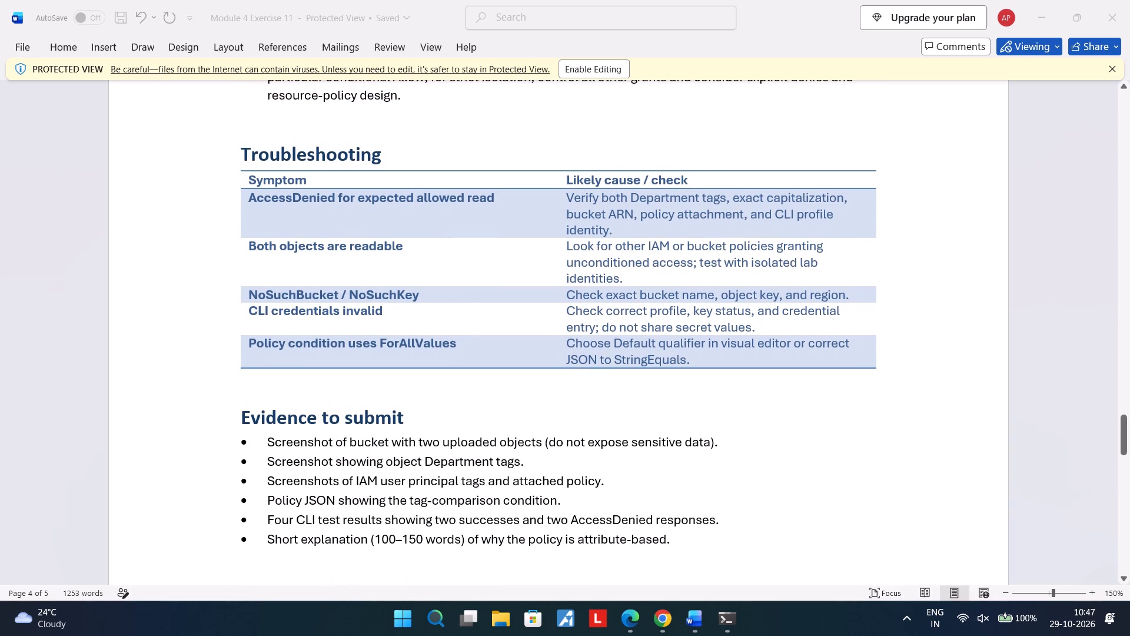
scroll(886, 448, up, 1)
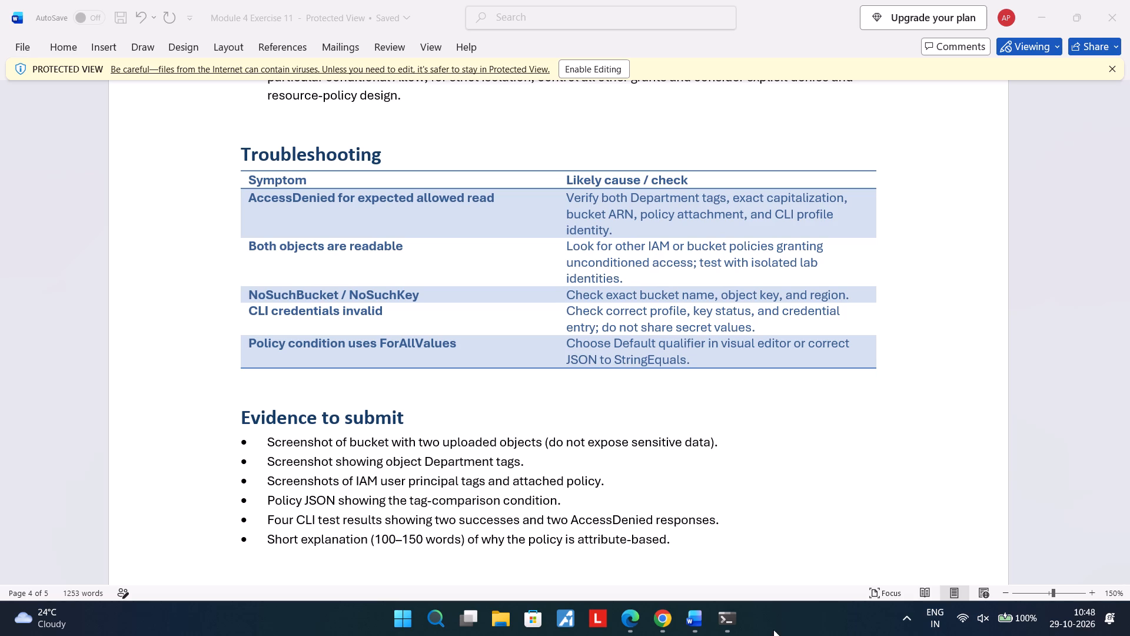
Bring up the Windows PowerShell window used for the S3 access tests and close it.
click(722, 624)
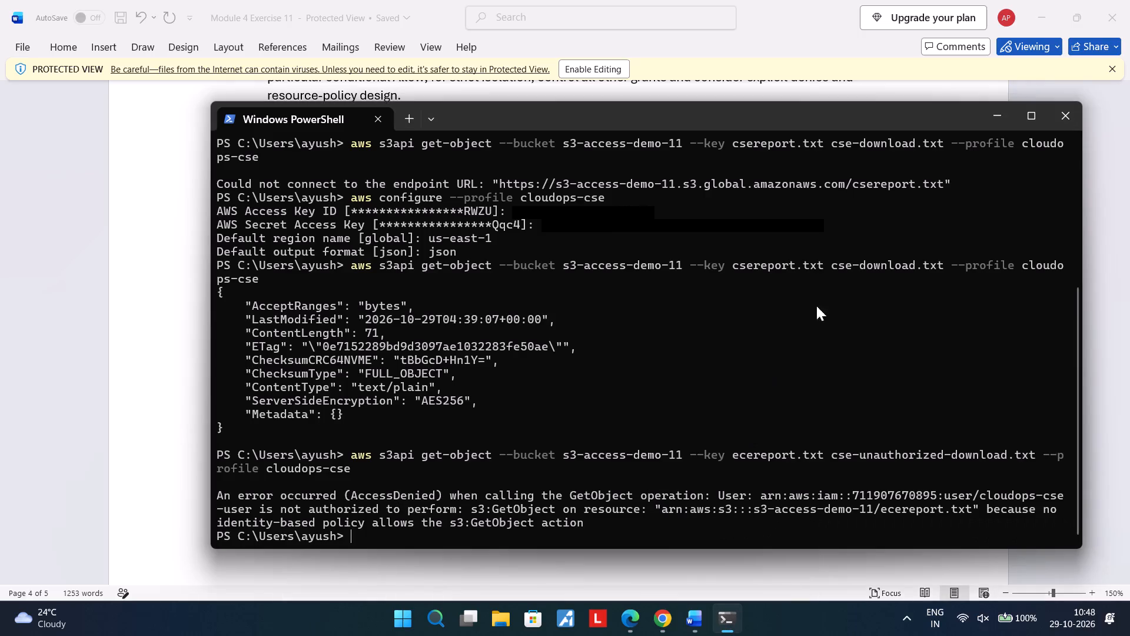
click(1060, 117)
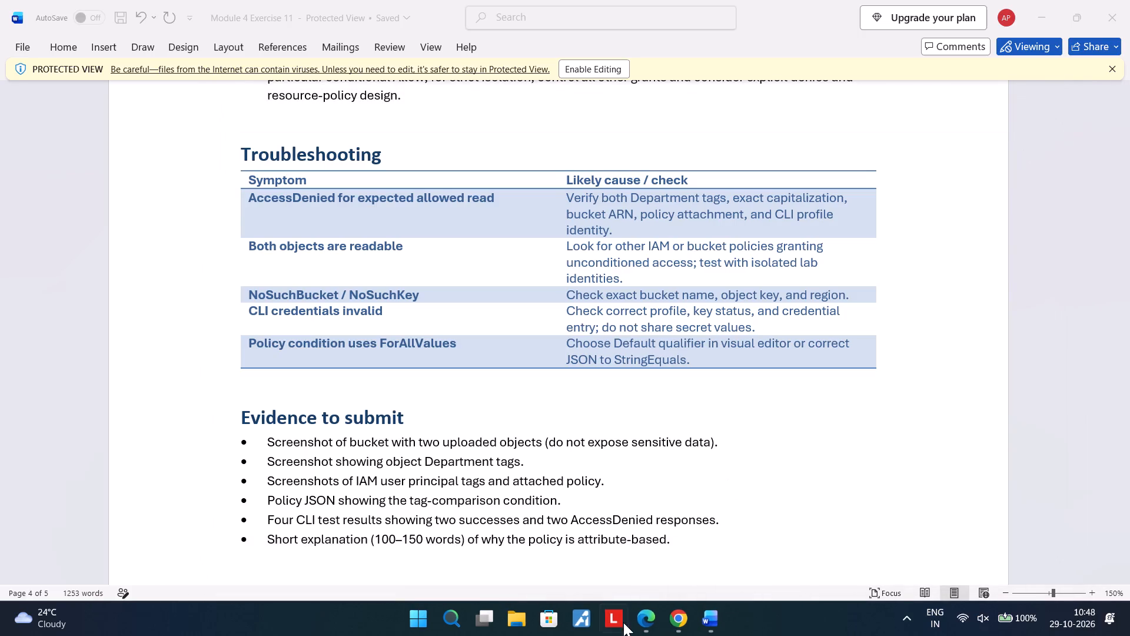
Switch to Microsoft Edge and close its window with all open tabs.
click(649, 625)
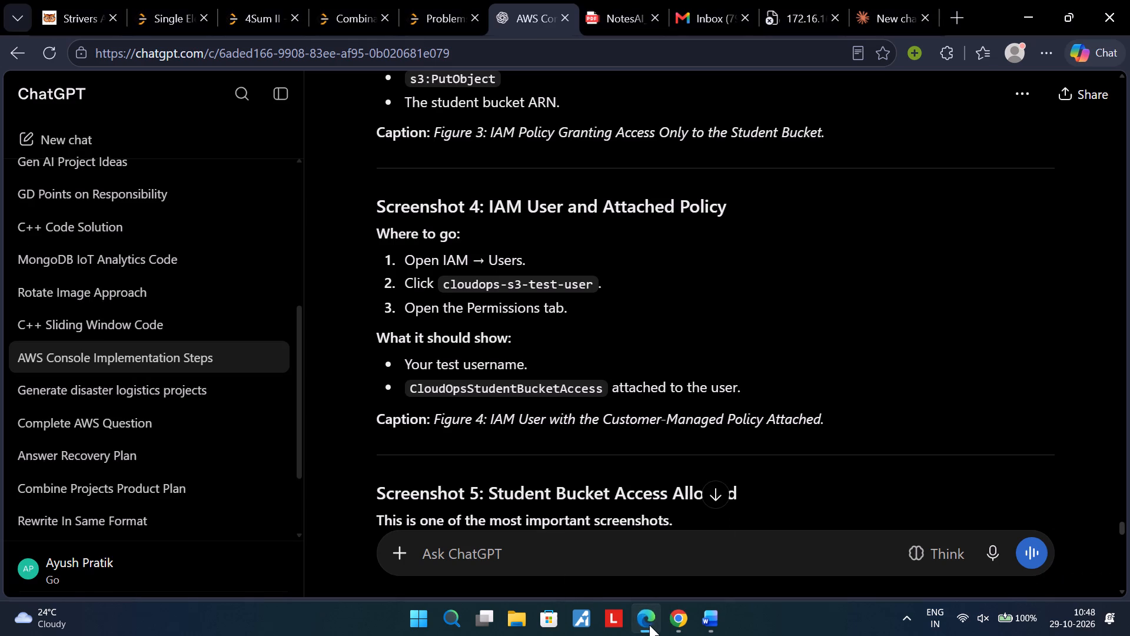
click(965, 24)
click(842, 20)
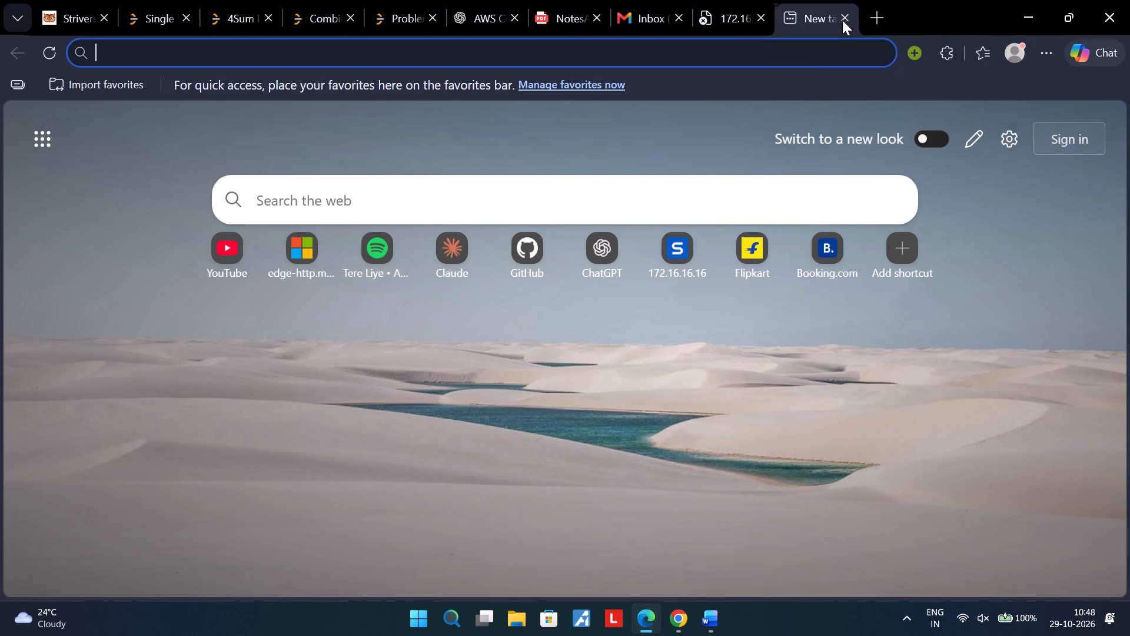
click(1129, 0)
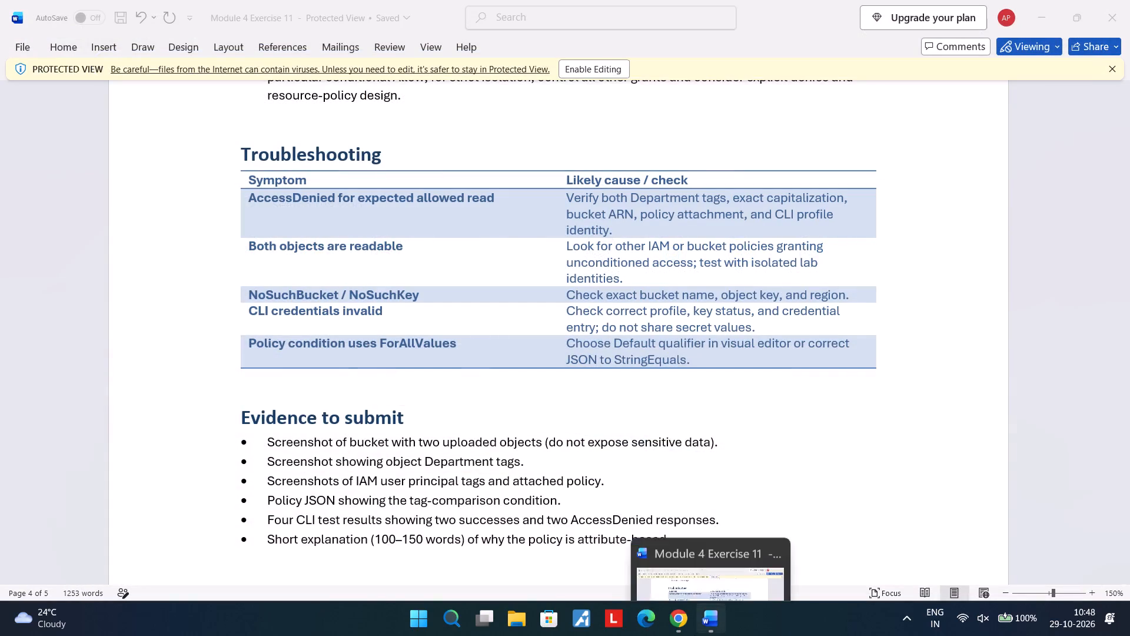
Close the Module 4 Exercise 11 document.
click(707, 620)
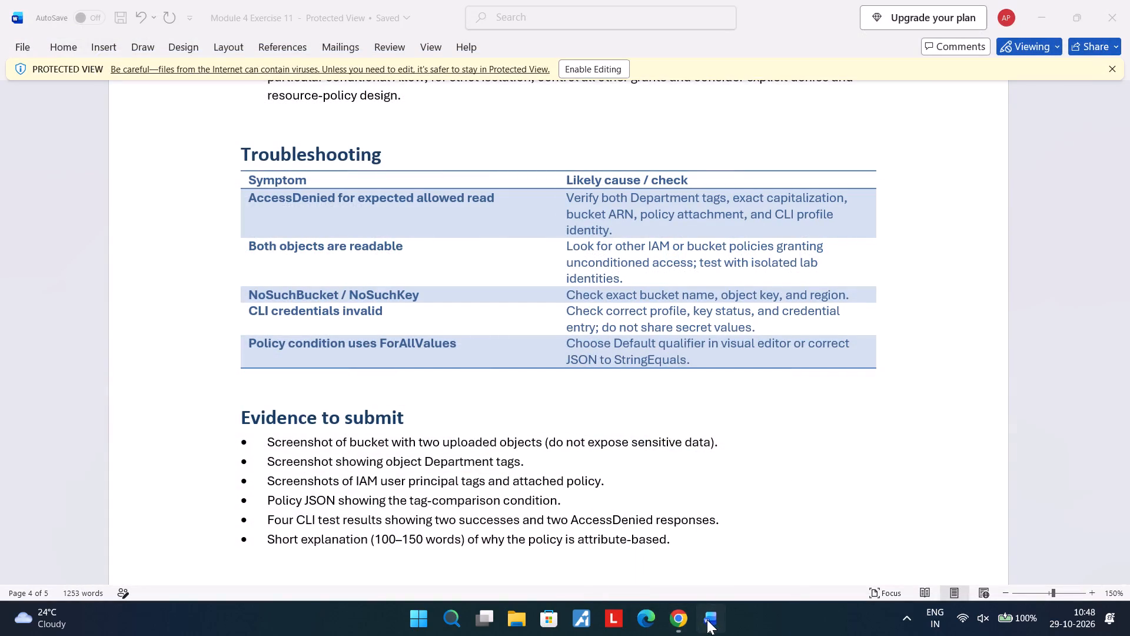
click(1128, 0)
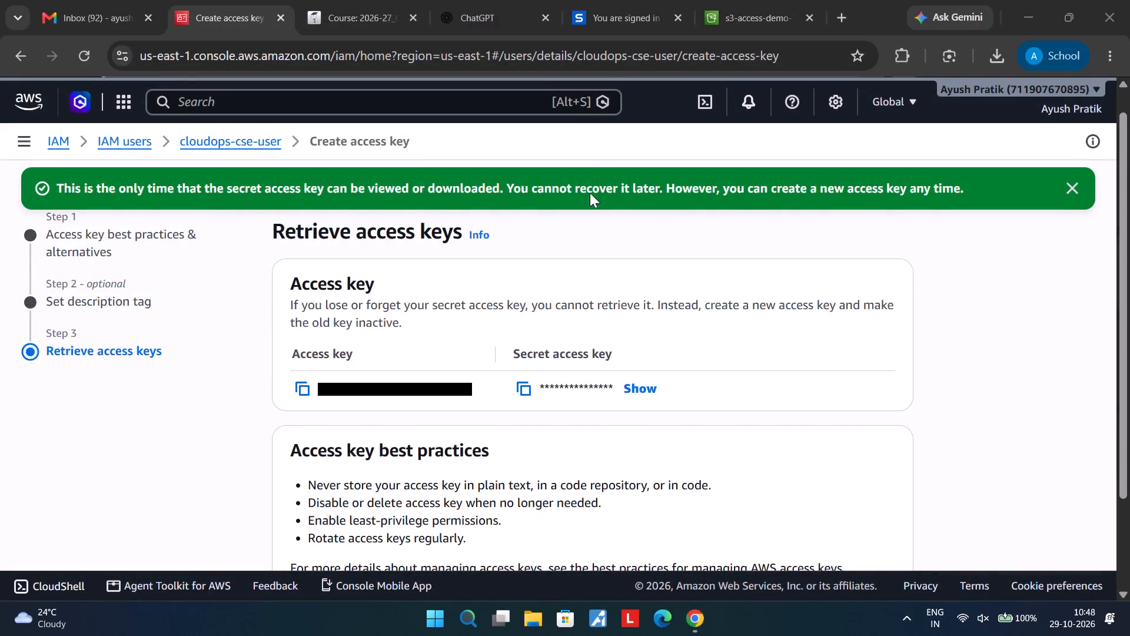
Sign out of the KIET University network portal at 172.16.16.16:8090 in Chrome.
click(621, 5)
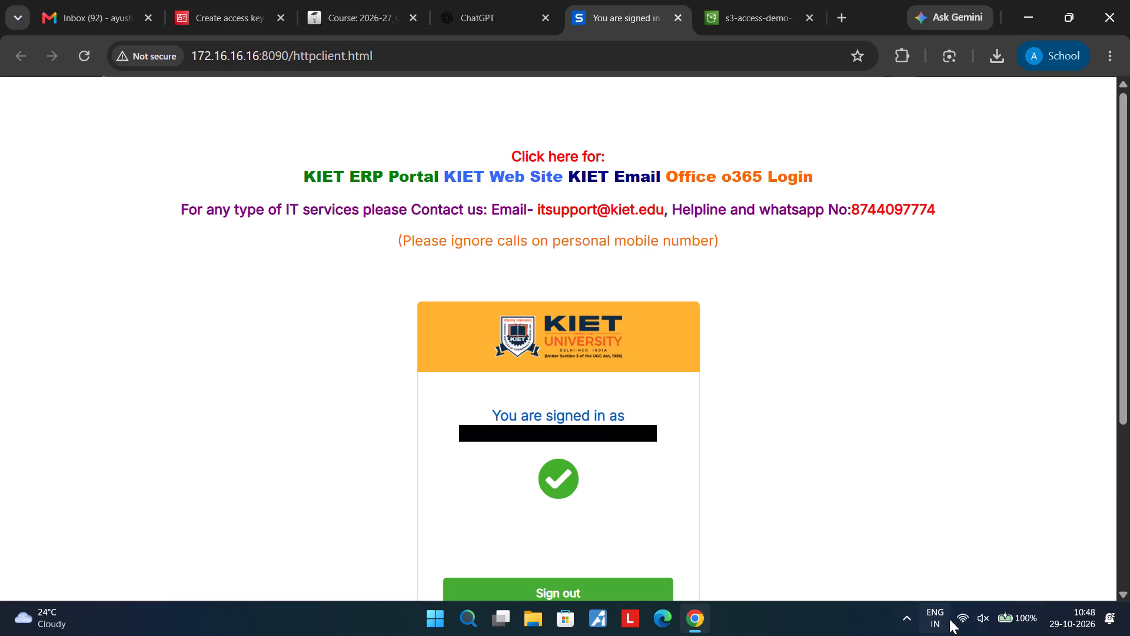
click(999, 604)
scroll(976, 422, down, 3)
scroll(976, 422, up, 6)
click(865, 173)
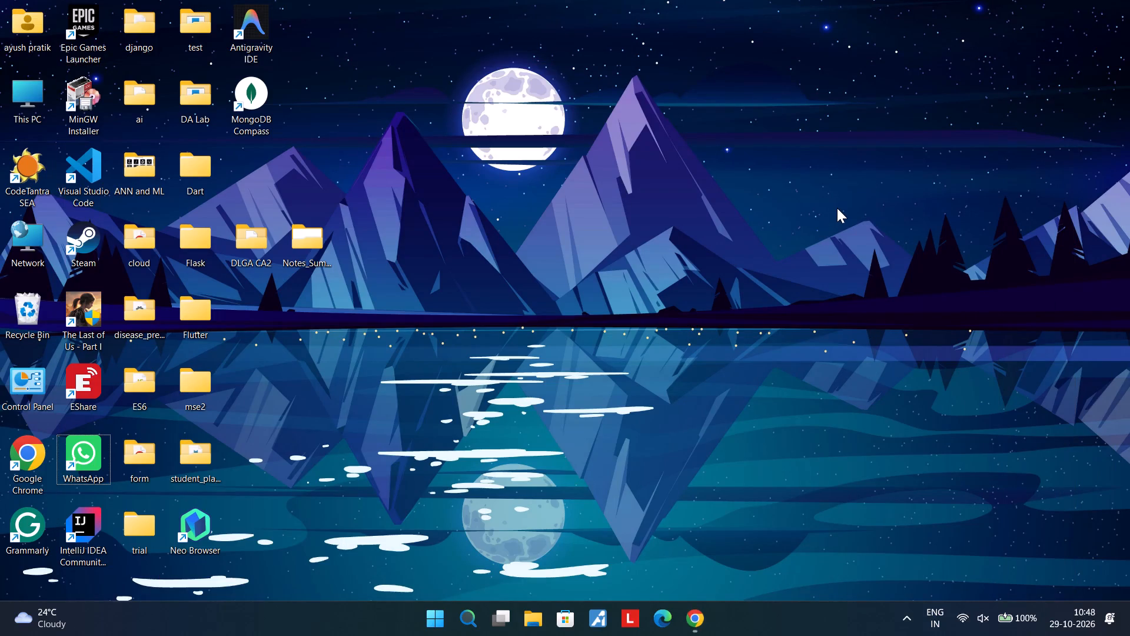
click(698, 615)
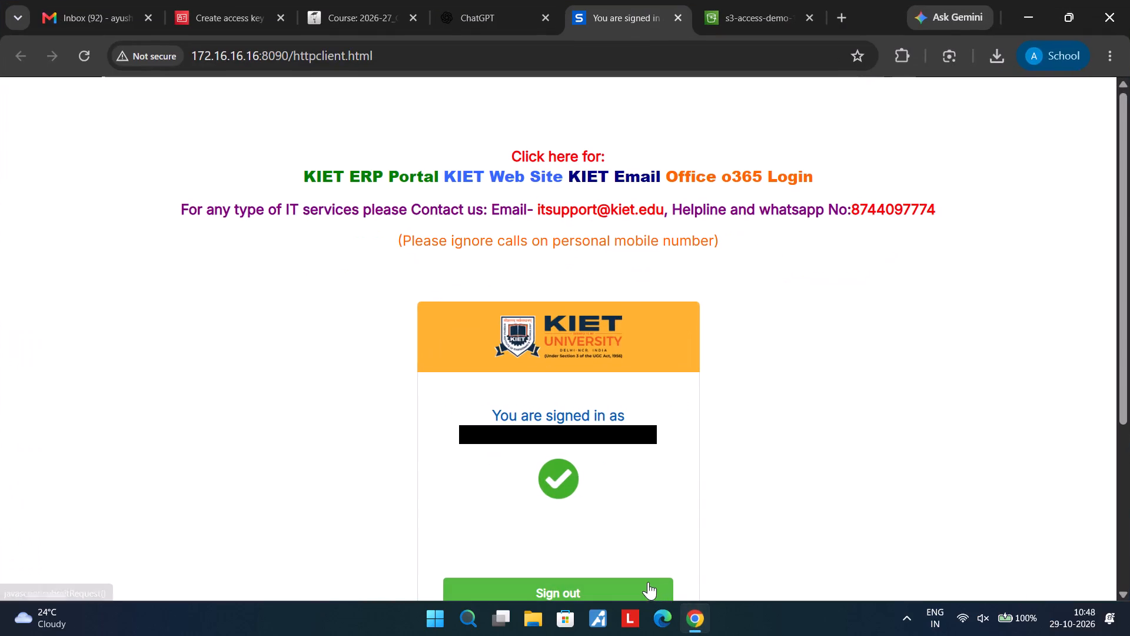
click(648, 582)
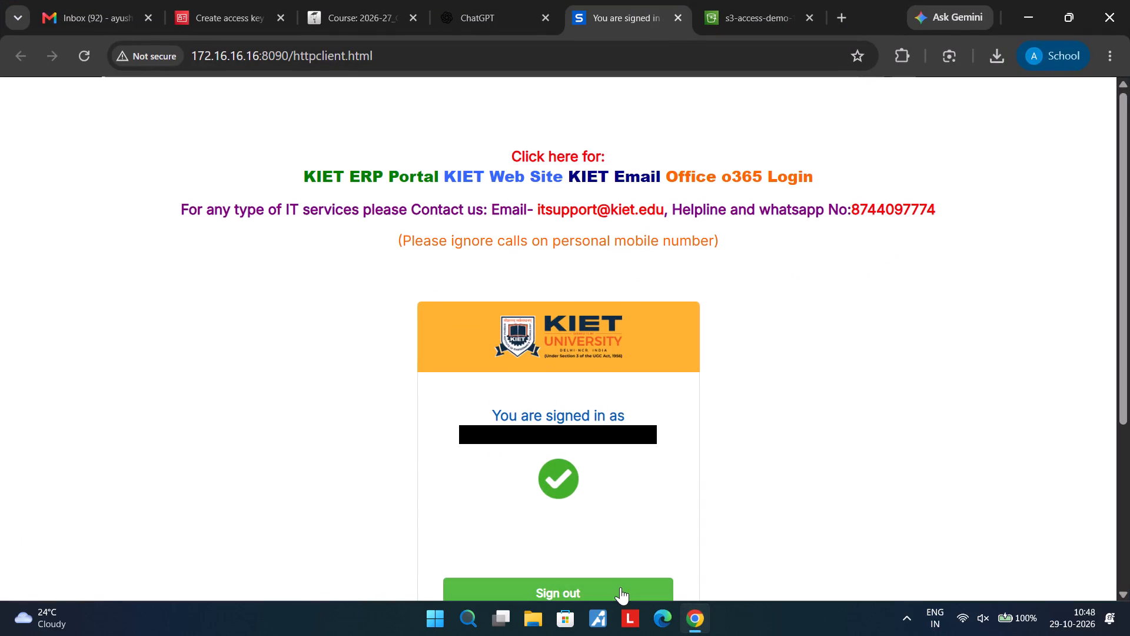
click(620, 587)
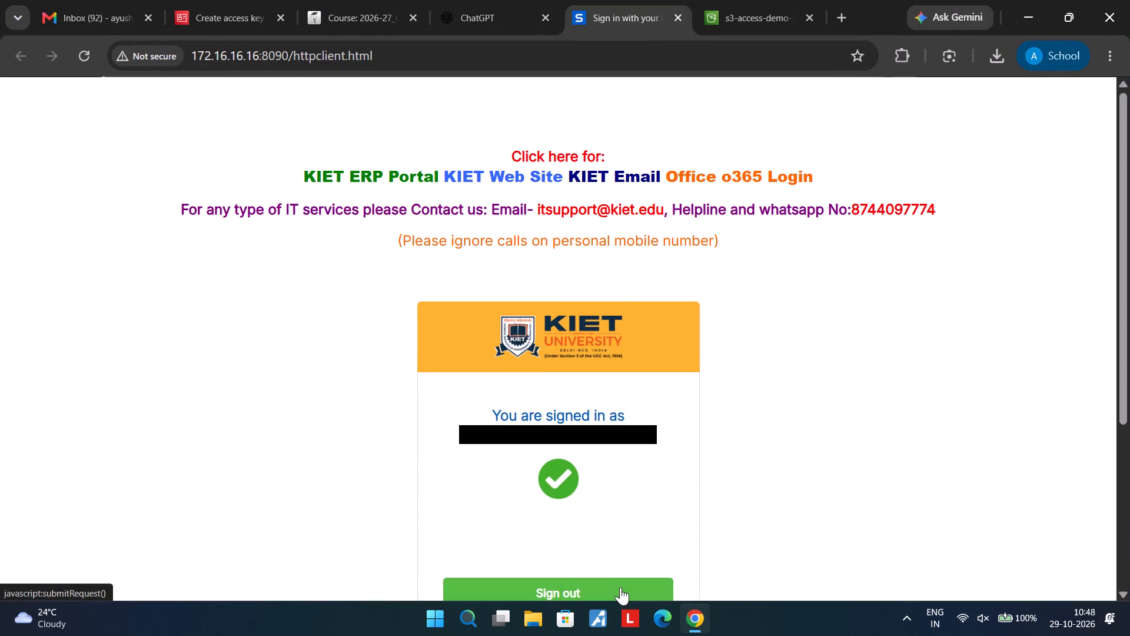